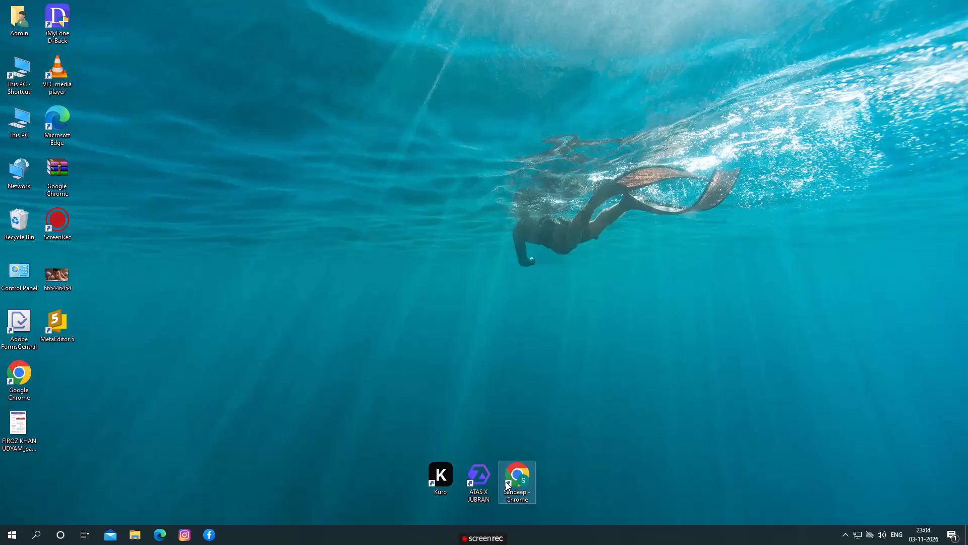
Launch the Kuro application from its desktop shortcut.
double_click(447, 475)
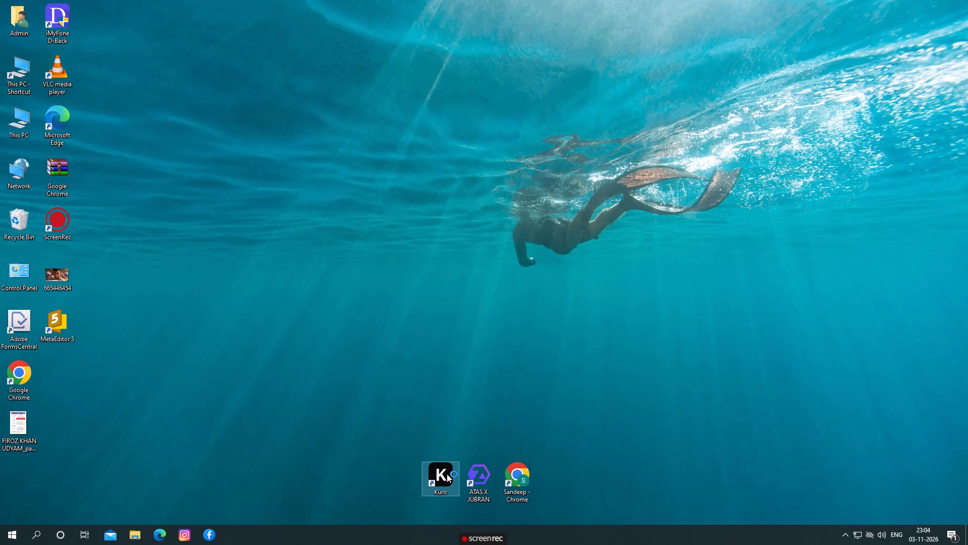
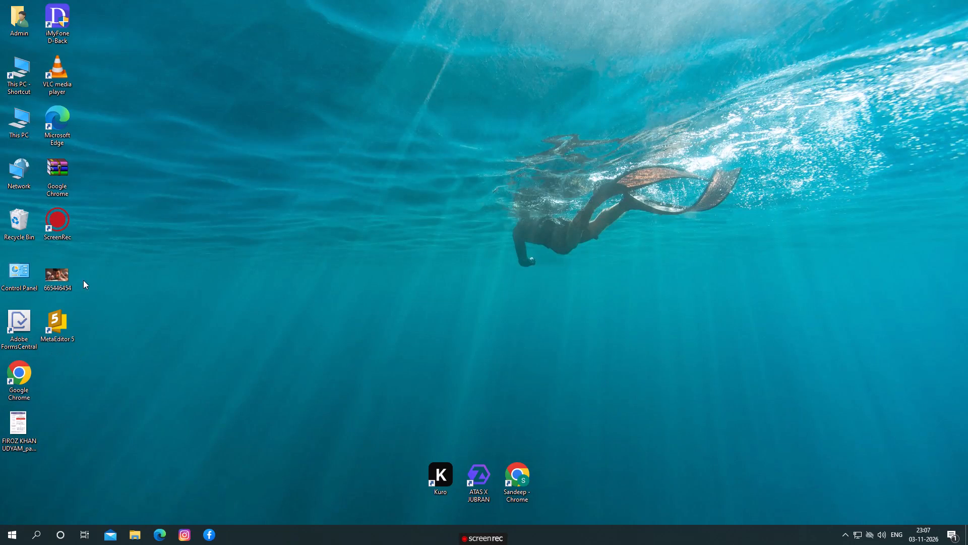
Launch Google Chrome from its profile shortcut on the desktop and maximize its window.
click(518, 469)
double_click(515, 471)
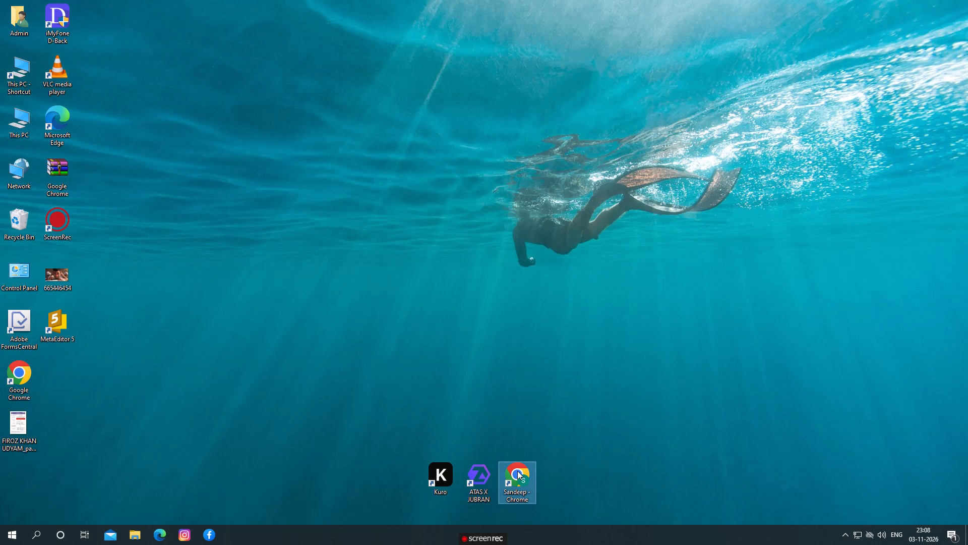
double_click(517, 476)
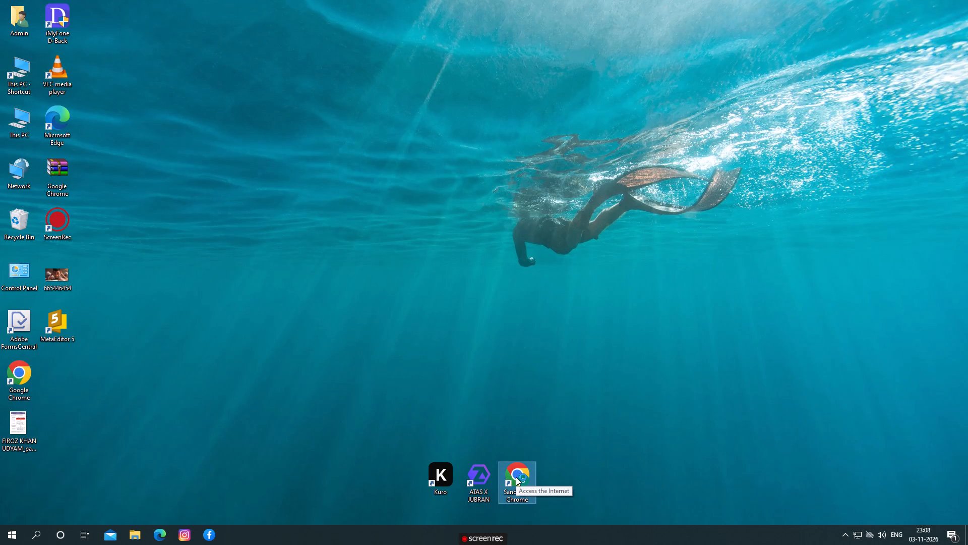
double_click(516, 475)
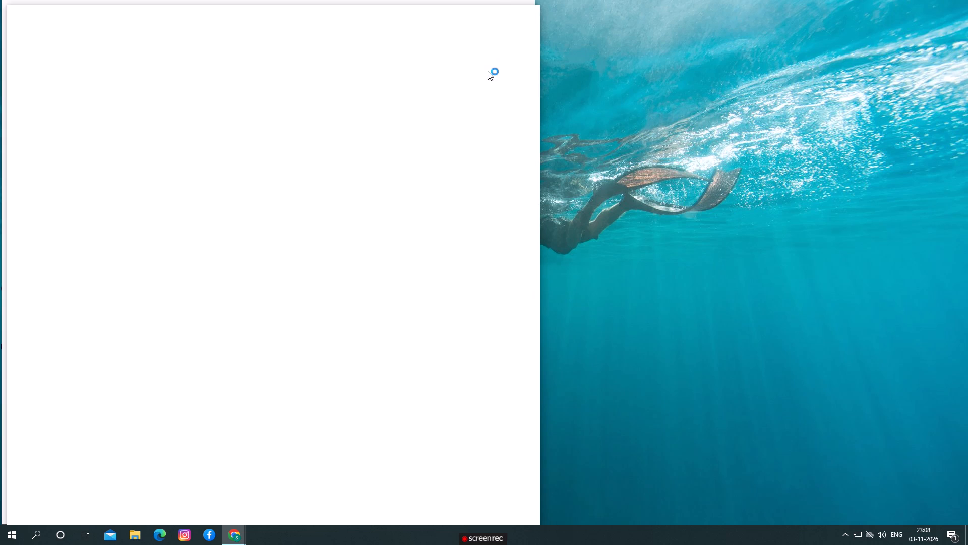
click(499, 19)
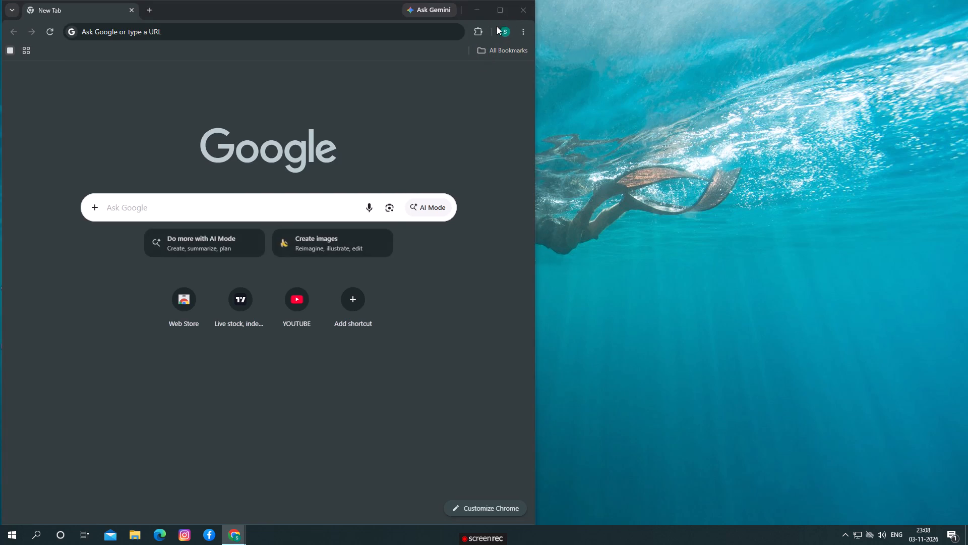
Open the TradingView XAUUSD chart from the new-tab page's live stock shortcut.
click(460, 300)
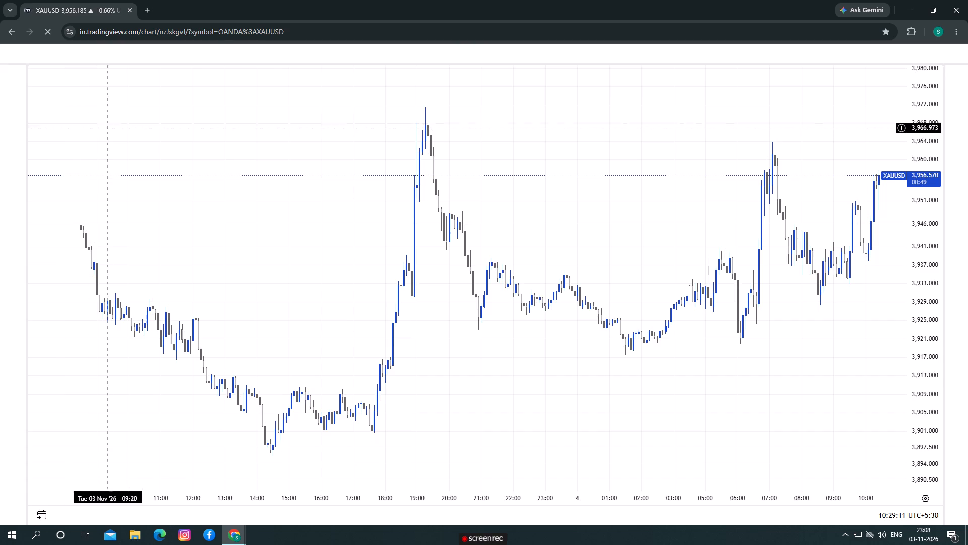
Examine the XAUUSD 5-minute price action back to the start of November and forward to the latest candles.
drag(440, 386, 446, 357)
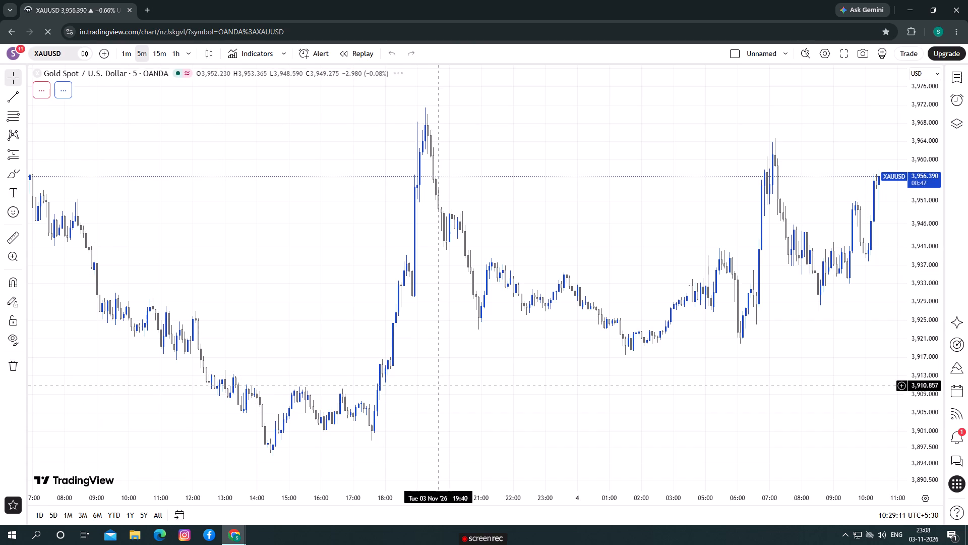
drag(446, 357, 466, 335)
drag(457, 408, 461, 389)
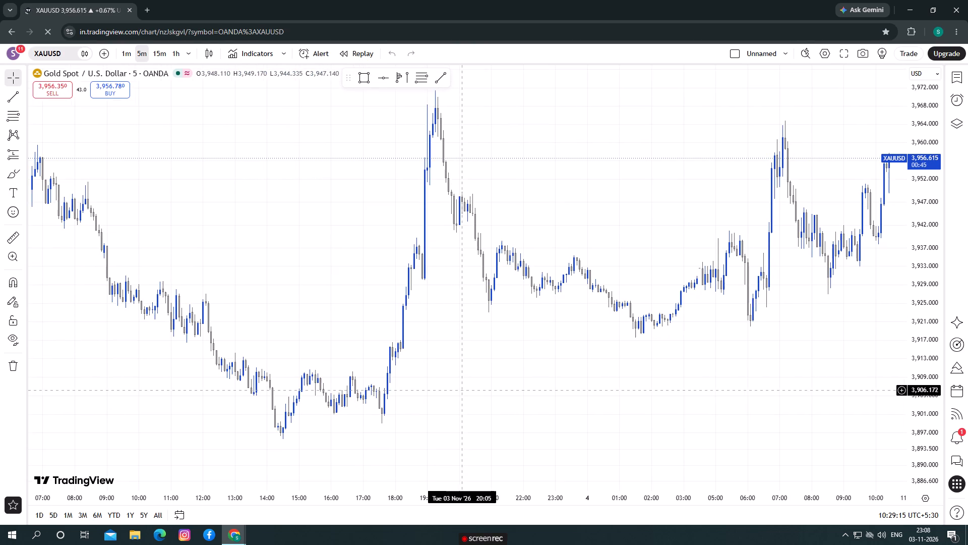
drag(461, 389, 510, 344)
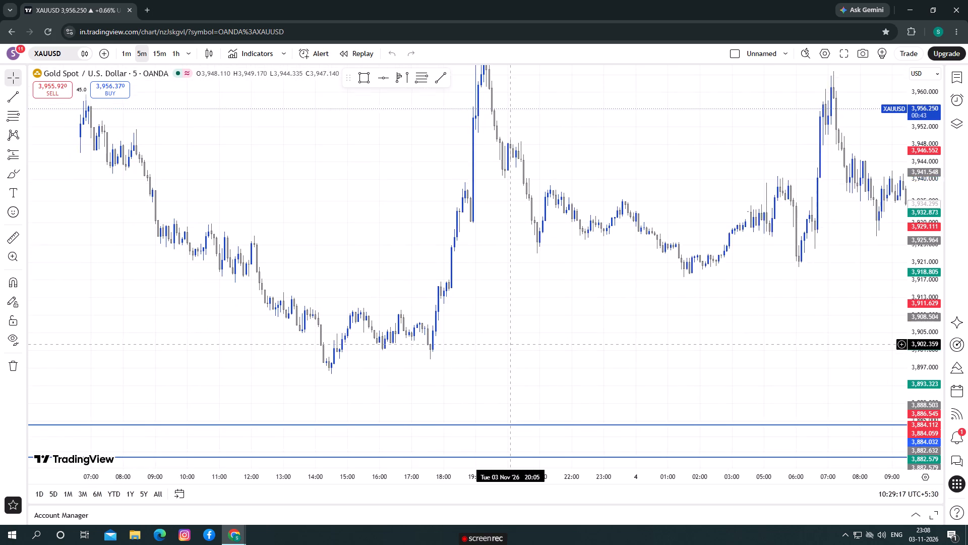
drag(510, 344, 543, 345)
drag(539, 345, 626, 389)
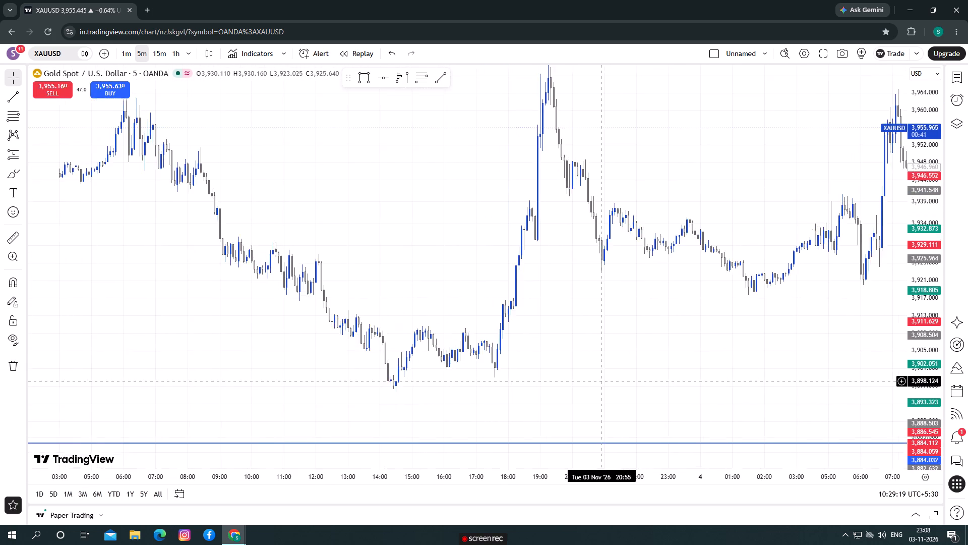
drag(626, 389, 637, 392)
scroll(613, 379, down, 2)
scroll(285, 356, down, 1)
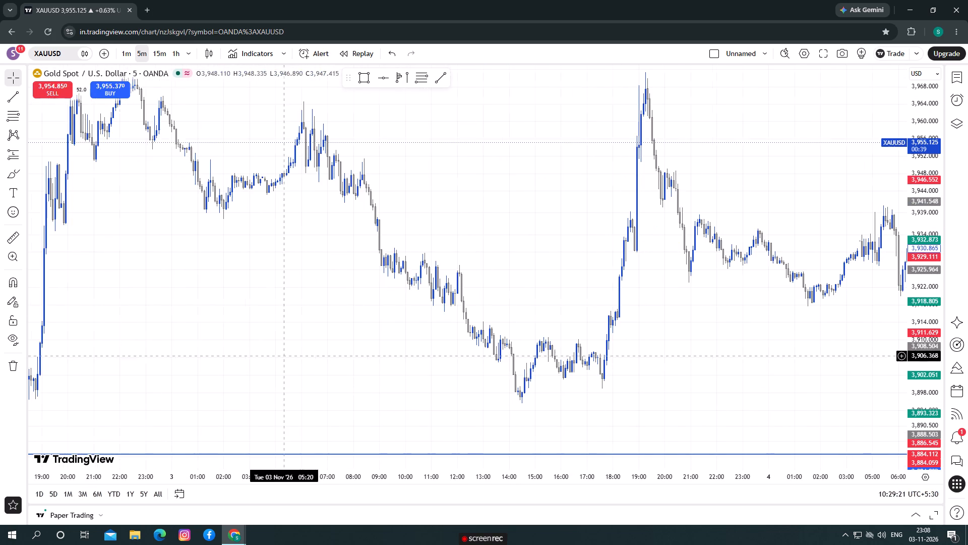
scroll(285, 357, down, 1)
drag(295, 401, 322, 351)
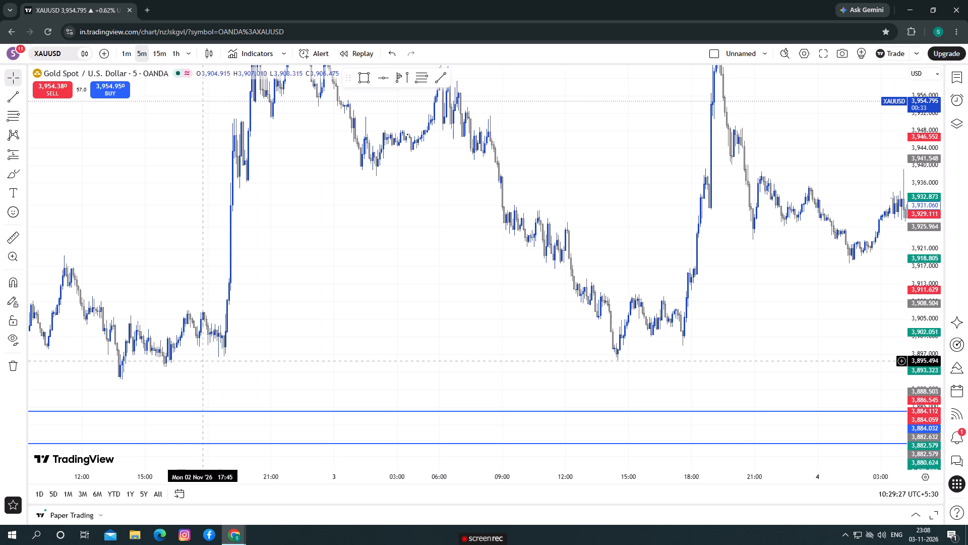
drag(159, 376, 328, 354)
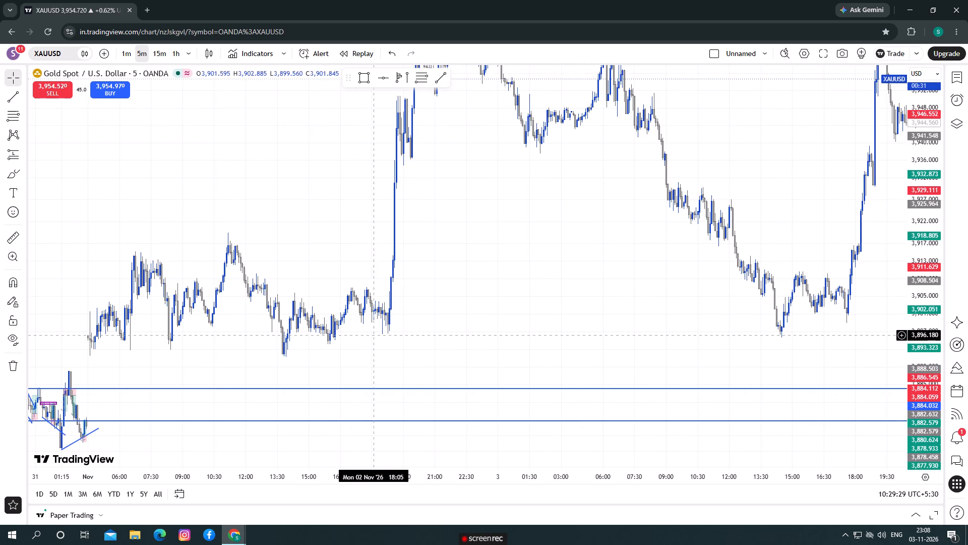
drag(366, 334, 251, 322)
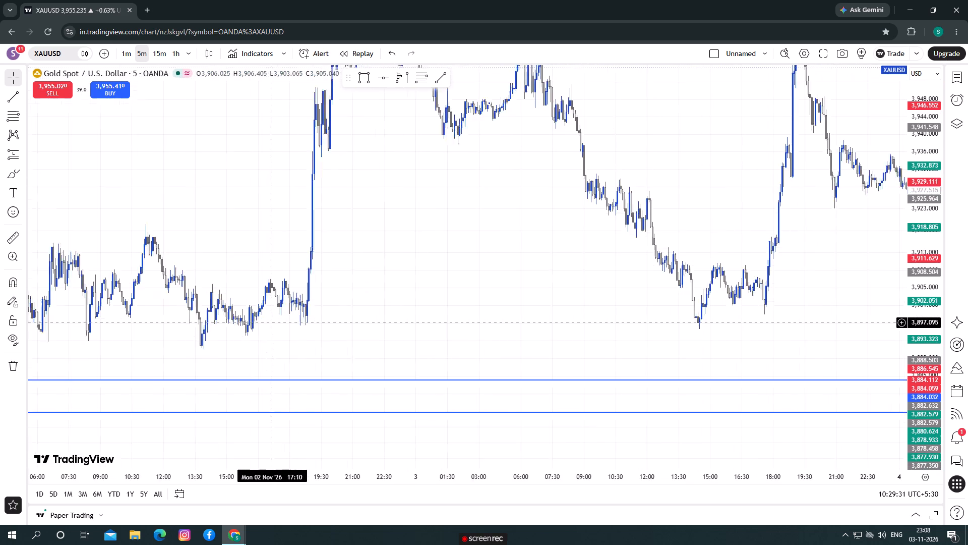
drag(251, 322, 208, 320)
drag(223, 325, 196, 326)
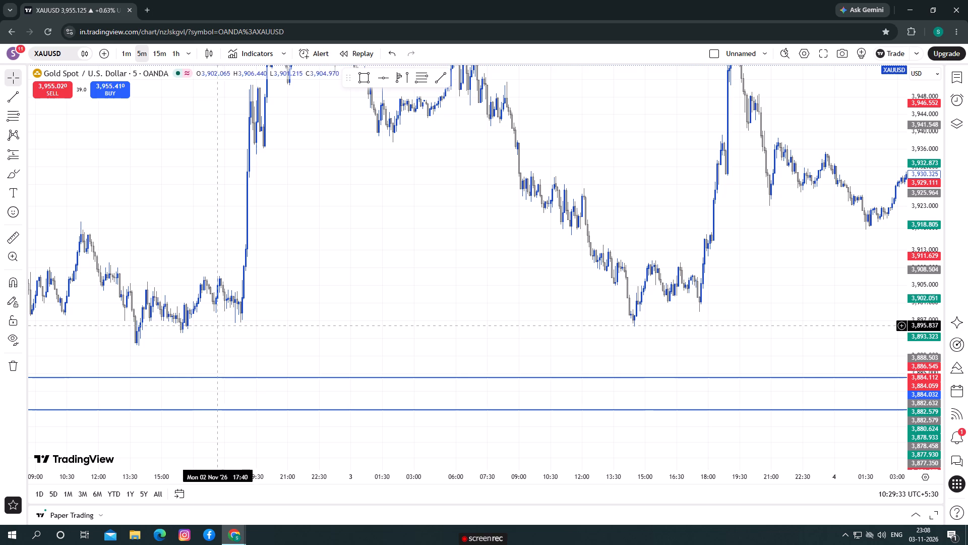
drag(196, 326, 65, 333)
drag(671, 335, 352, 345)
scroll(352, 345, up, 4)
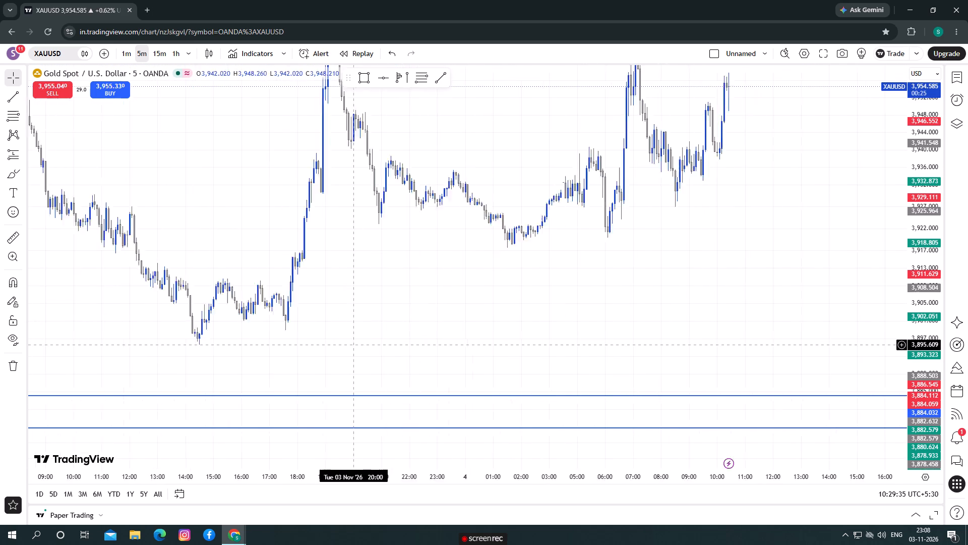
scroll(353, 345, up, 1)
drag(348, 339, 879, 340)
scroll(771, 344, up, 3)
drag(761, 344, 689, 351)
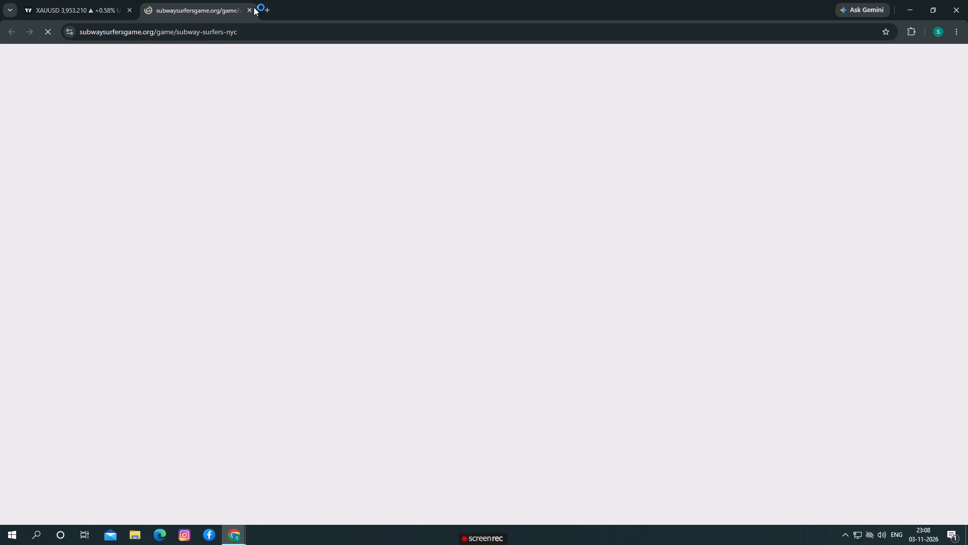
Close the unwanted subwaysurfersgame.org tab and return to the XAUUSD chart.
click(251, 11)
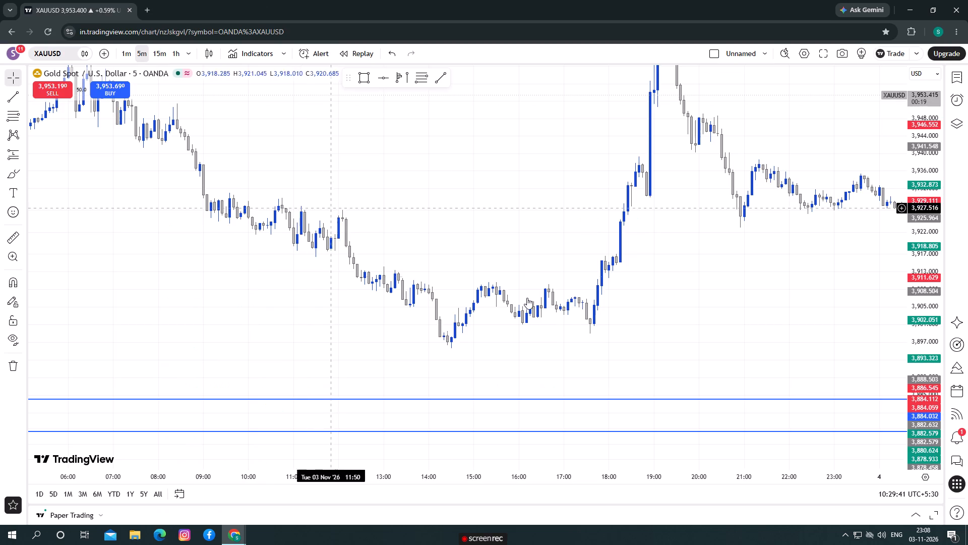
Examine the 3 November decline, its lows and the following rally on the XAUUSD 5-minute chart.
drag(590, 308, 476, 320)
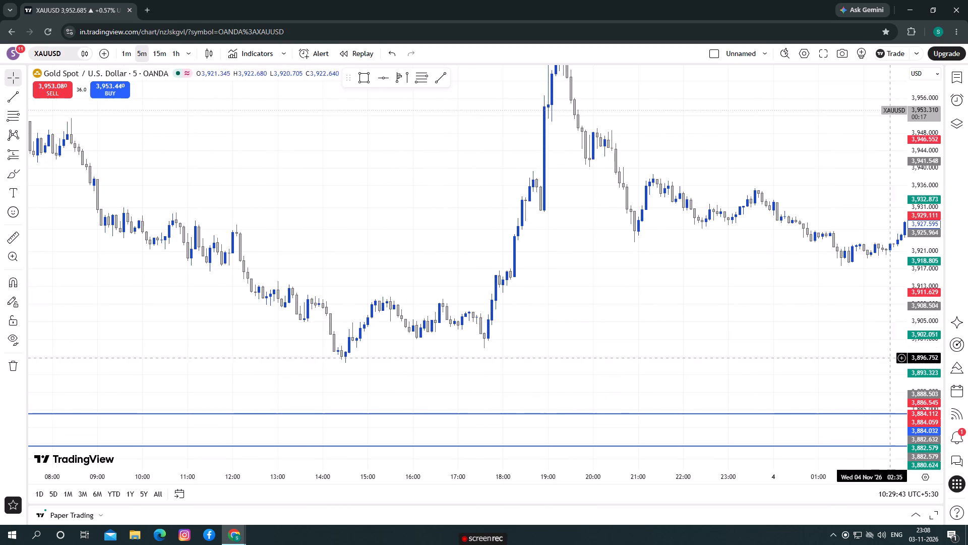
drag(916, 379, 912, 370)
drag(574, 332, 631, 277)
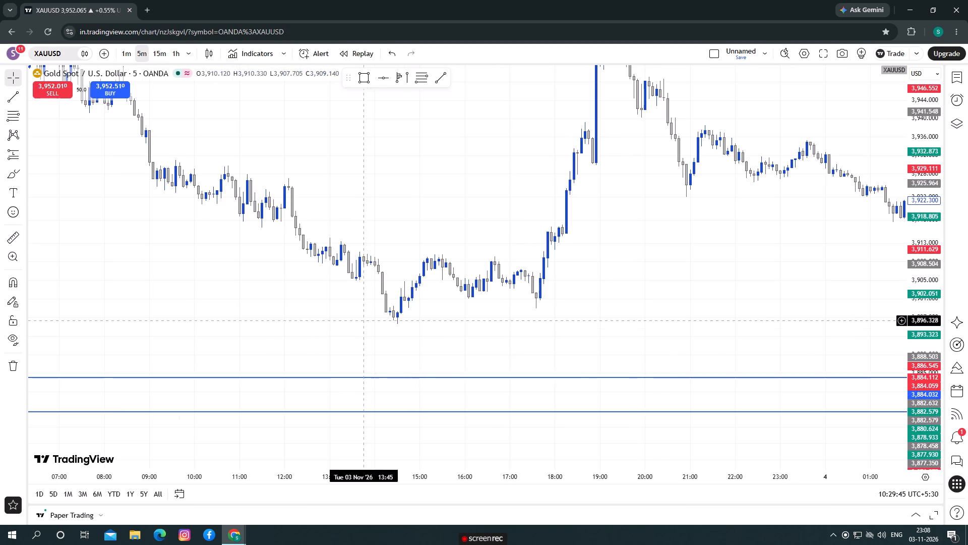
drag(437, 339, 410, 348)
drag(389, 335, 425, 356)
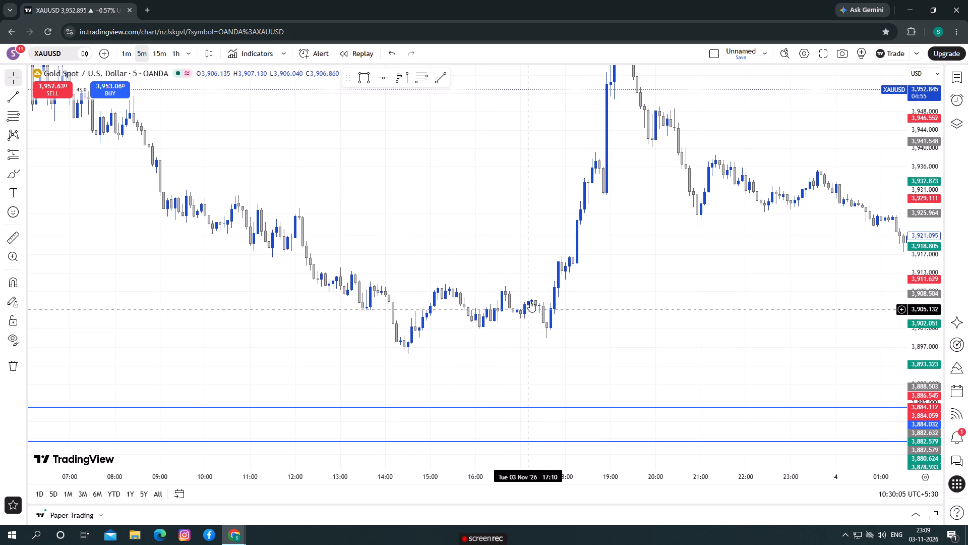
drag(592, 364, 490, 370)
drag(490, 370, 561, 376)
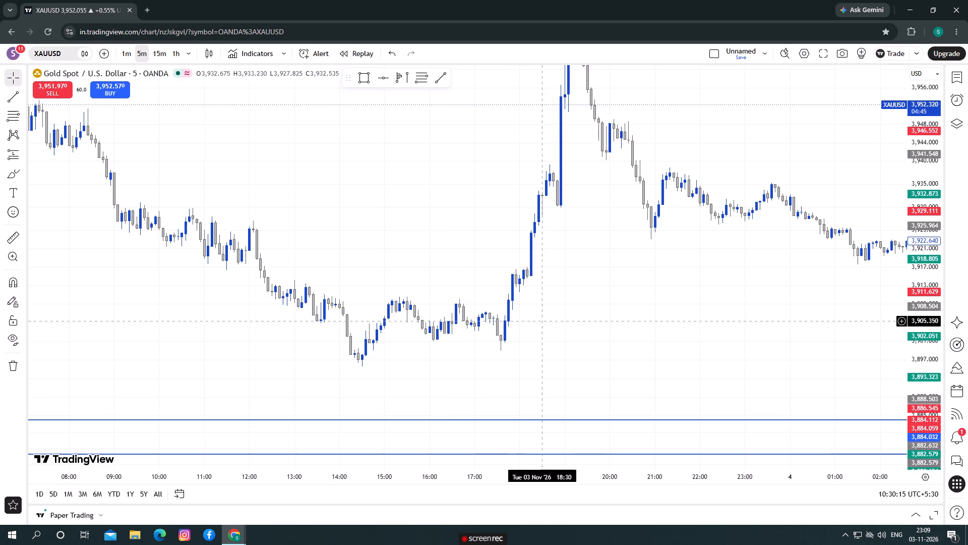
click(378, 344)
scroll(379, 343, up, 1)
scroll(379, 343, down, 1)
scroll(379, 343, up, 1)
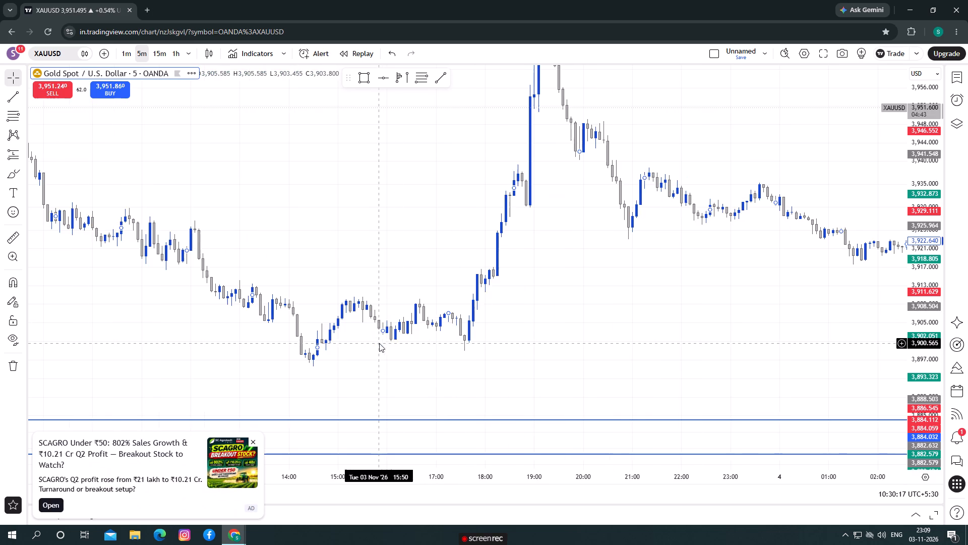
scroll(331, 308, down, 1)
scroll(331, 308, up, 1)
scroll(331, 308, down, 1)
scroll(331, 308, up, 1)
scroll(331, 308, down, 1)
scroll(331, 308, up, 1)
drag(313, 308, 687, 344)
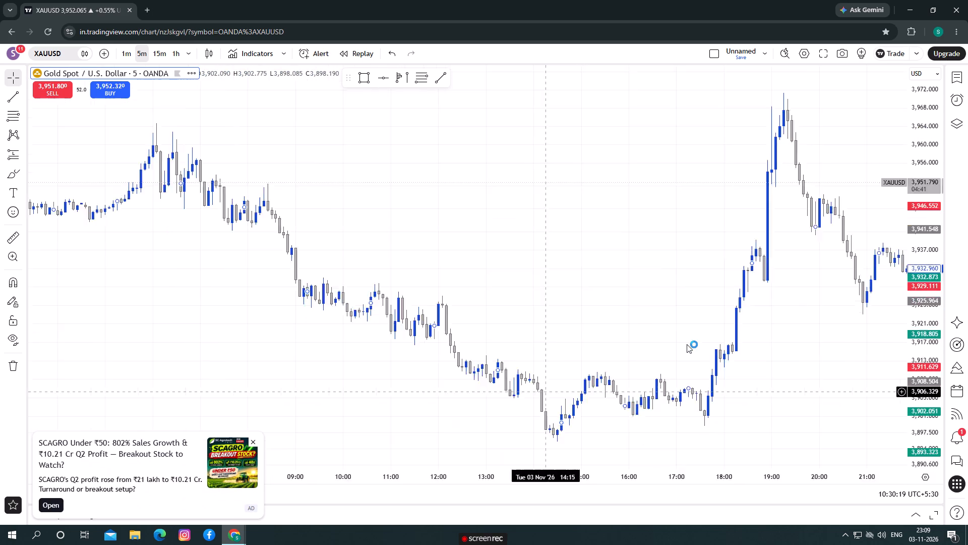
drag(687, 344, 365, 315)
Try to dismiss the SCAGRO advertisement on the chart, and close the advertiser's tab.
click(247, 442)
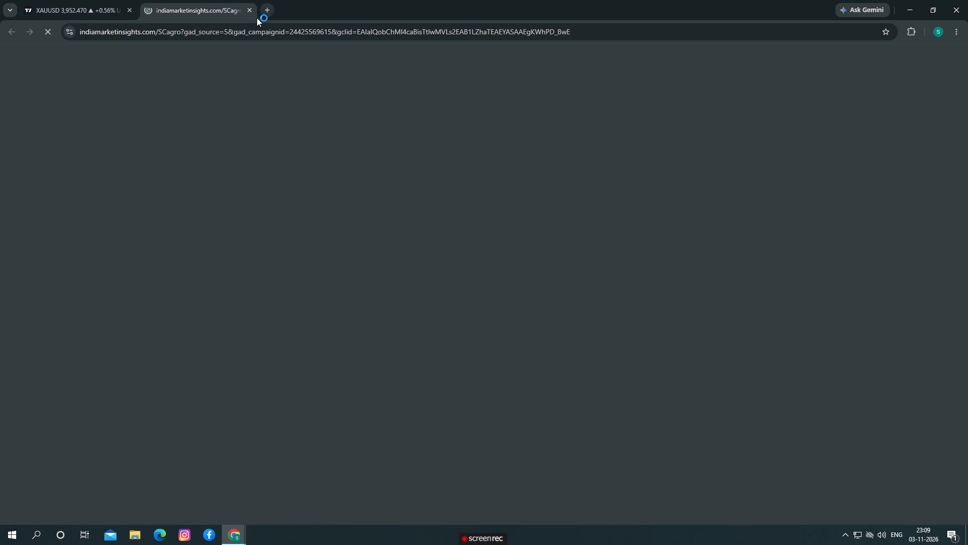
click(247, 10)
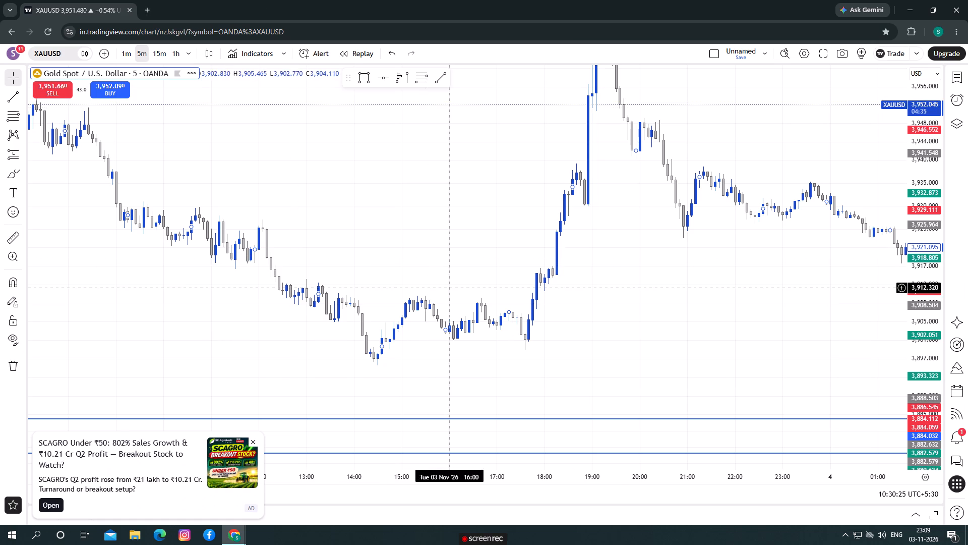
Draw a rectangle zone at the base of the 3 November rally, from 17:40 to 19:05, spanning about 3,911 to 3,913.
drag(584, 281, 575, 281)
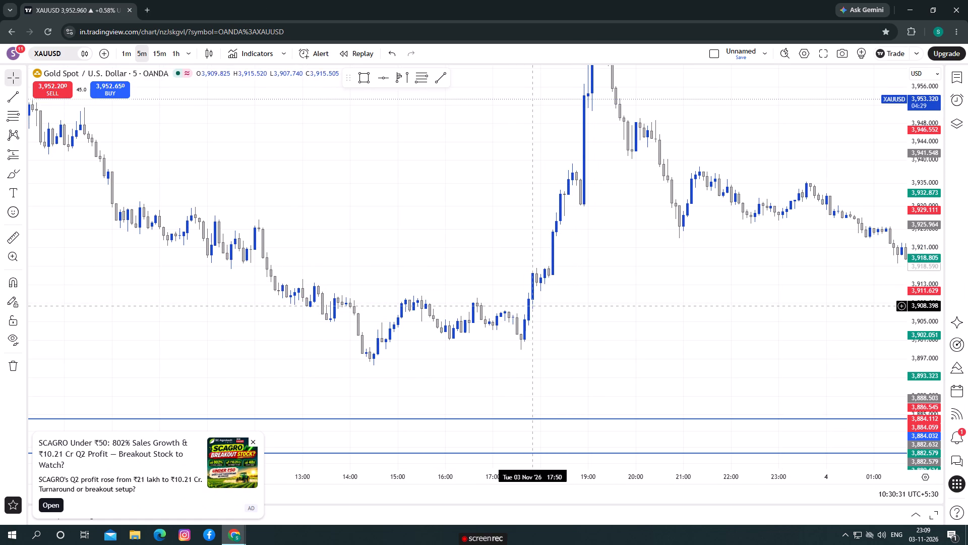
drag(740, 324, 625, 285)
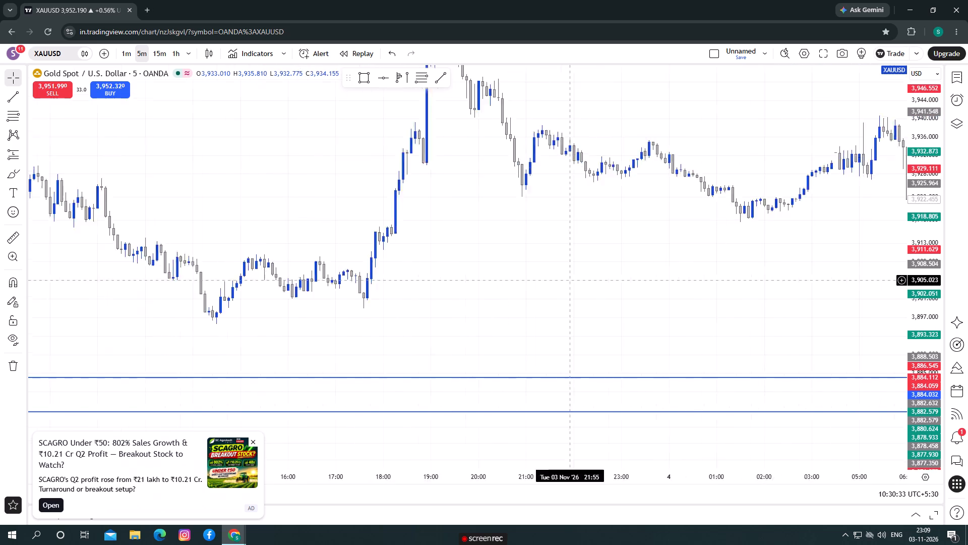
drag(625, 285, 665, 291)
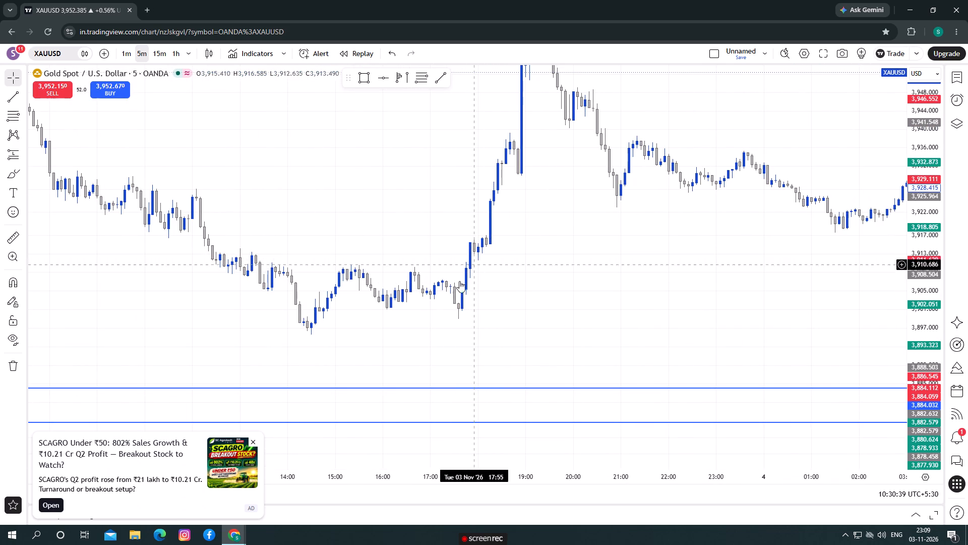
drag(616, 294, 610, 294)
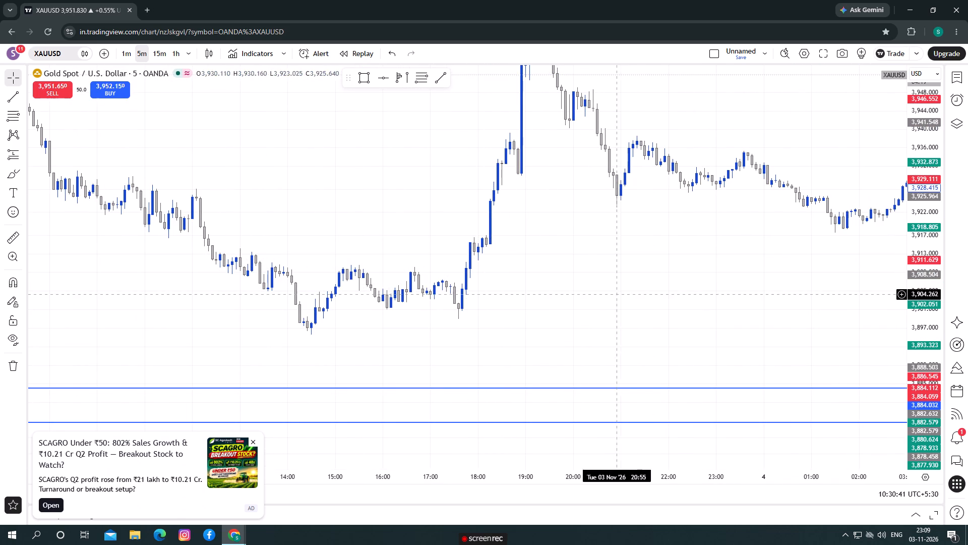
drag(610, 294, 509, 291)
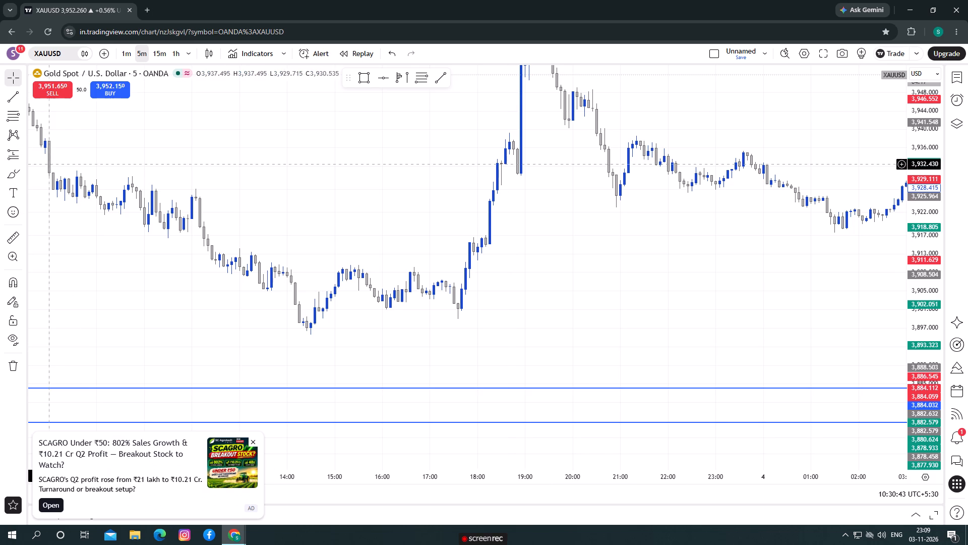
click(363, 82)
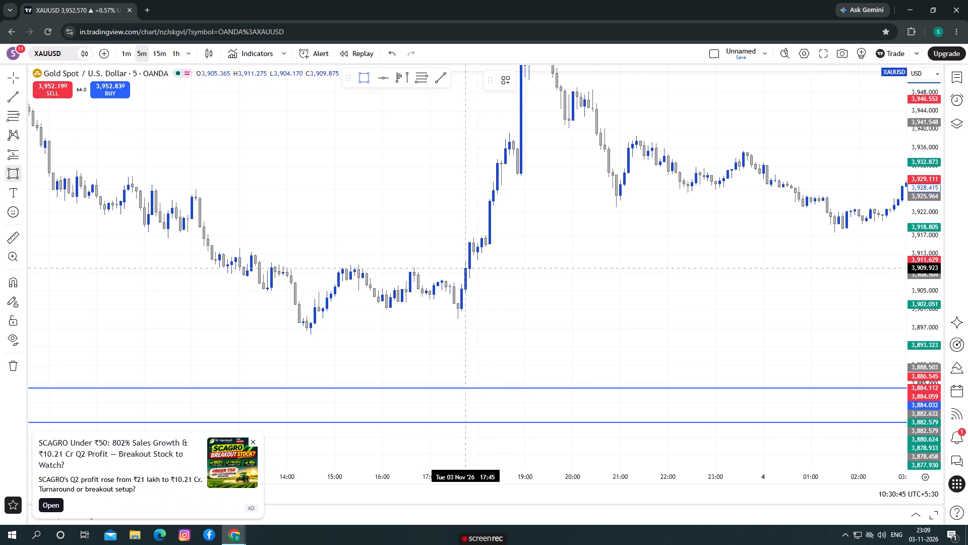
click(461, 262)
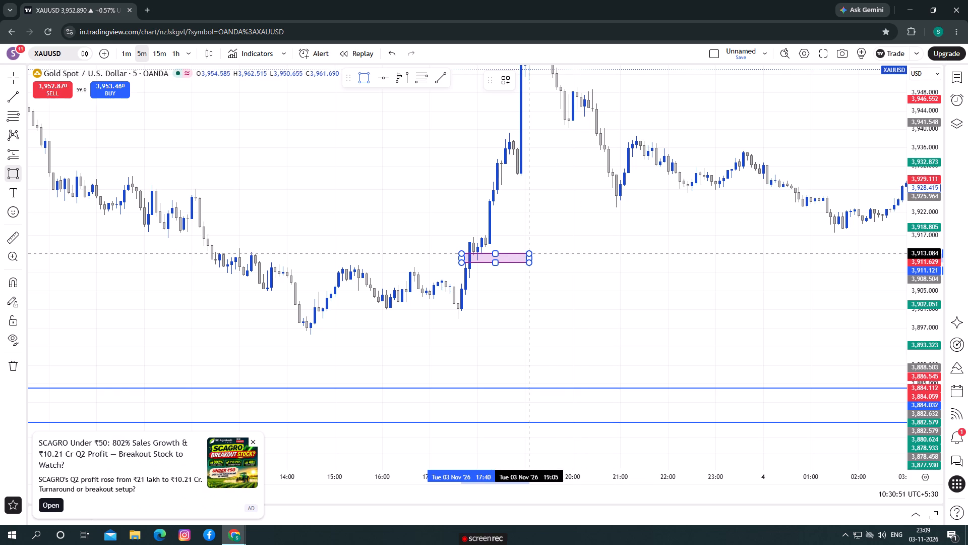
click(529, 255)
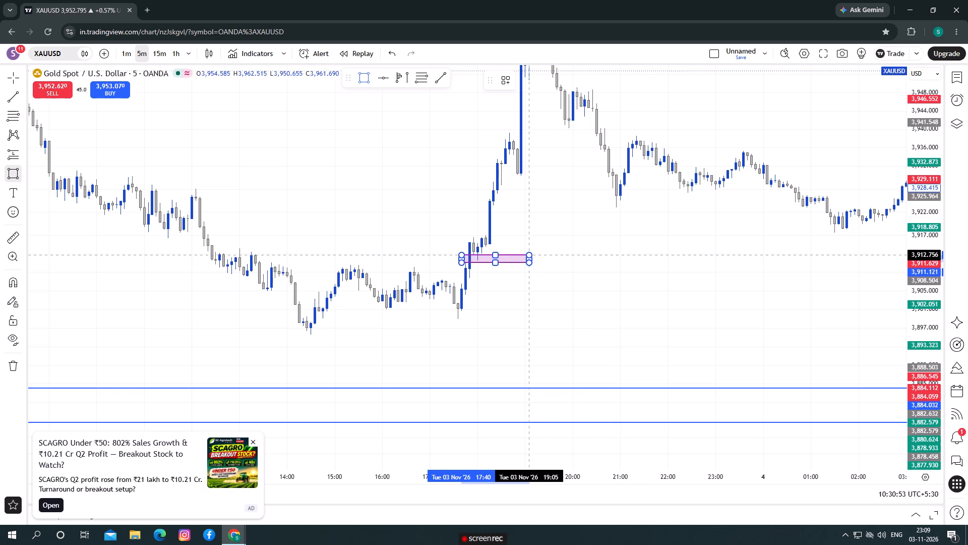
click(526, 275)
Dismiss the SCAGRO advertisement covering the chart.
drag(531, 287, 467, 285)
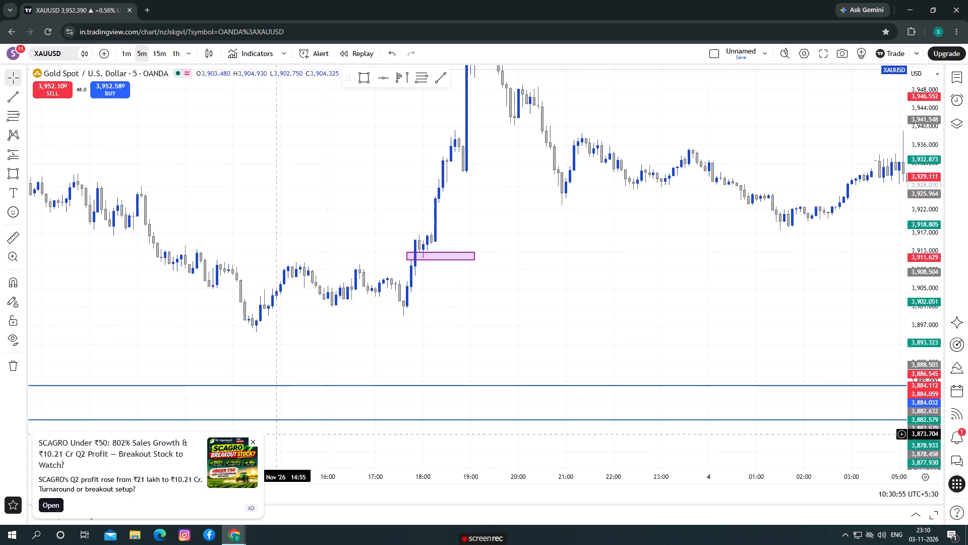
click(250, 443)
Draw a rectangle zone on the decline after the 3 November peak, from 19:35 to 20:45, spanning about 3,949.6 to 3,951.2.
drag(405, 317, 348, 364)
drag(476, 247, 464, 221)
drag(712, 207, 621, 326)
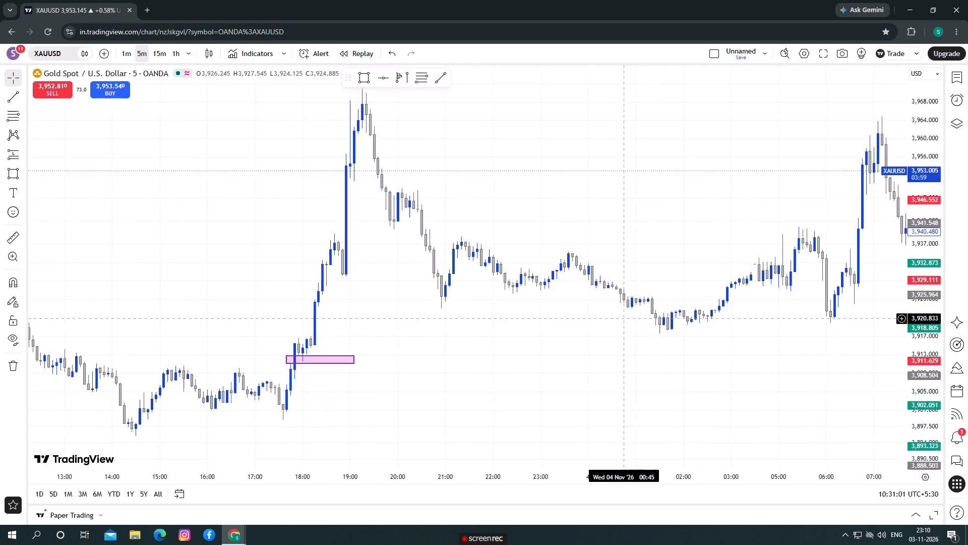
drag(621, 326, 728, 316)
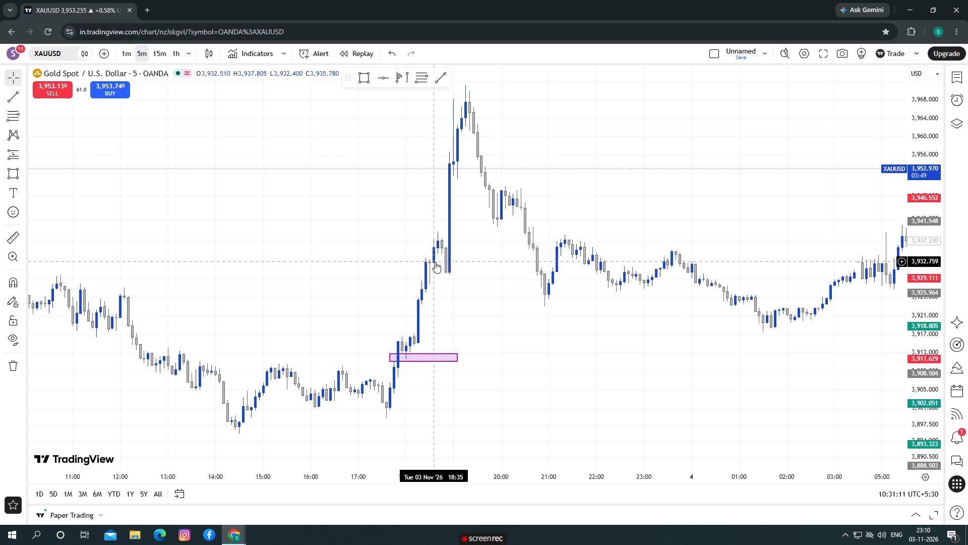
drag(457, 265, 427, 316)
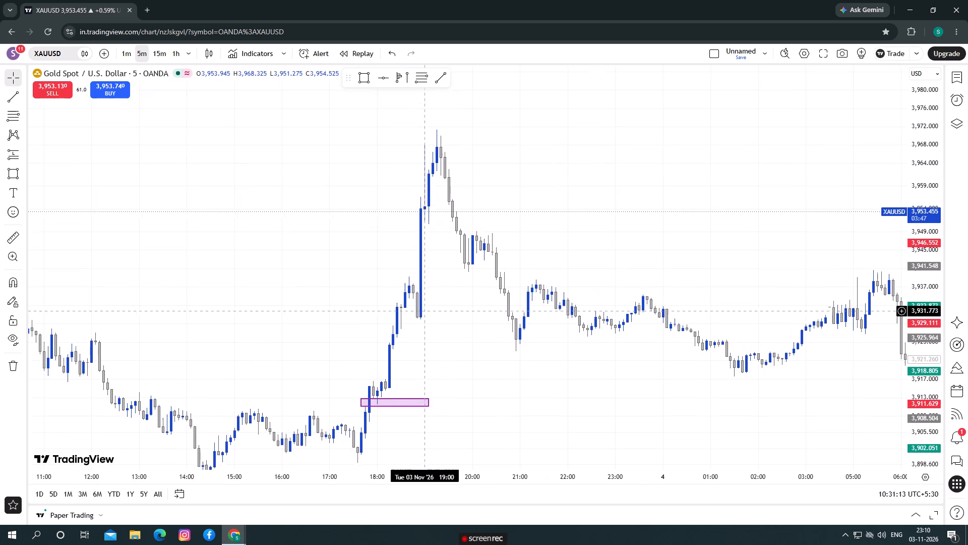
drag(427, 316, 432, 323)
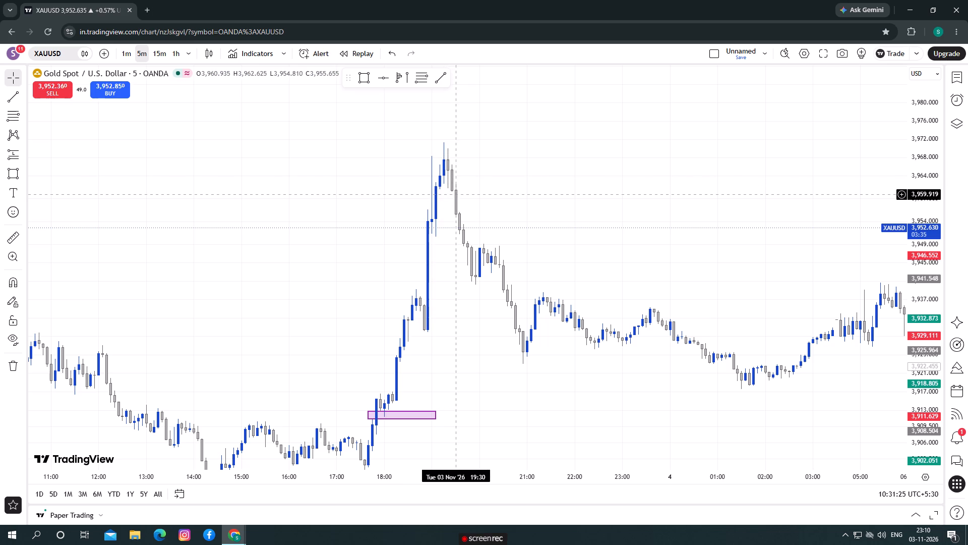
click(454, 235)
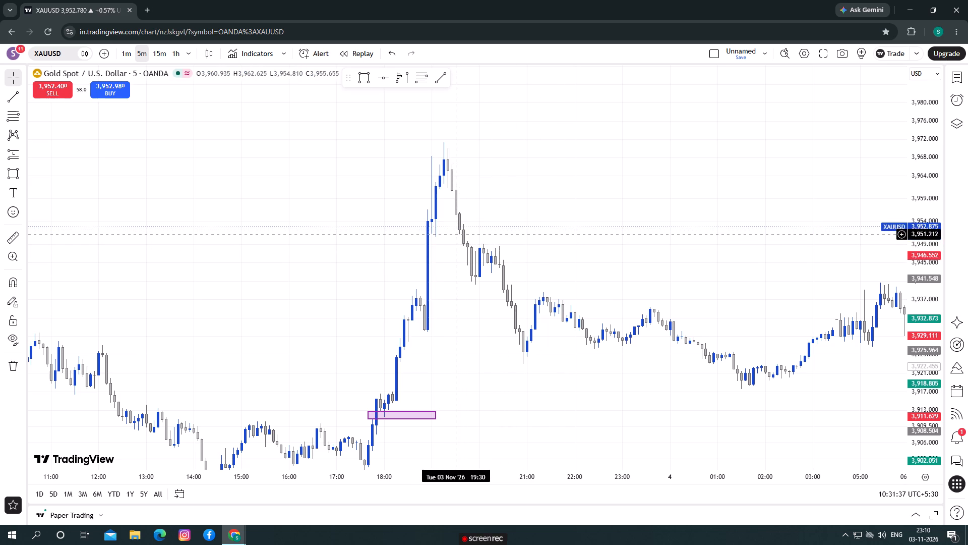
drag(468, 307, 468, 288)
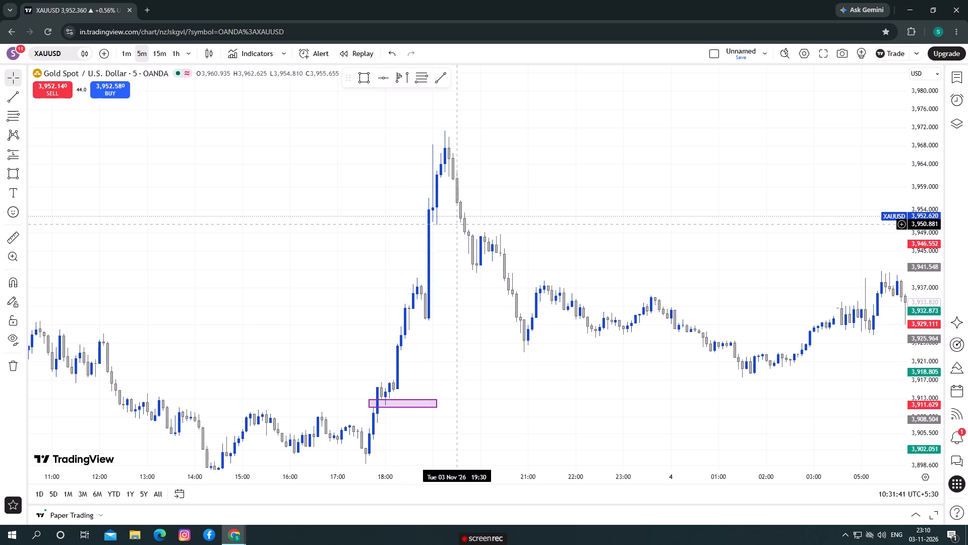
click(365, 75)
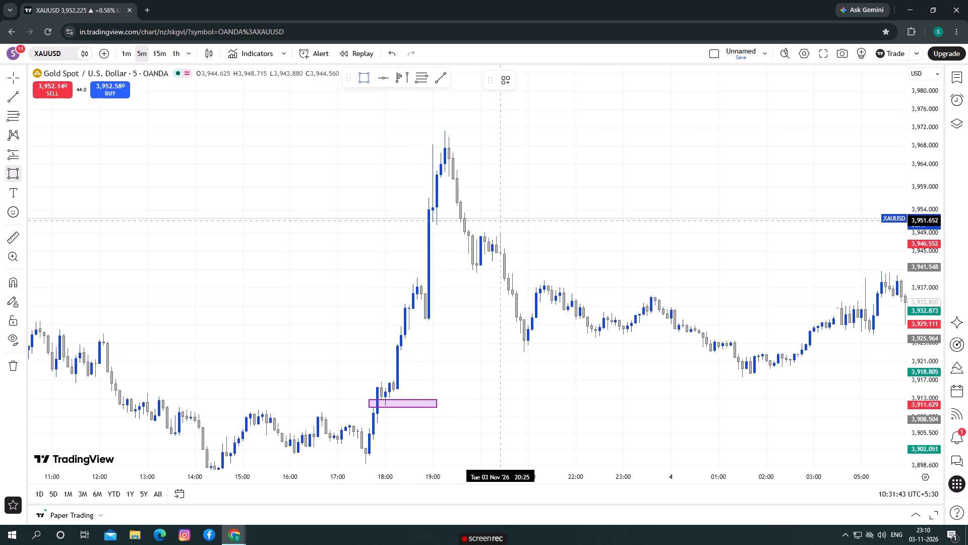
click(459, 223)
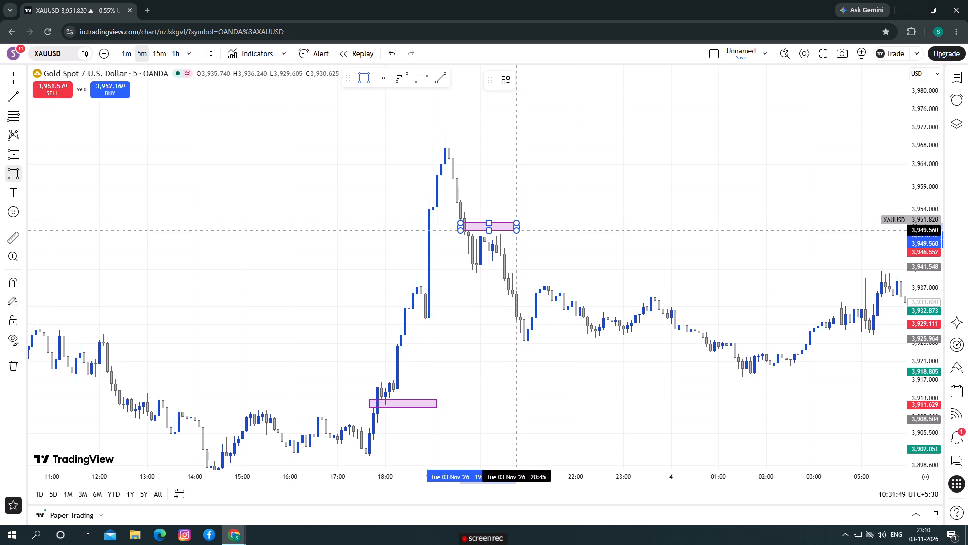
click(515, 230)
click(532, 257)
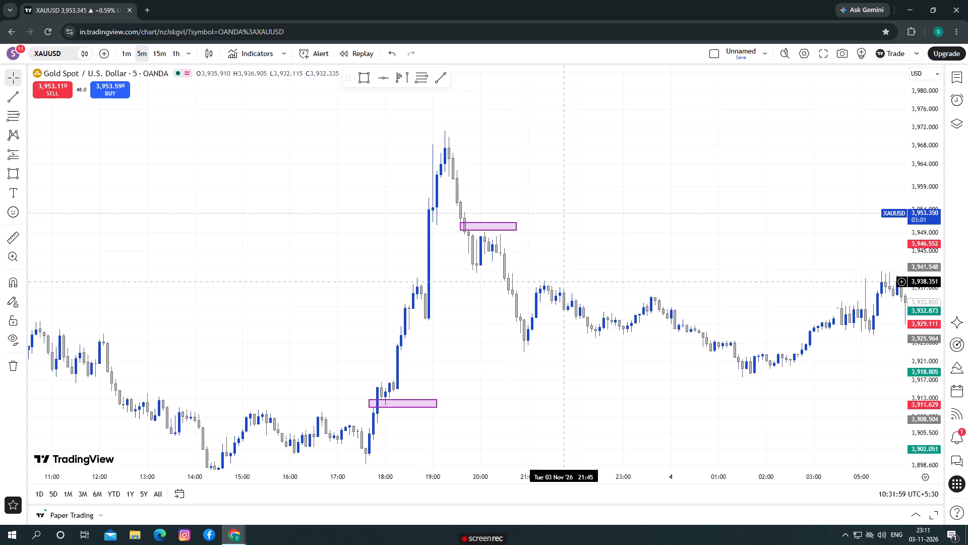
Draw a near-horizontal trend line at about 3,930 from the 18:45 pullback low before the 3 November spike to 21:00.
drag(526, 270, 540, 247)
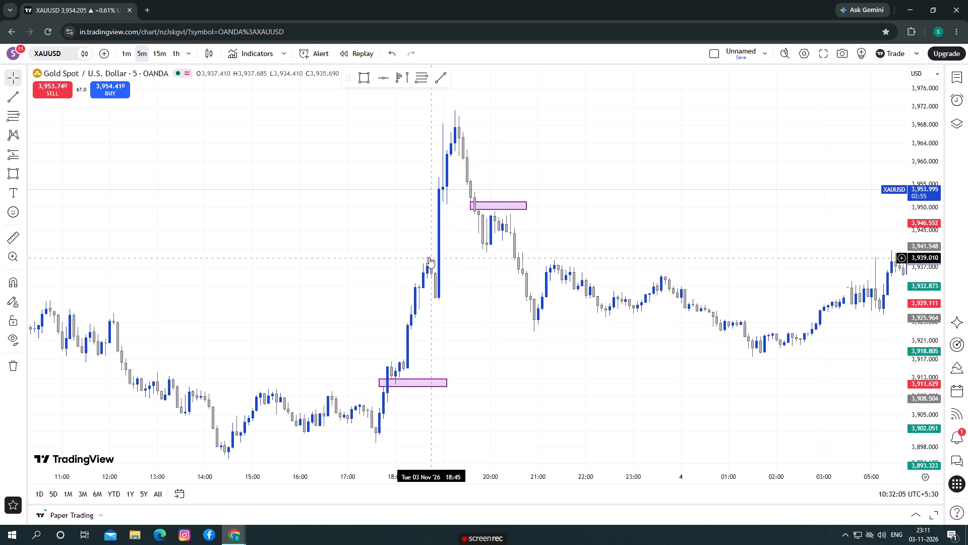
drag(493, 344, 496, 313)
click(471, 294)
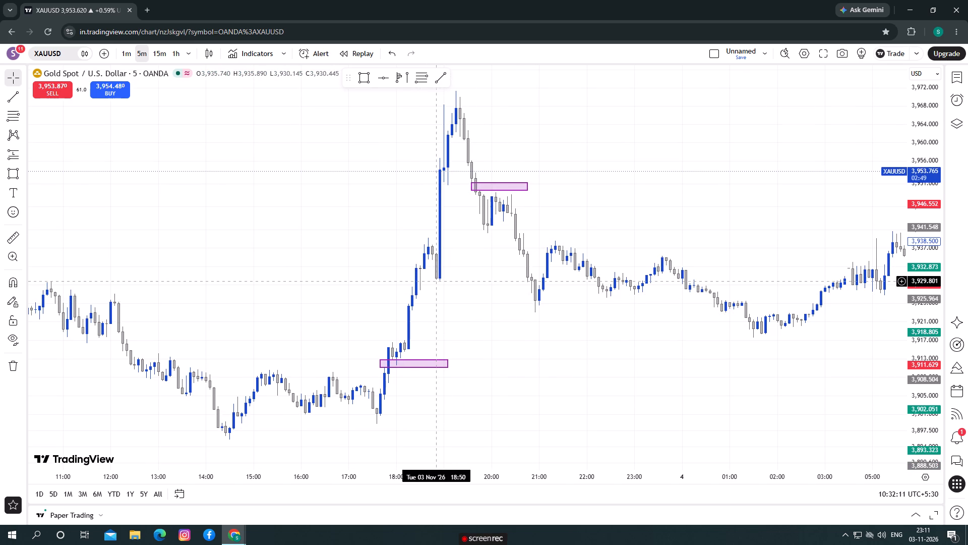
drag(518, 317, 474, 347)
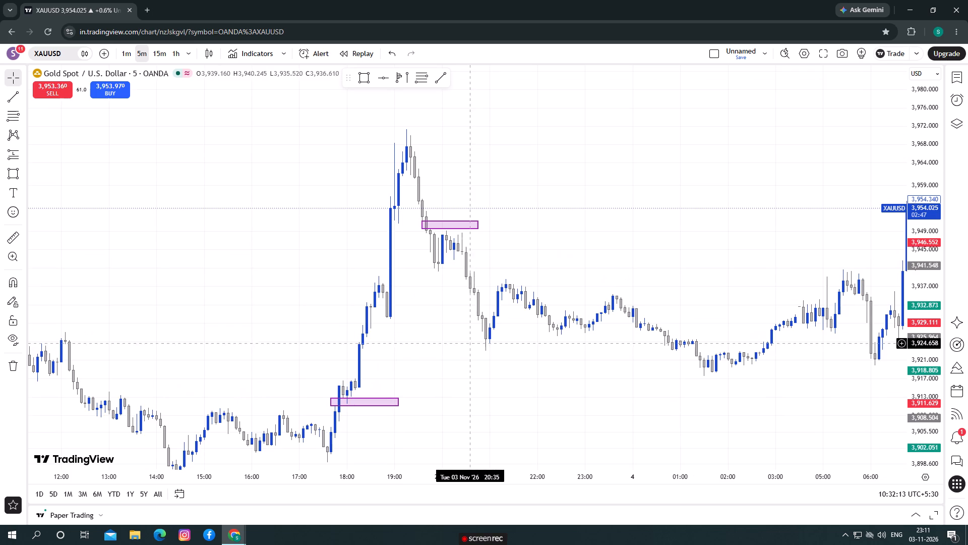
click(445, 77)
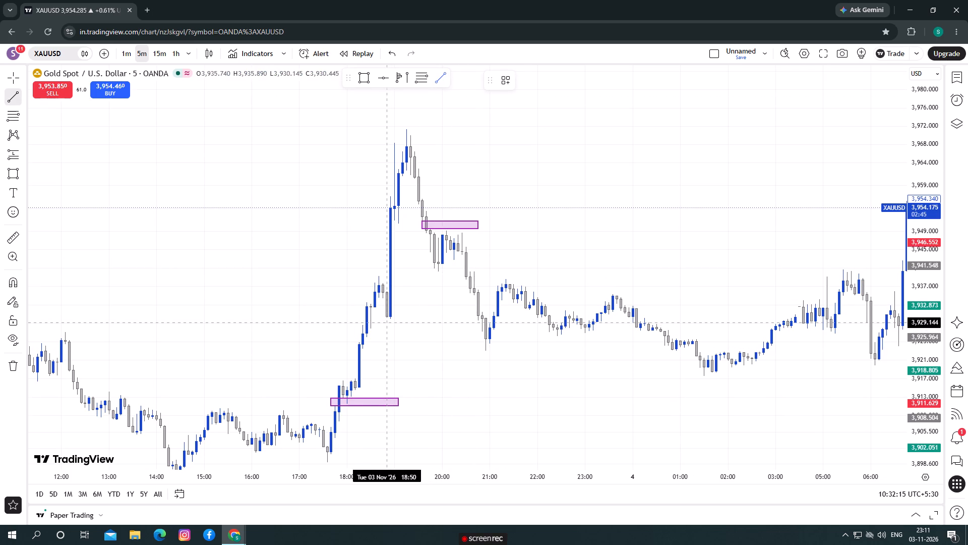
click(382, 319)
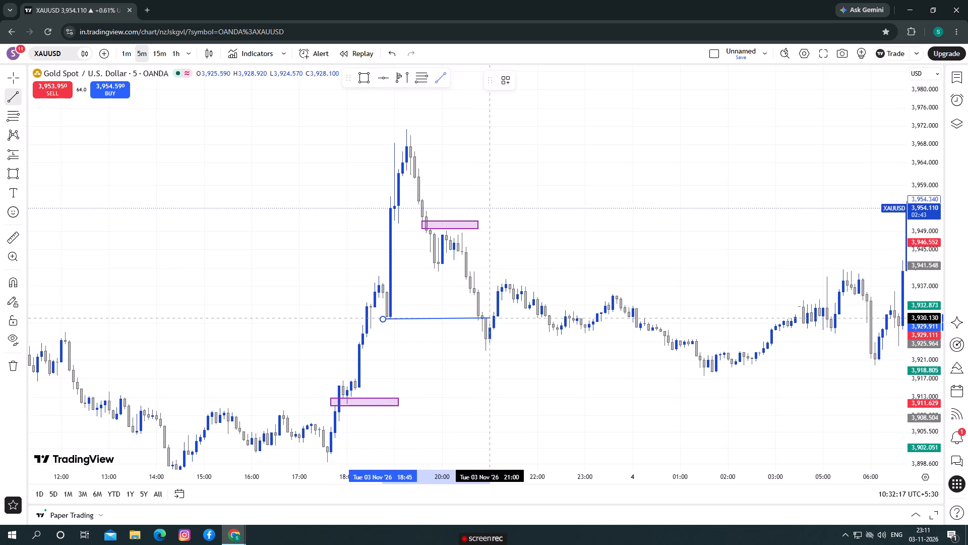
click(489, 319)
click(496, 351)
Extend the trend line's end point from the 21:00 candle to 21:45, keeping it level at about 3,930.
drag(490, 366, 491, 366)
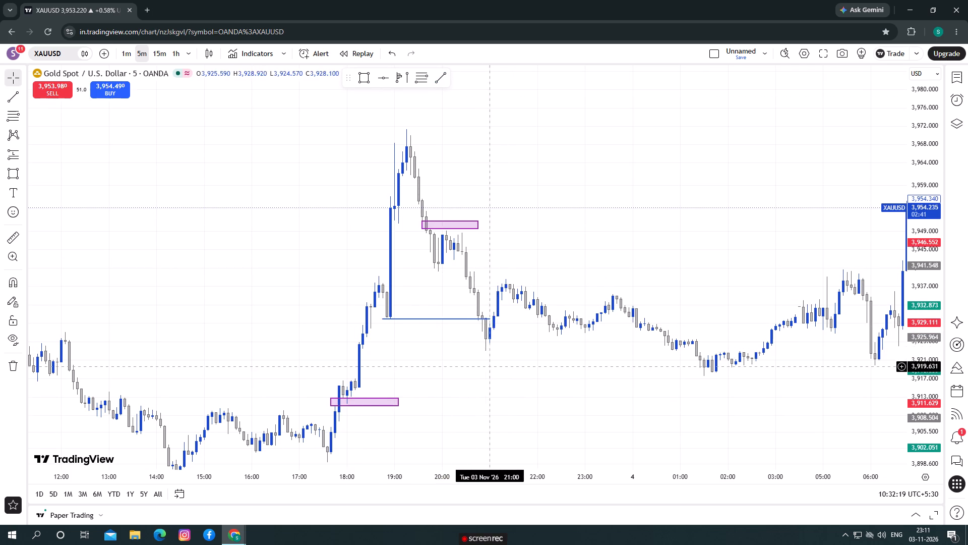
drag(491, 366, 520, 325)
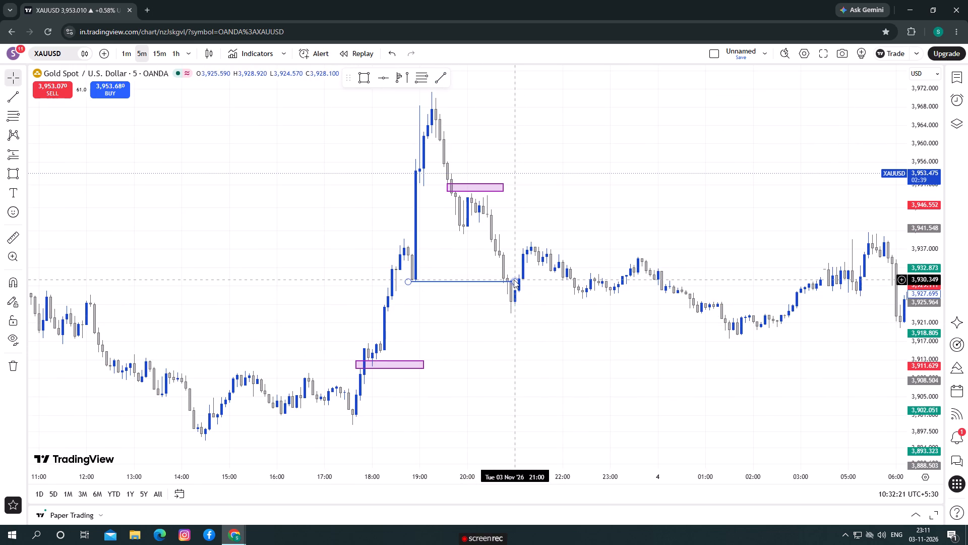
drag(514, 280, 547, 282)
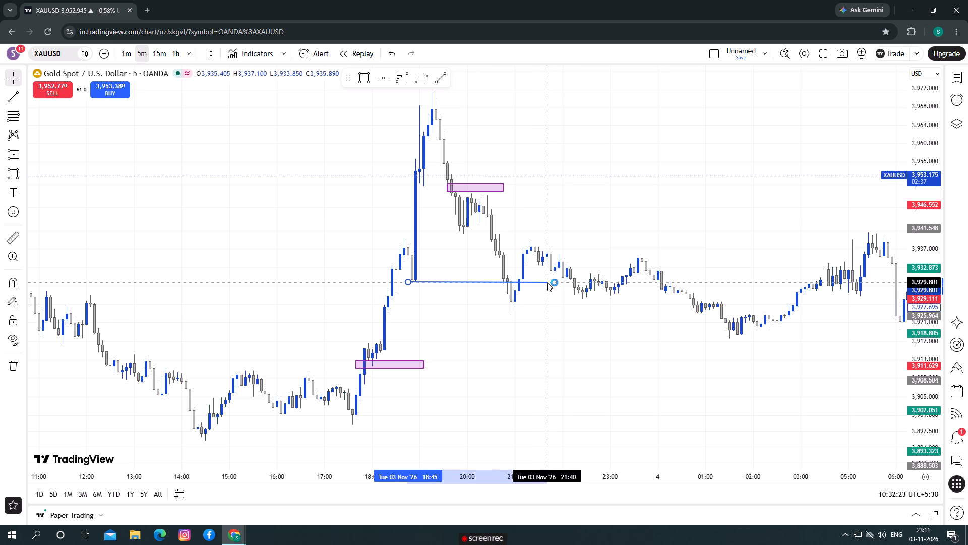
drag(547, 282, 565, 288)
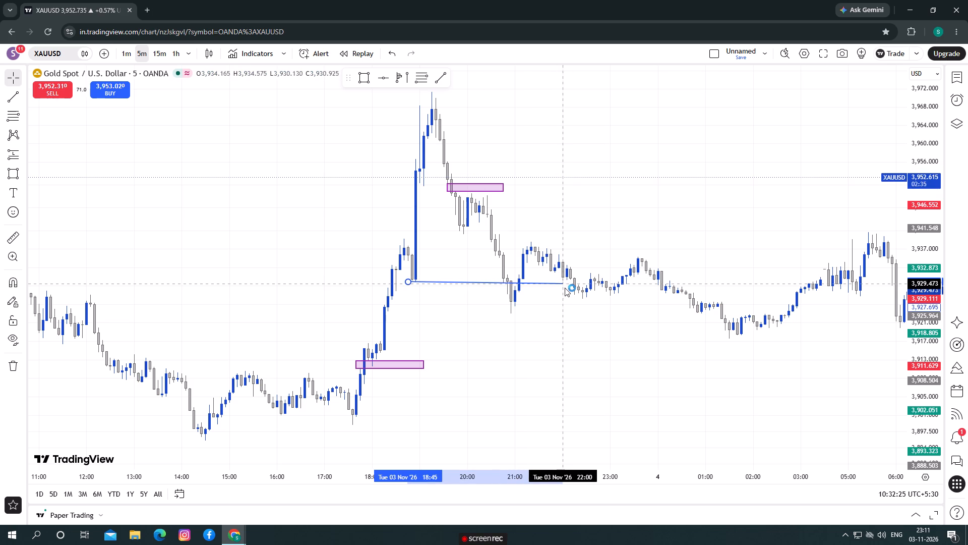
drag(565, 288, 551, 286)
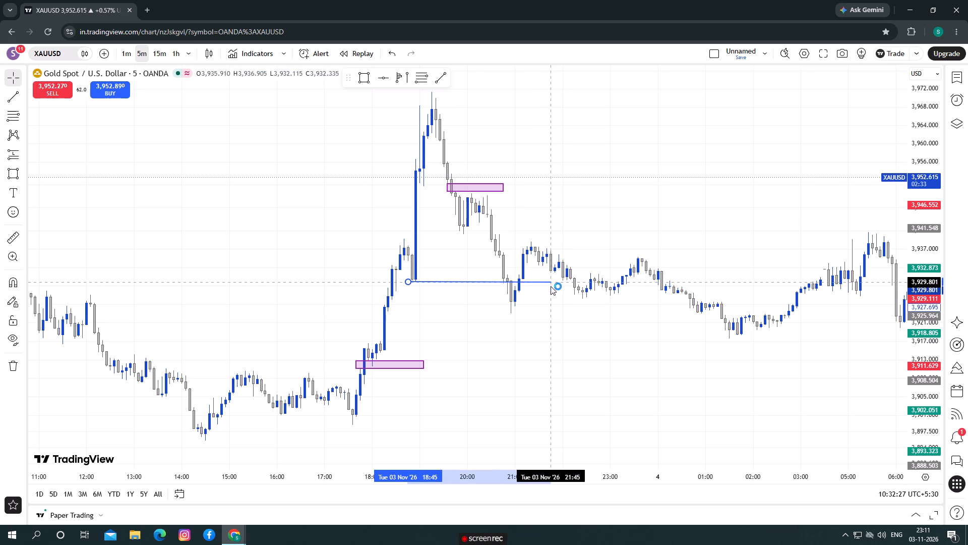
drag(551, 286, 551, 281)
Examine the price action from the 3 November peak through the latest 4 November candles, including an enlarged price scale.
drag(559, 370, 493, 364)
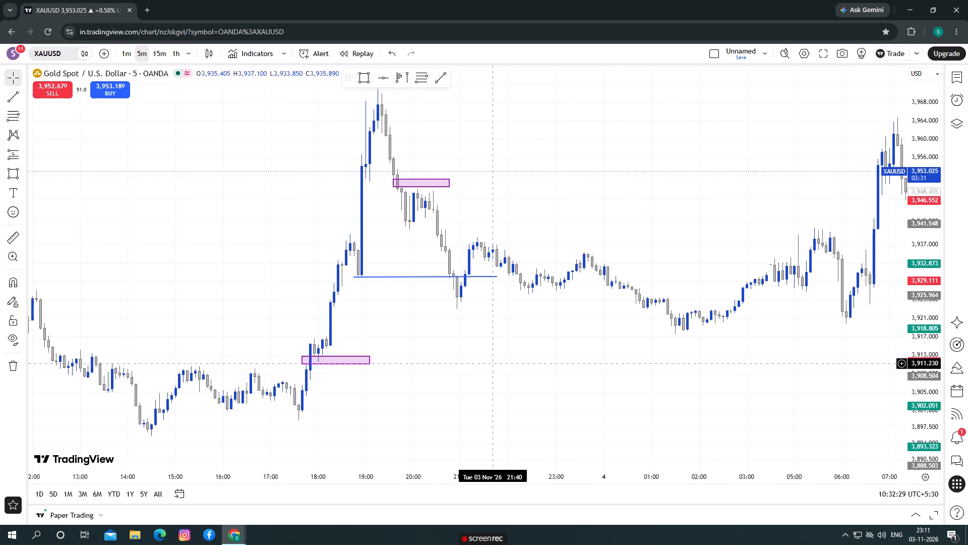
scroll(491, 318, down, 2)
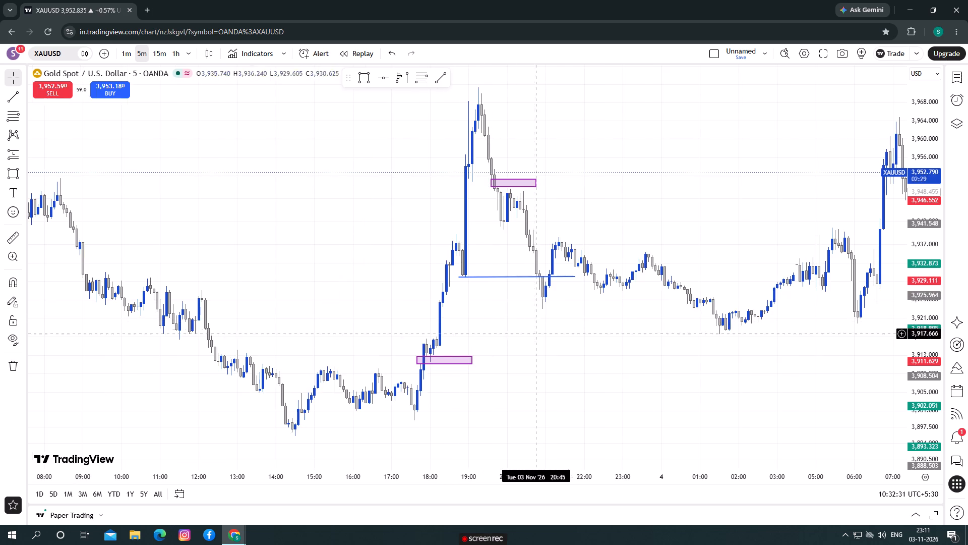
drag(558, 357, 403, 359)
scroll(410, 357, down, 1)
scroll(431, 331, up, 1)
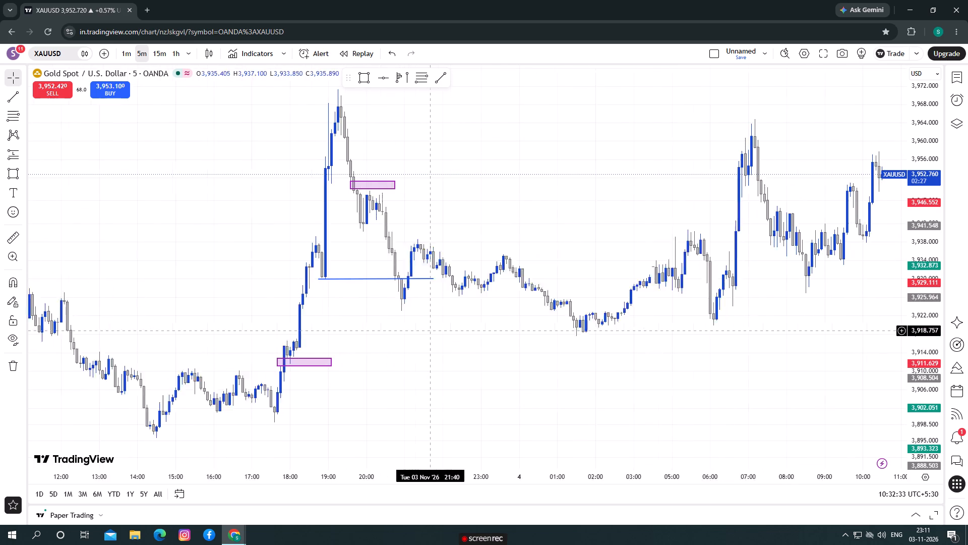
scroll(431, 331, up, 2)
drag(406, 337, 423, 350)
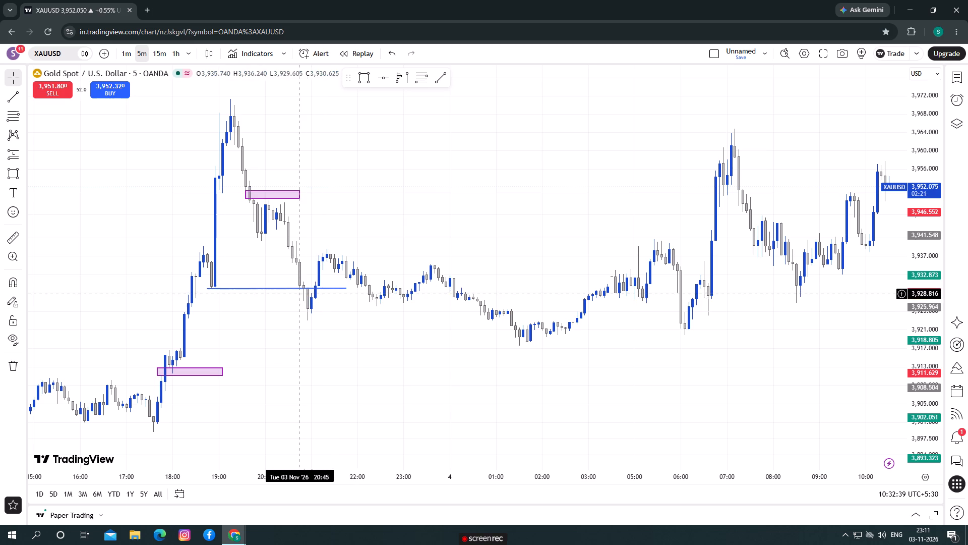
drag(333, 328, 278, 337)
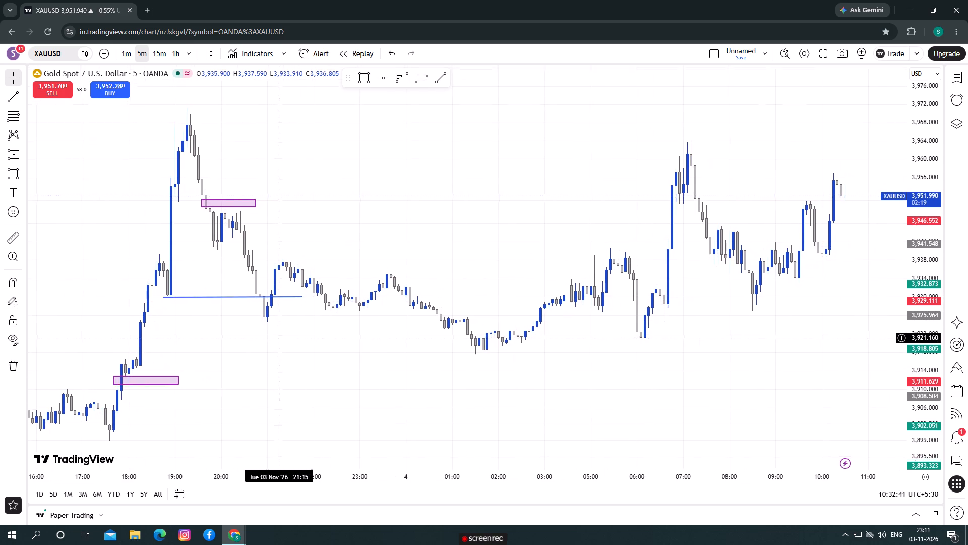
drag(278, 337, 278, 337)
drag(309, 341, 274, 320)
scroll(283, 322, up, 2)
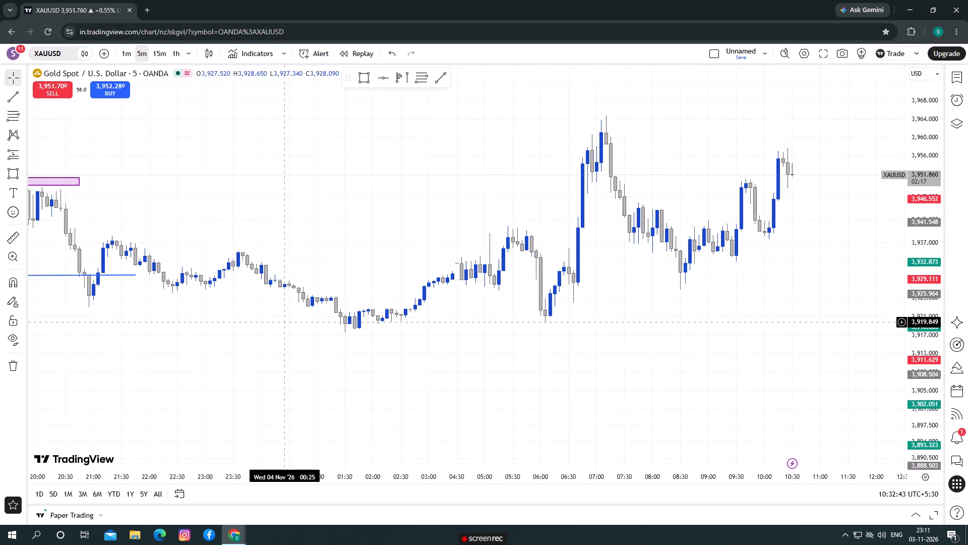
drag(920, 414, 901, 335)
drag(161, 361, 160, 361)
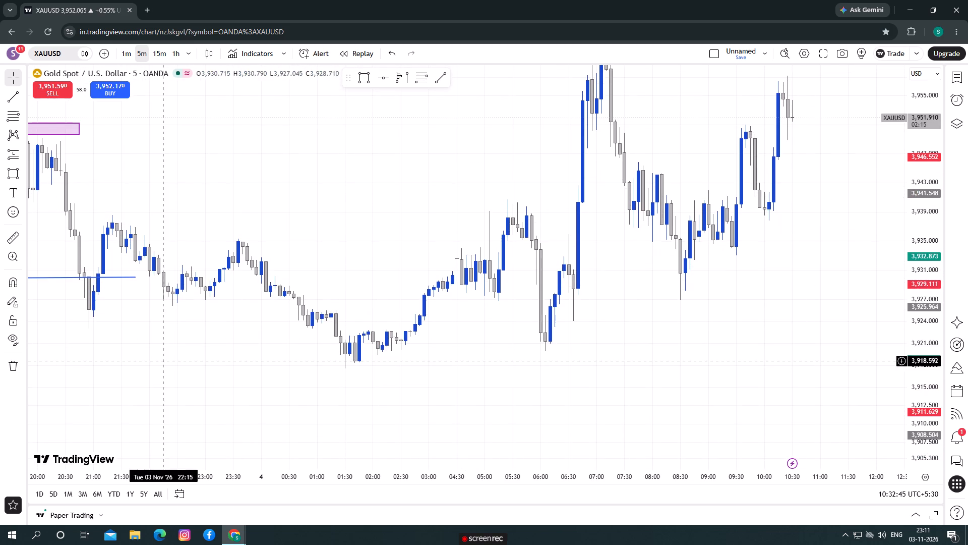
drag(160, 361, 223, 357)
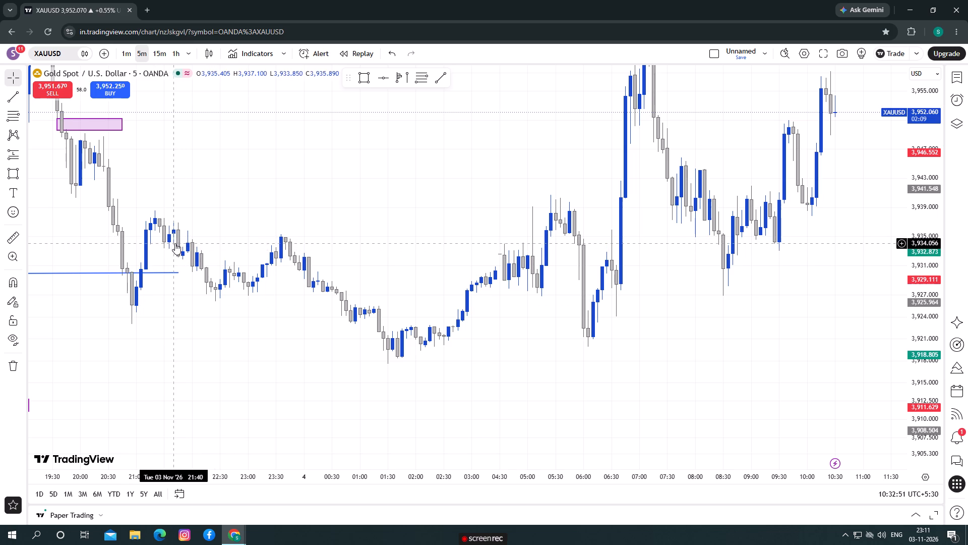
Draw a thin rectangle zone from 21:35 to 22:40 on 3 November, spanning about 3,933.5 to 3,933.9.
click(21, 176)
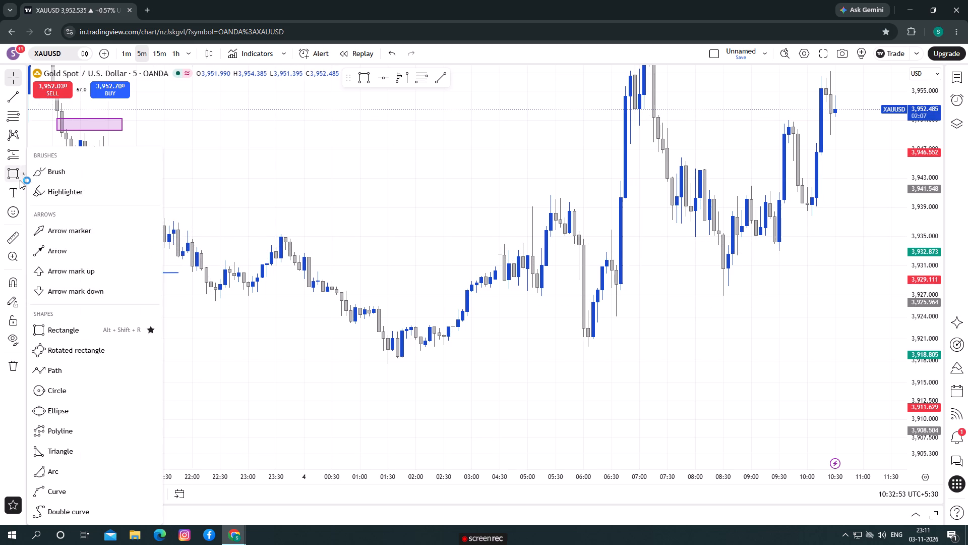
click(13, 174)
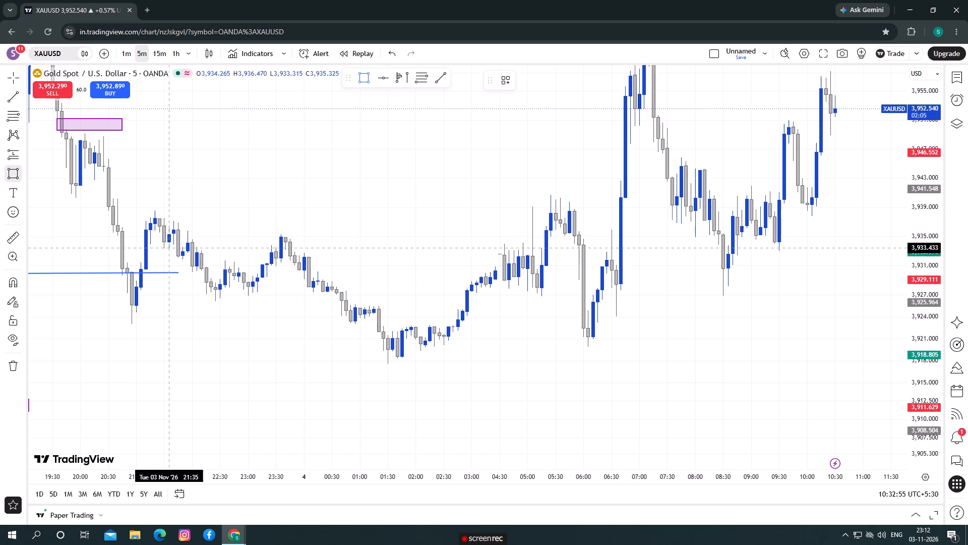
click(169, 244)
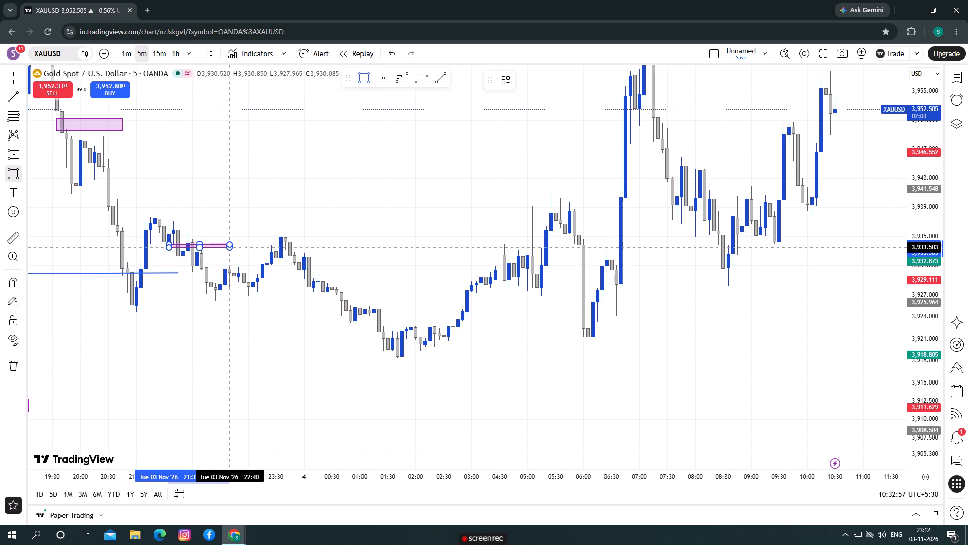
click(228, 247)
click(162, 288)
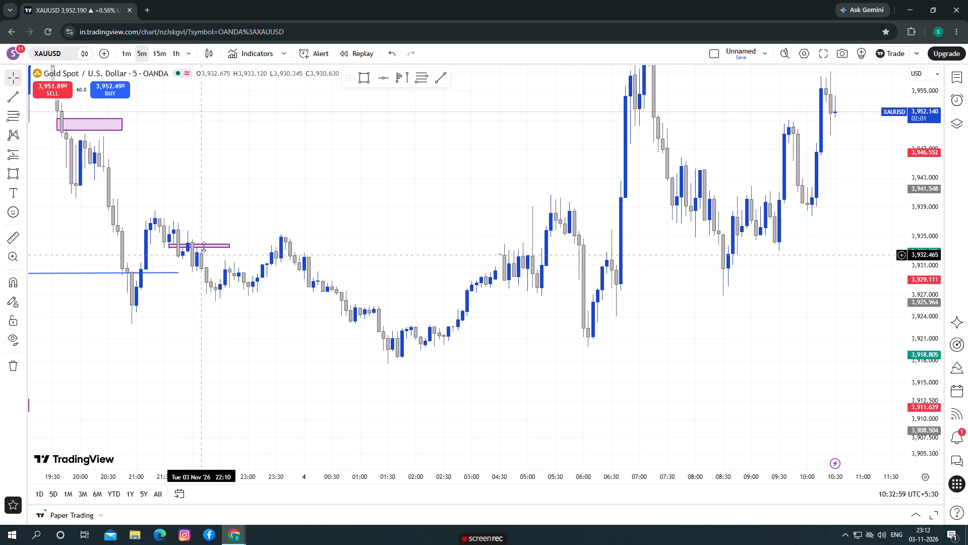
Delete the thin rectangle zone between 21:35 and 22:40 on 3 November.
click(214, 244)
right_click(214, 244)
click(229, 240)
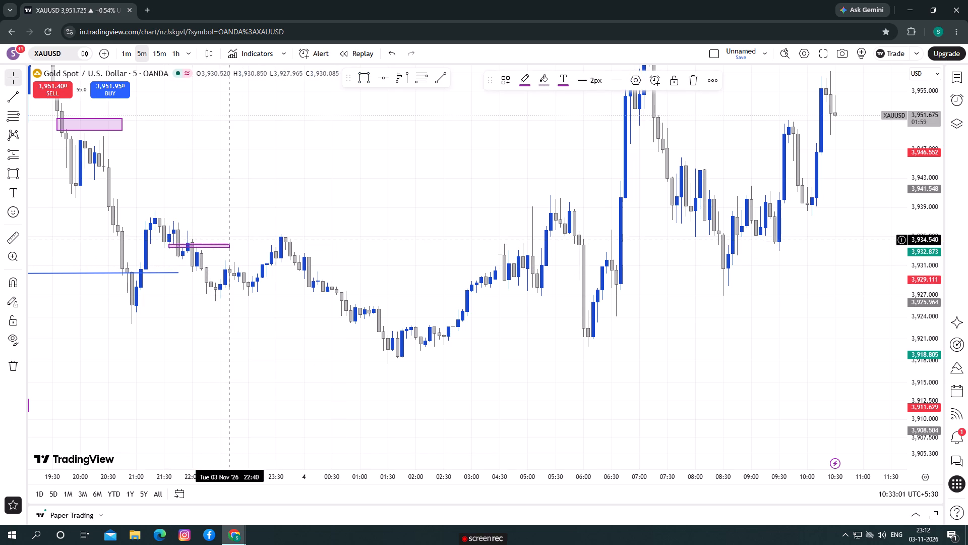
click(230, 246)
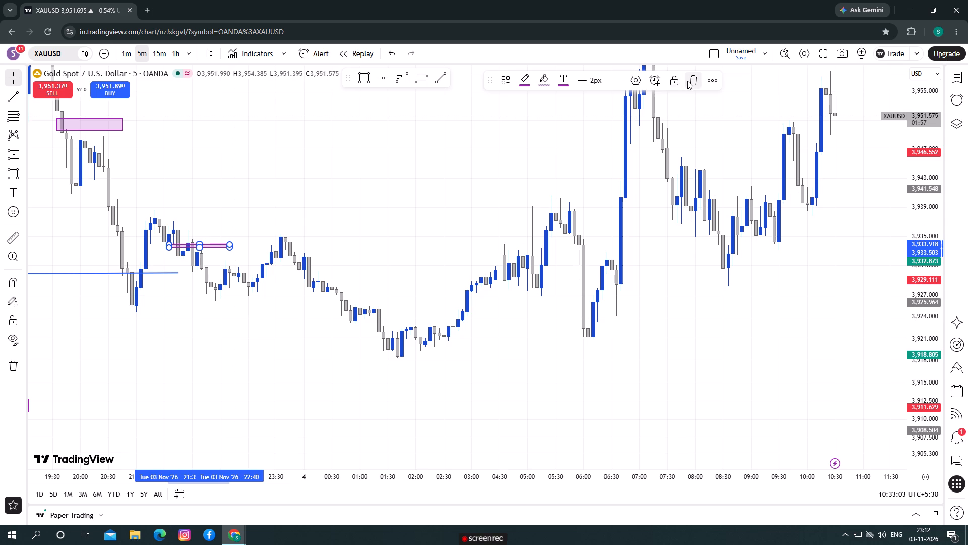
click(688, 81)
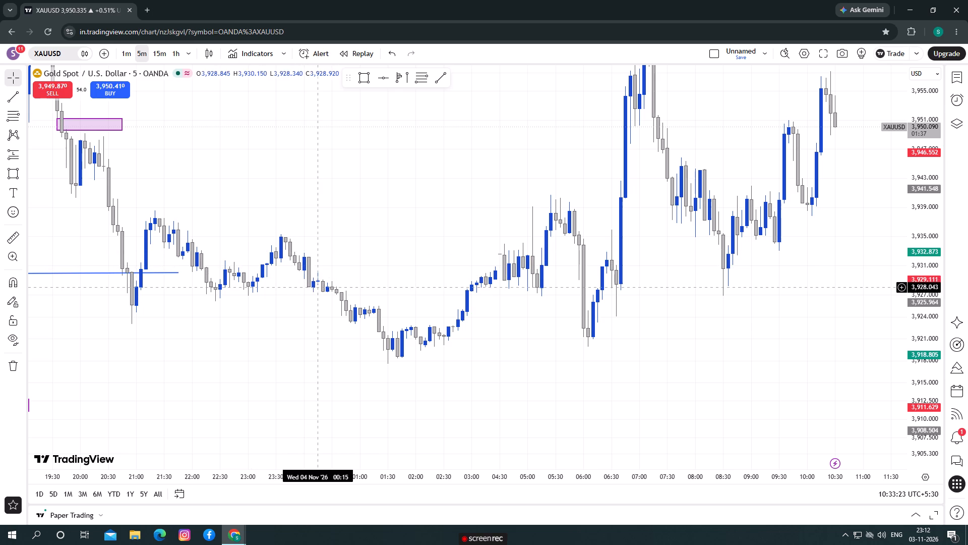
Examine the price action from the 21:00 candle on 3 November through the 4 November swings up to 10:30.
drag(330, 316, 244, 301)
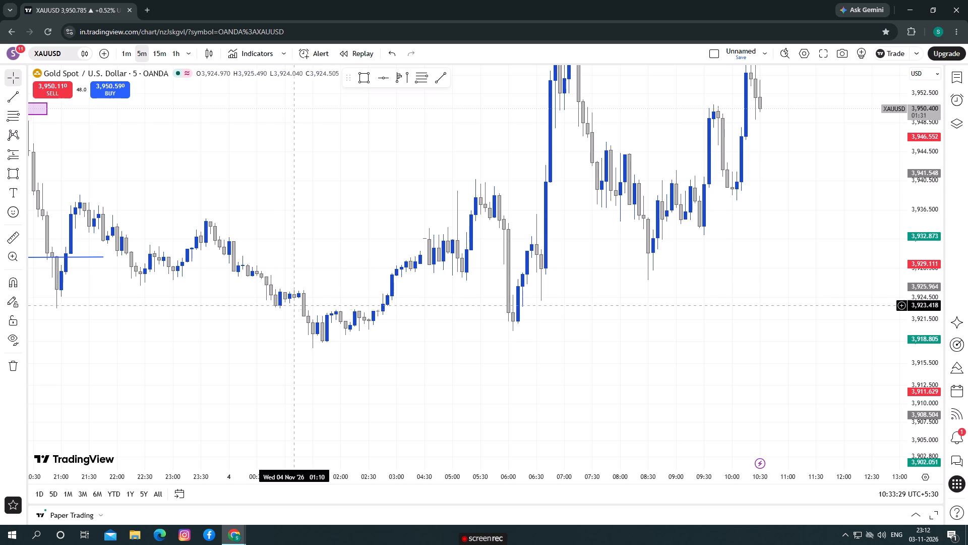
drag(299, 320, 210, 286)
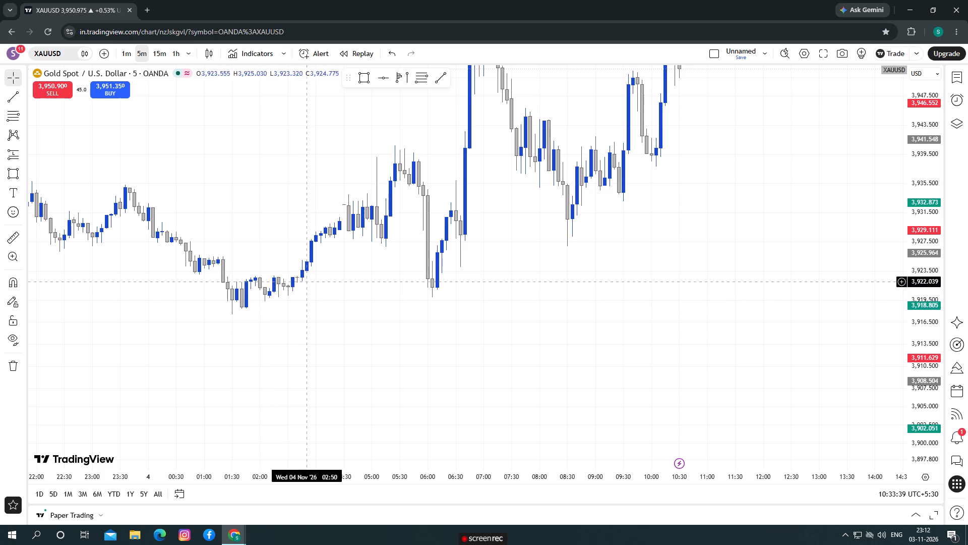
drag(334, 268, 235, 285)
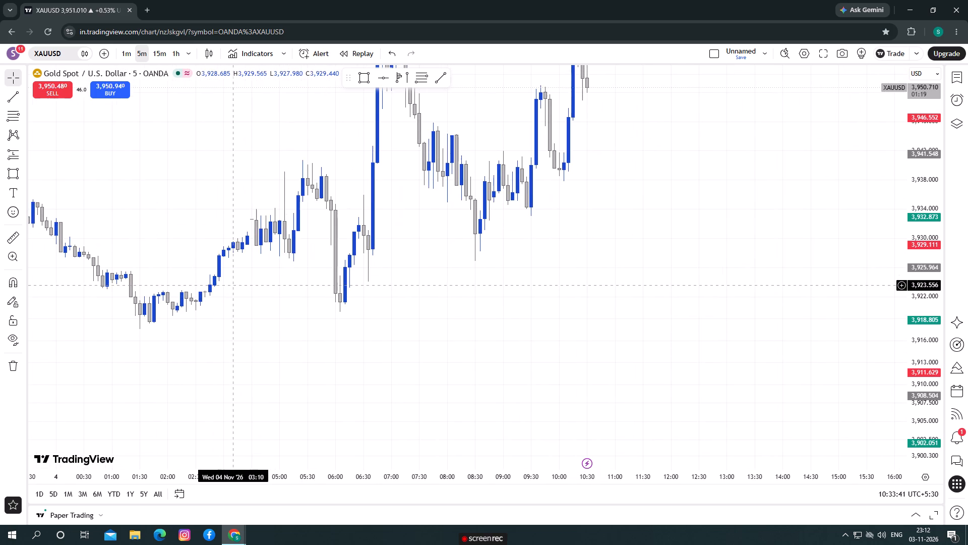
drag(235, 285, 235, 286)
scroll(232, 285, up, 1)
scroll(235, 293, down, 1)
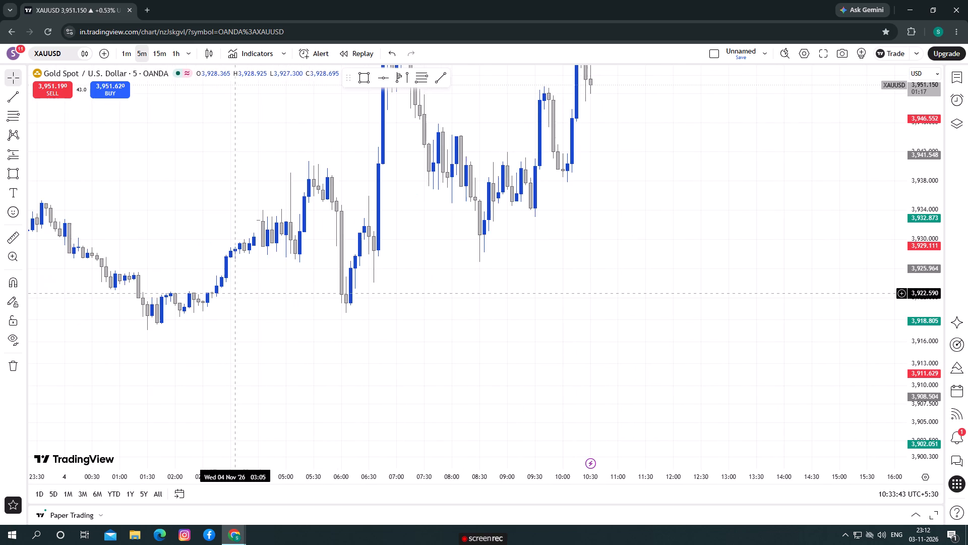
scroll(235, 293, up, 1)
scroll(221, 313, down, 1)
scroll(221, 313, up, 1)
drag(185, 332, 313, 330)
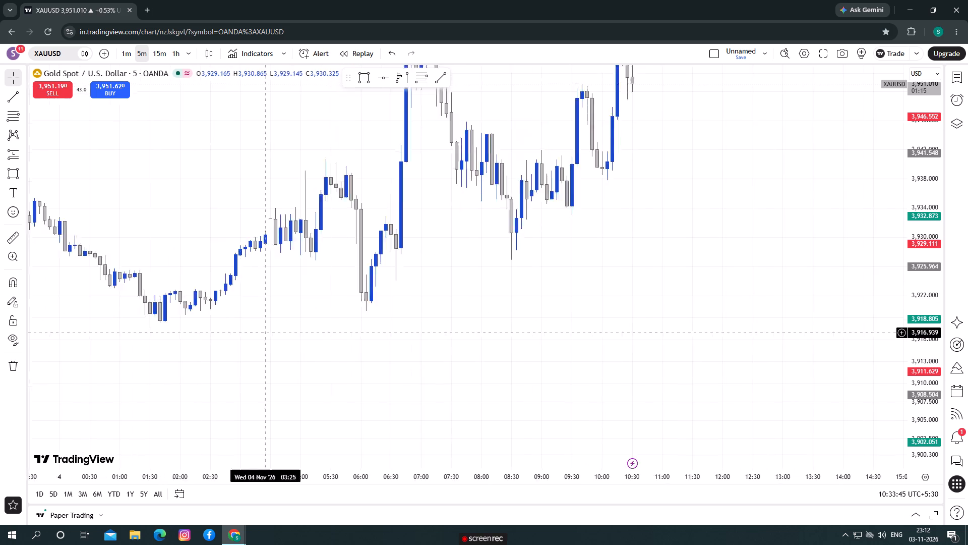
drag(313, 330, 336, 331)
scroll(334, 331, down, 1)
scroll(334, 331, up, 1)
scroll(334, 331, down, 1)
scroll(322, 347, up, 1)
drag(321, 347, 454, 364)
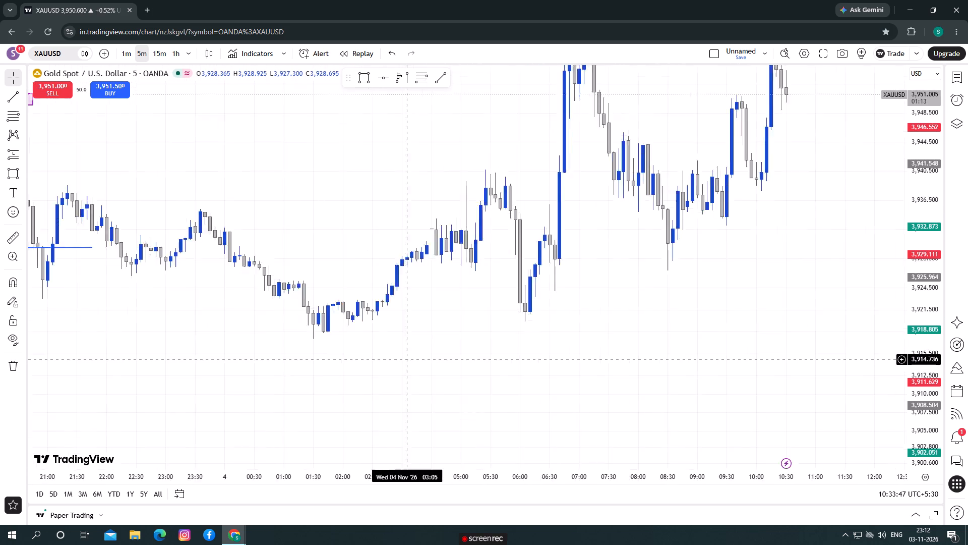
drag(454, 364, 555, 354)
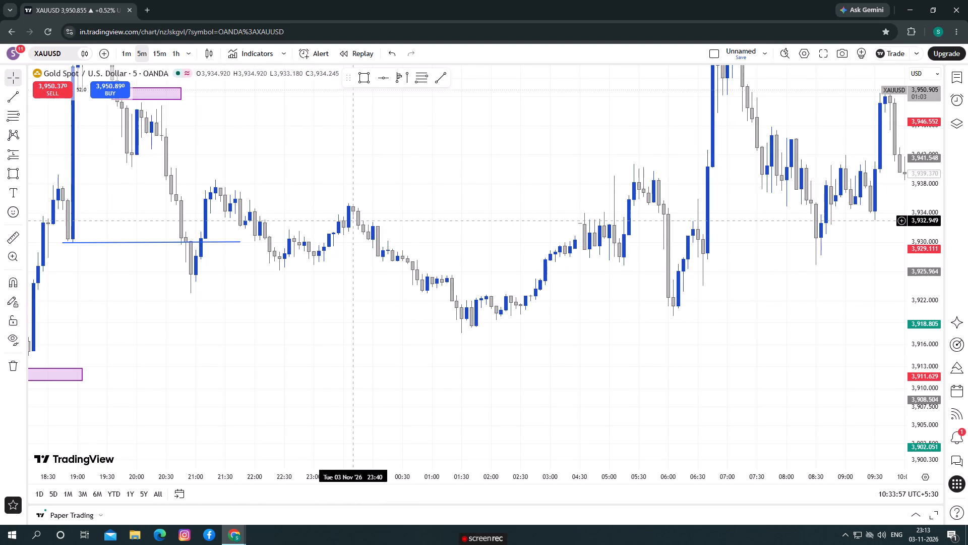
drag(482, 269, 482, 269)
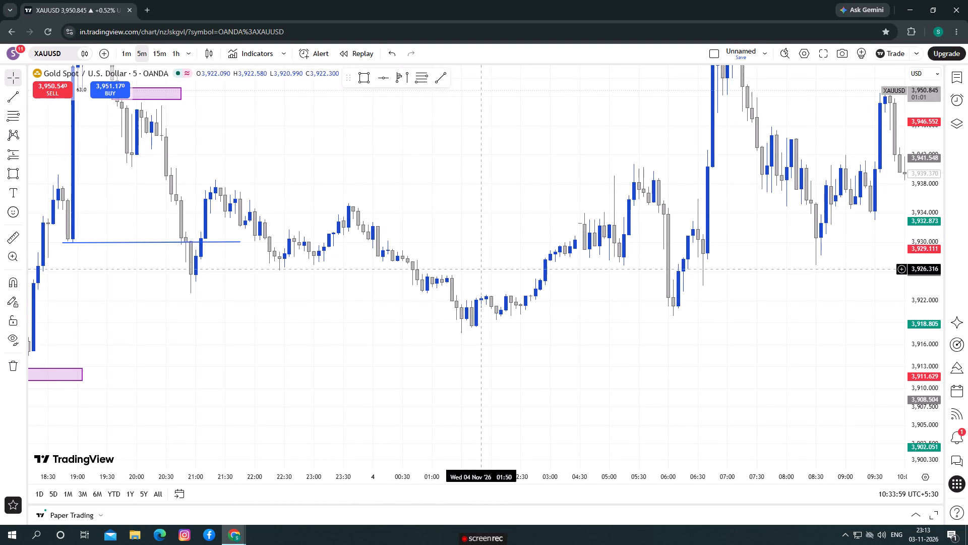
drag(482, 269, 336, 268)
drag(536, 270, 527, 270)
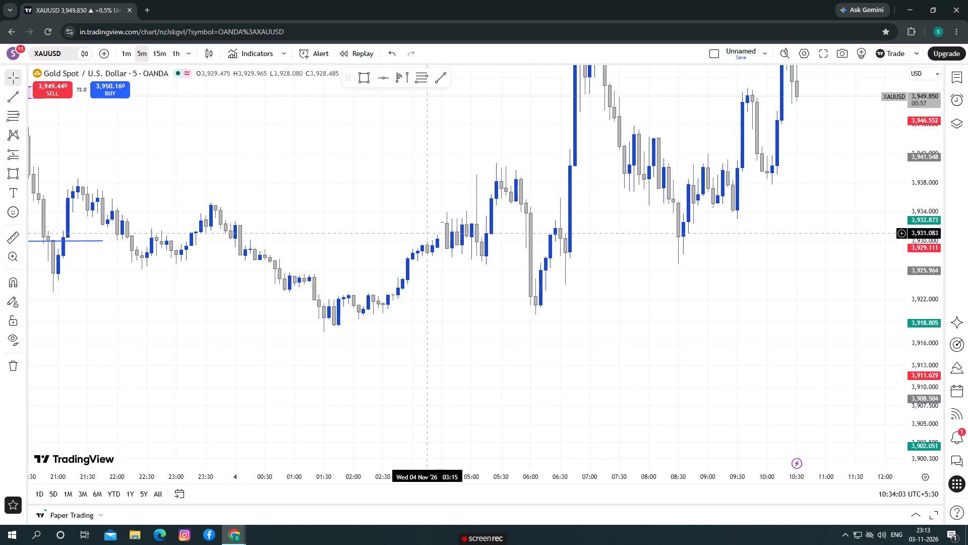
drag(457, 287, 415, 298)
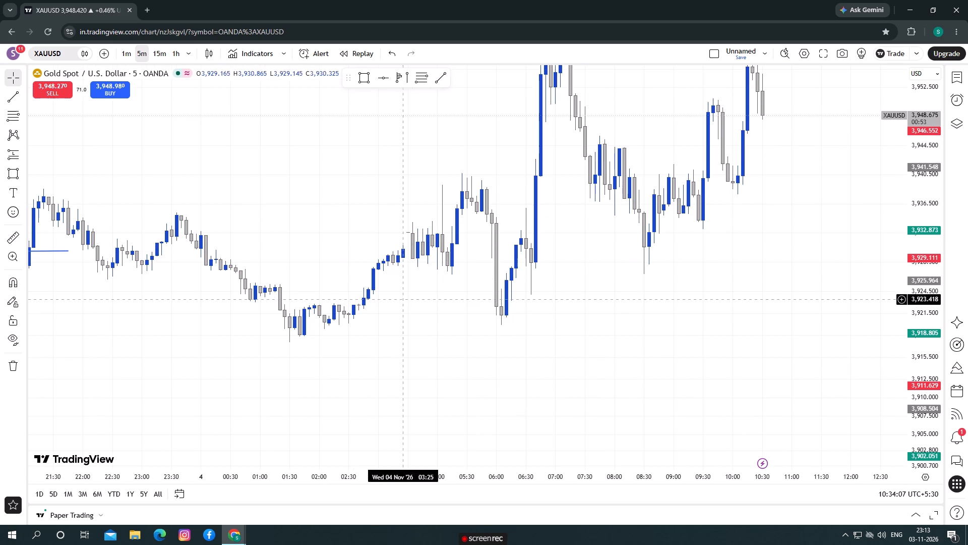
Draw a rectangle zone from 05:05 to about 06:30 on 4 November, spanning about 3,933.4 to 3,935.
drag(445, 228, 410, 224)
click(366, 75)
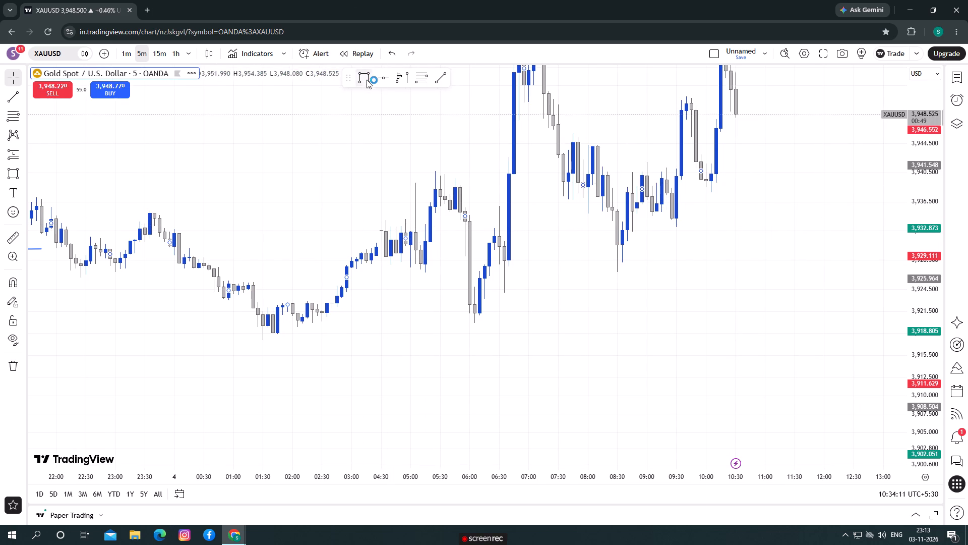
click(414, 224)
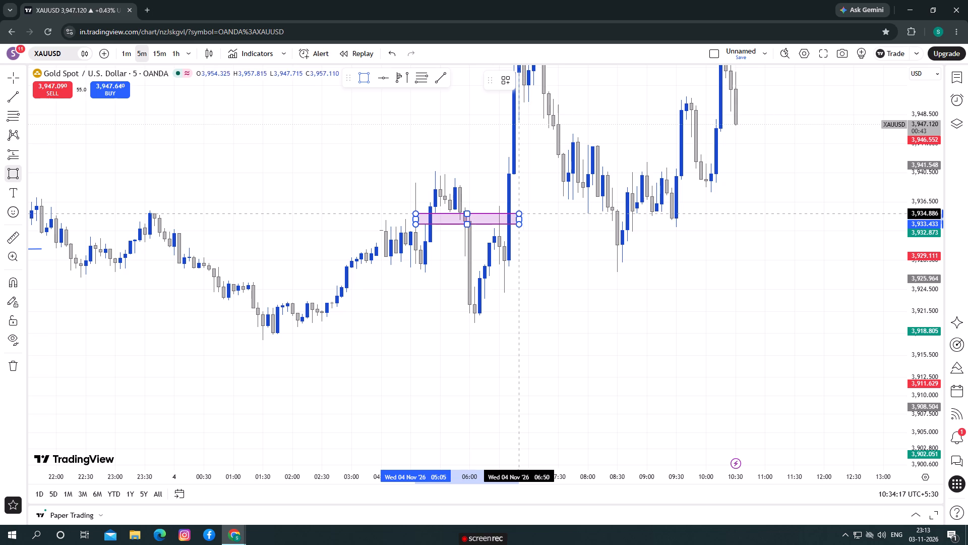
click(498, 212)
click(447, 285)
Examine the candles around the new 05:05 zone and back to the afternoon of 3 November.
drag(446, 286, 447, 275)
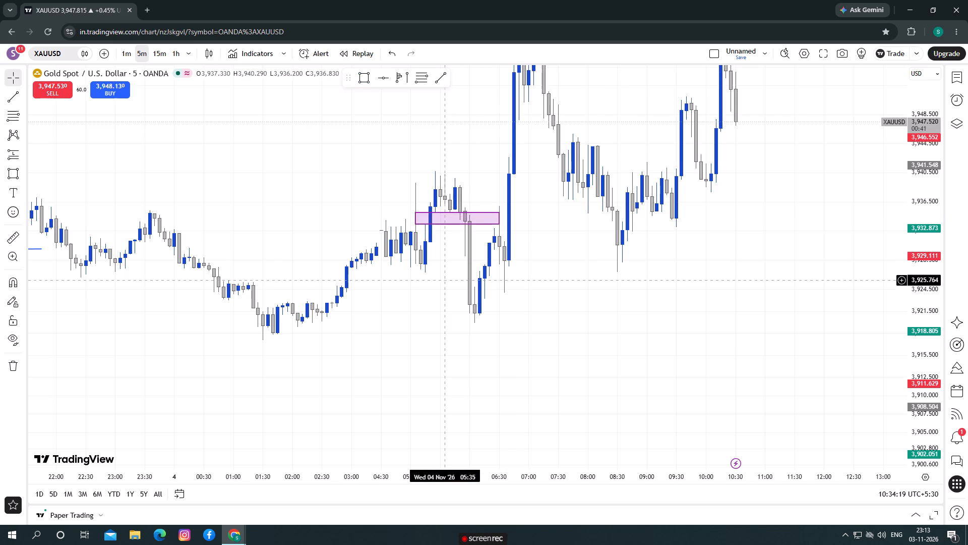
drag(447, 275, 449, 267)
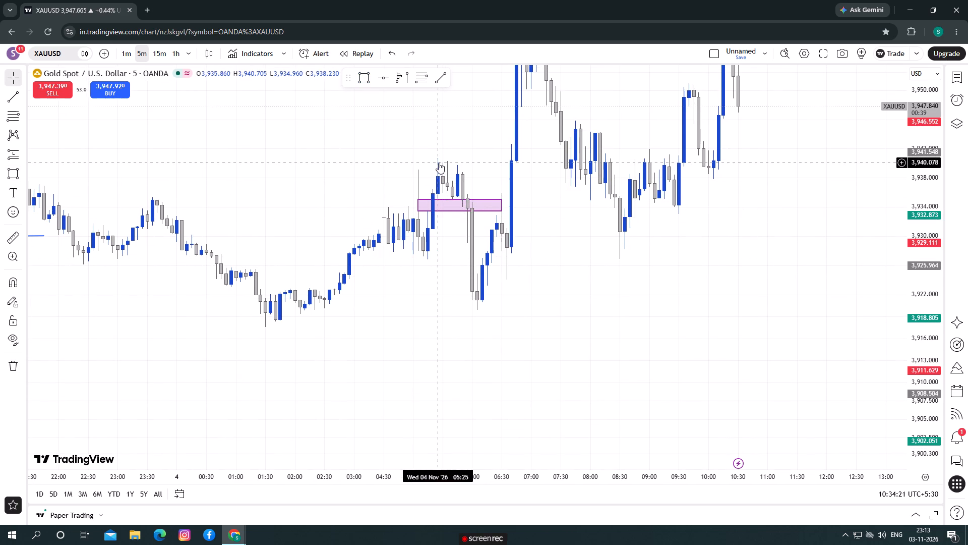
drag(442, 278, 442, 277)
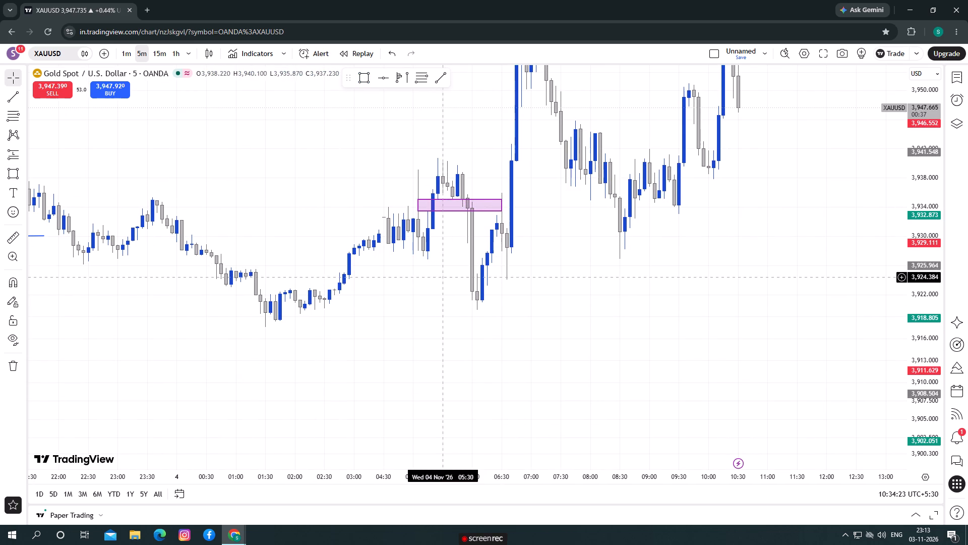
drag(442, 277, 515, 284)
scroll(487, 293, down, 1)
scroll(487, 294, up, 1)
scroll(487, 294, down, 1)
scroll(486, 303, up, 1)
scroll(486, 309, down, 2)
scroll(467, 354, down, 1)
scroll(467, 355, up, 1)
scroll(467, 355, down, 1)
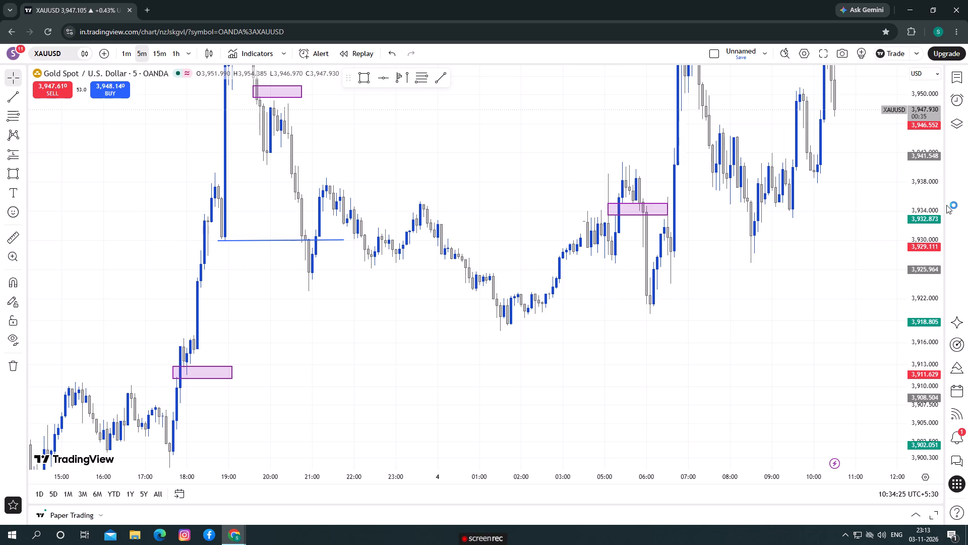
Compress the price scale and examine the wider swings and marked zones from 3 November through the latest 4 November candles.
drag(918, 175, 918, 332)
scroll(619, 338, up, 1)
scroll(619, 338, down, 1)
scroll(619, 338, up, 1)
scroll(619, 338, down, 3)
scroll(624, 338, up, 1)
scroll(624, 338, down, 1)
drag(667, 372, 640, 368)
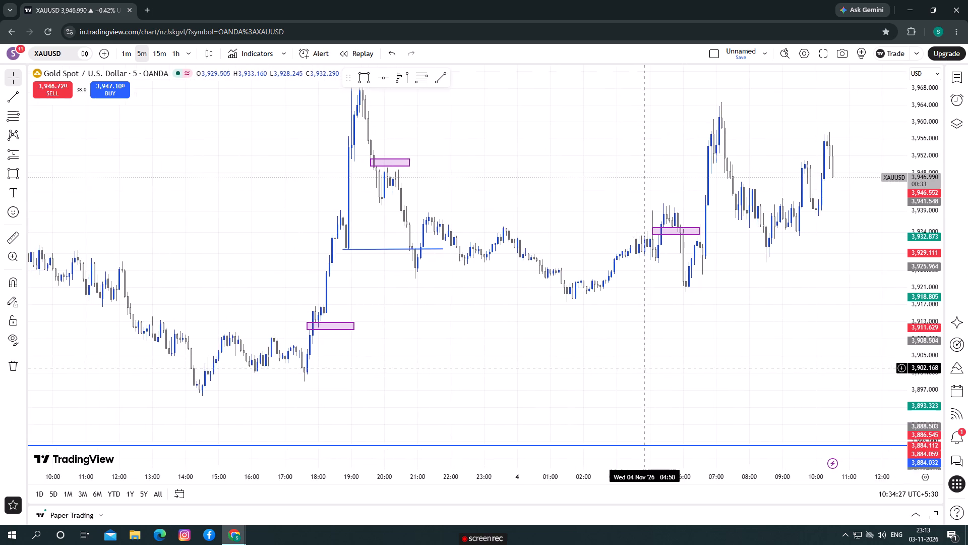
drag(640, 368, 564, 372)
scroll(587, 306, up, 1)
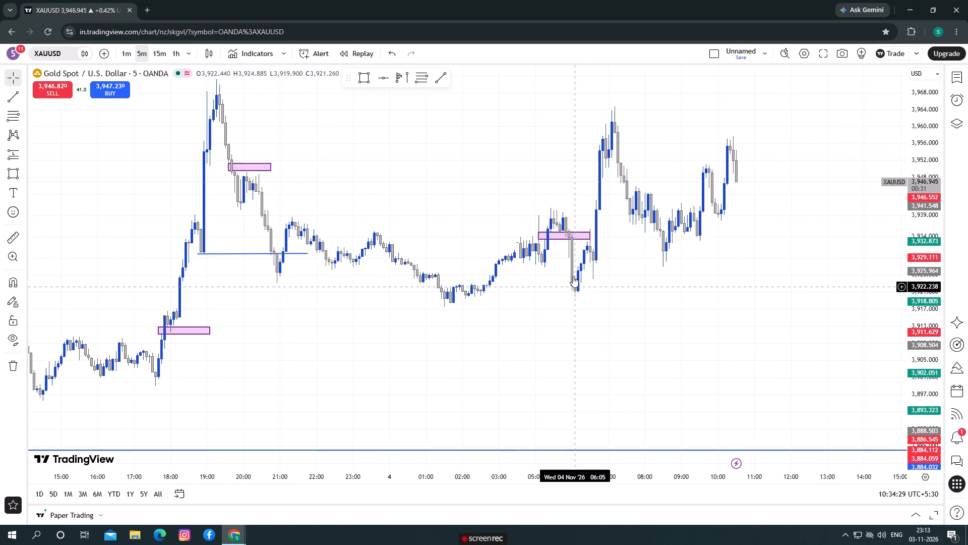
scroll(394, 310, down, 6)
drag(676, 355, 597, 356)
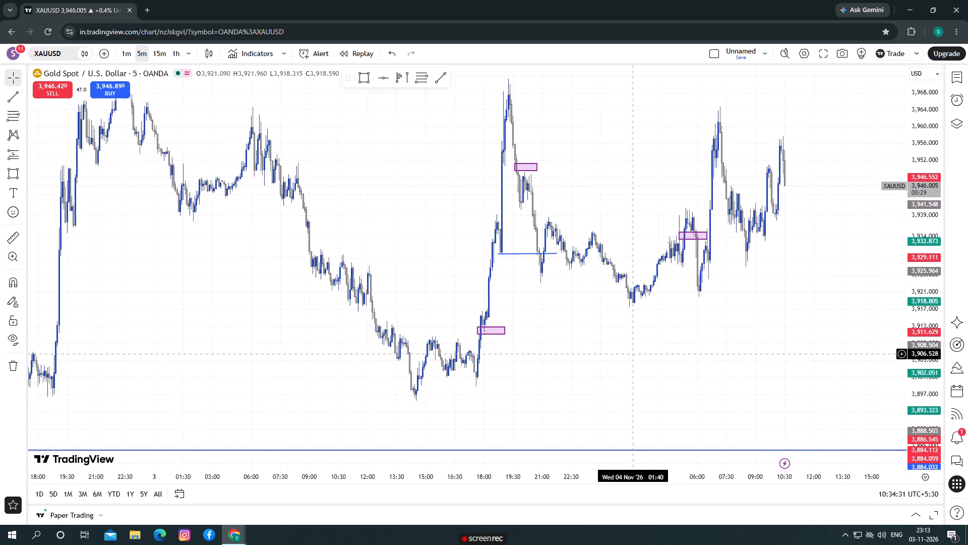
drag(597, 356, 537, 366)
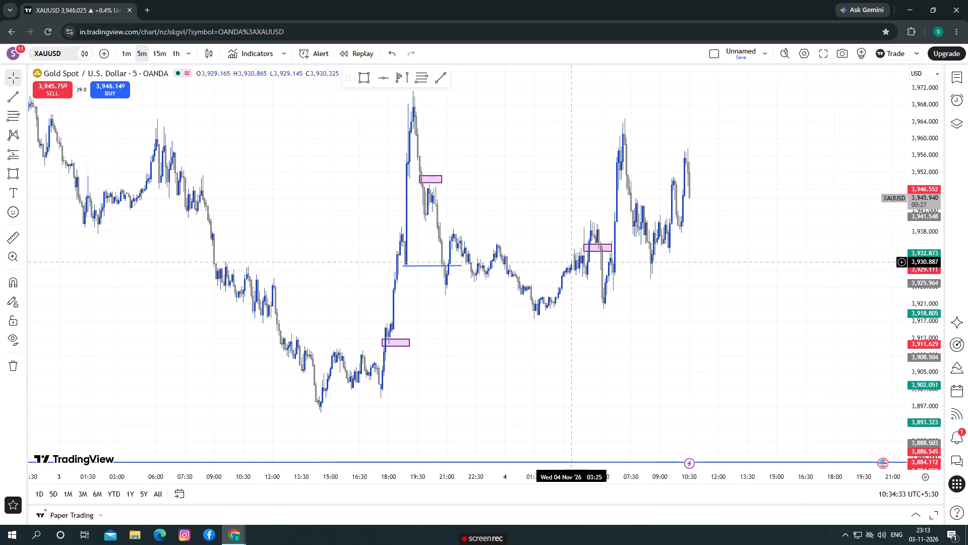
scroll(608, 296, up, 3)
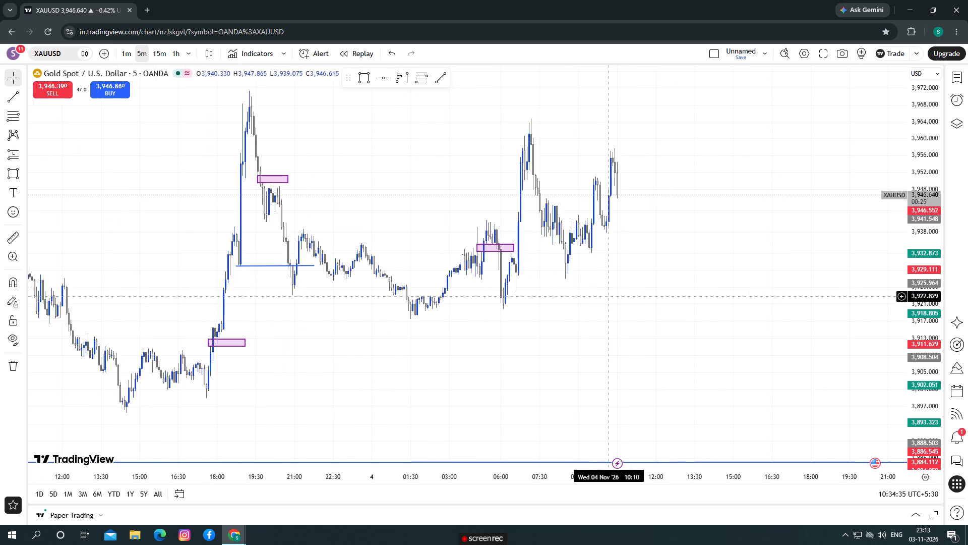
scroll(608, 296, up, 2)
scroll(538, 320, up, 2)
drag(467, 310, 671, 296)
scroll(589, 318, up, 1)
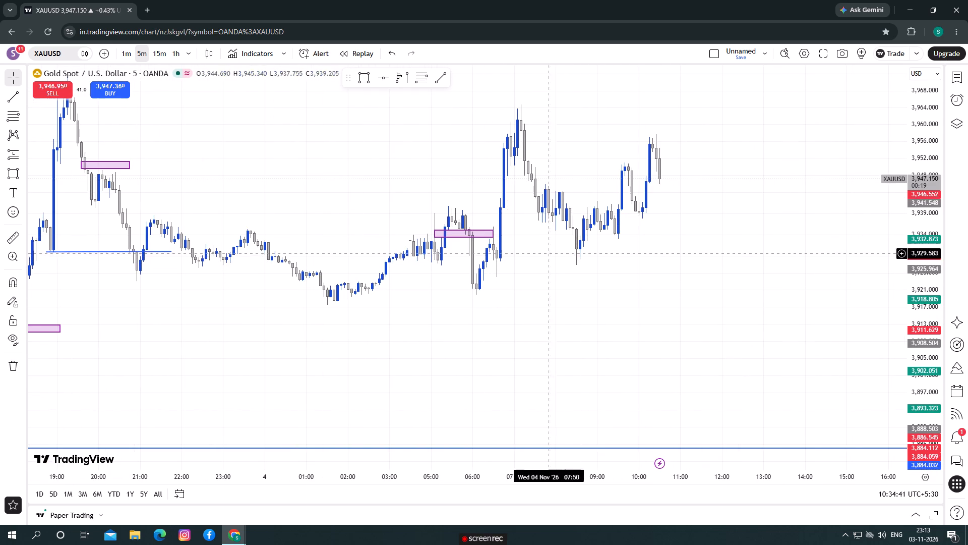
drag(568, 258, 568, 270)
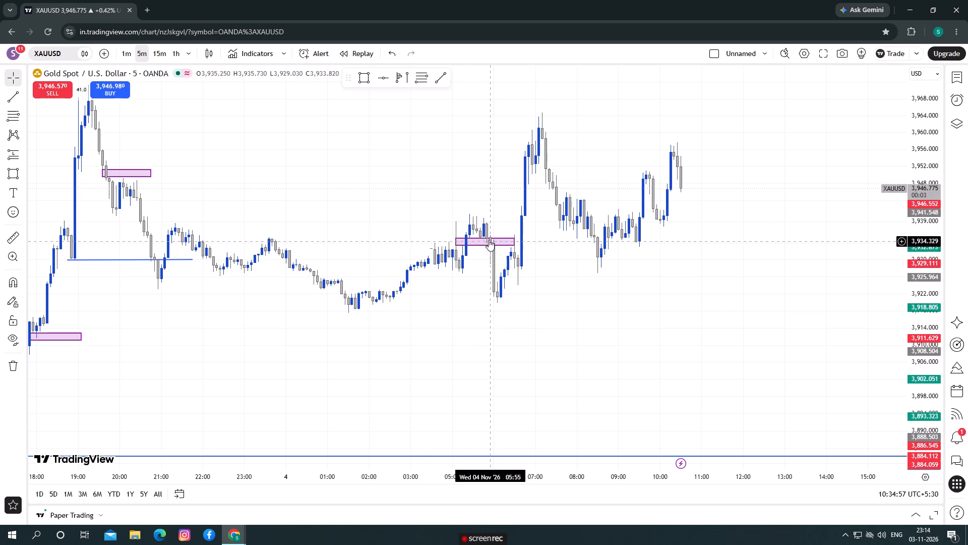
Draw a rectangle zone from 05:45 to about 08:15 on 4 November, spanning about 3,929 down to 3,925.
drag(503, 302, 492, 302)
click(362, 82)
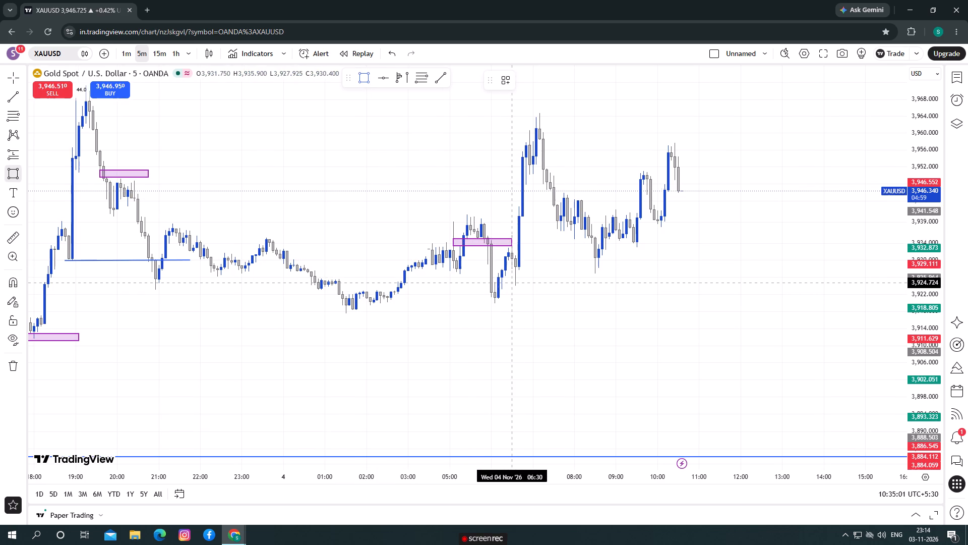
click(480, 264)
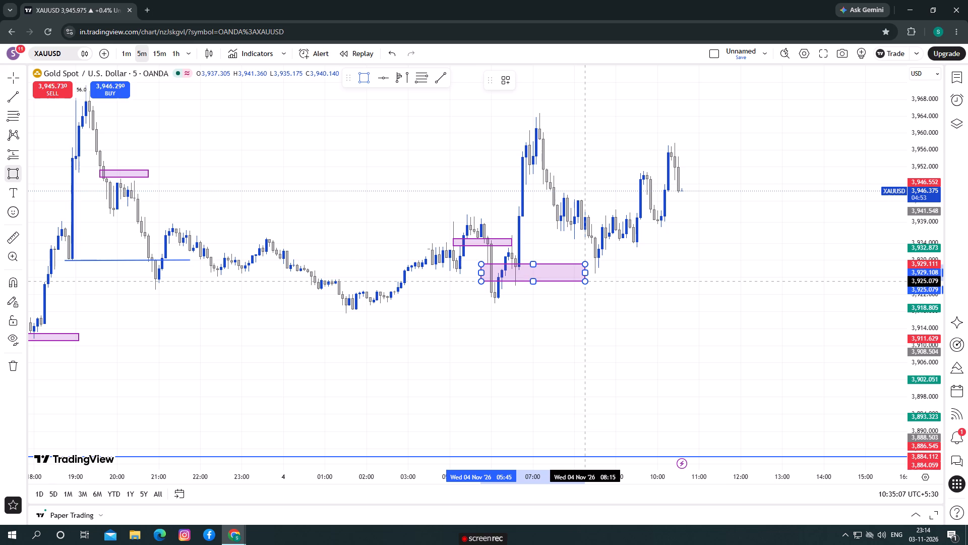
click(586, 283)
click(587, 317)
Draw a rectangle zone below the 4 November peak from 07:05 to about 11:40, spanning about 3,958.5 down to 3,951.6.
drag(634, 378, 544, 372)
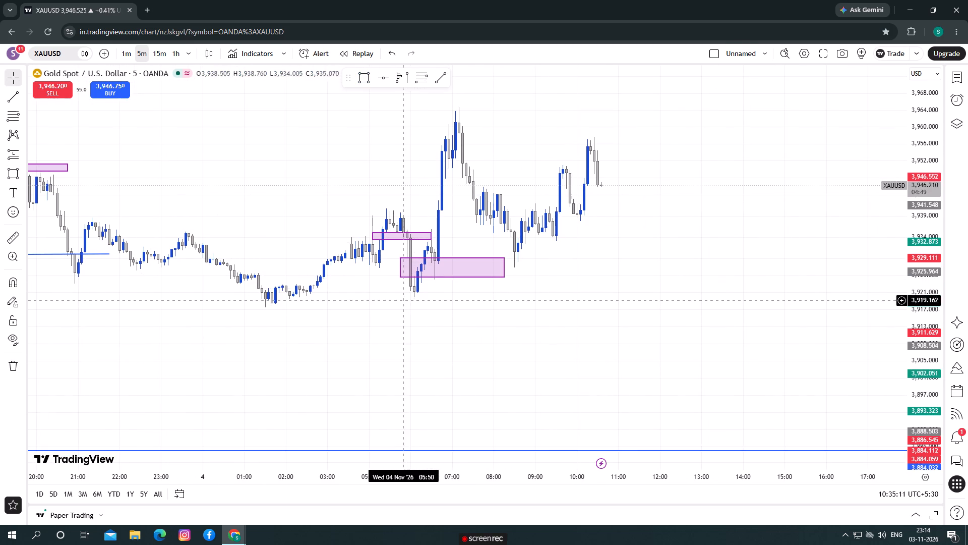
drag(456, 232, 456, 261)
drag(499, 354, 499, 355)
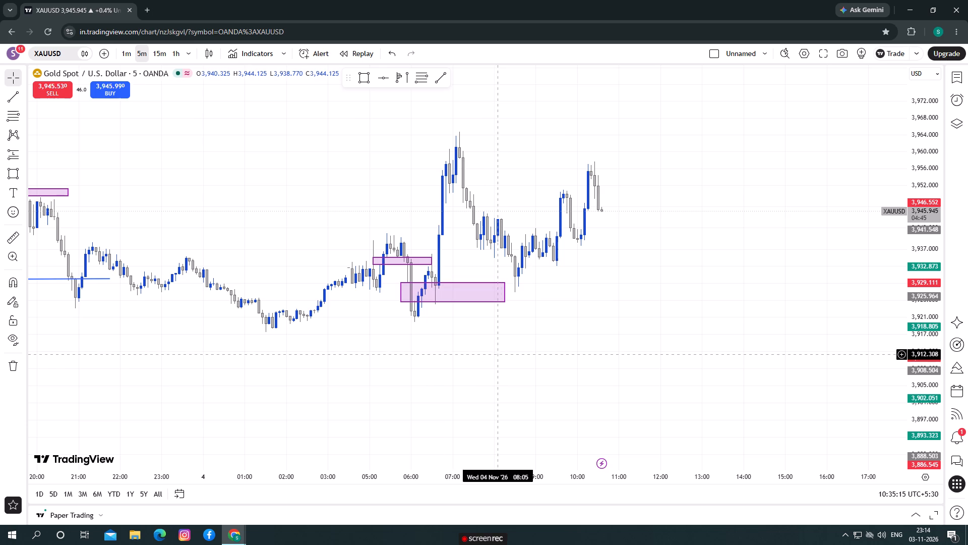
drag(499, 355, 501, 366)
scroll(468, 312, up, 2)
drag(393, 237, 443, 261)
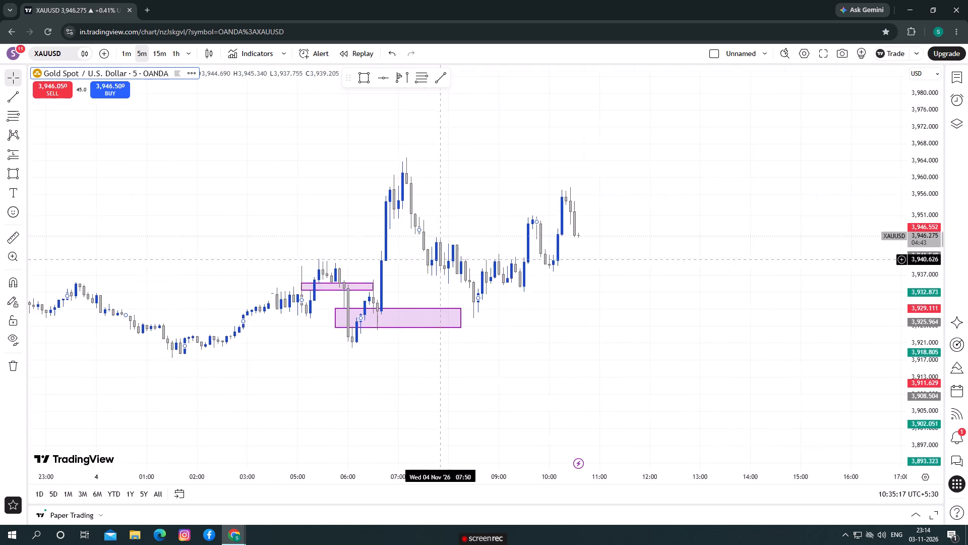
drag(443, 261, 449, 266)
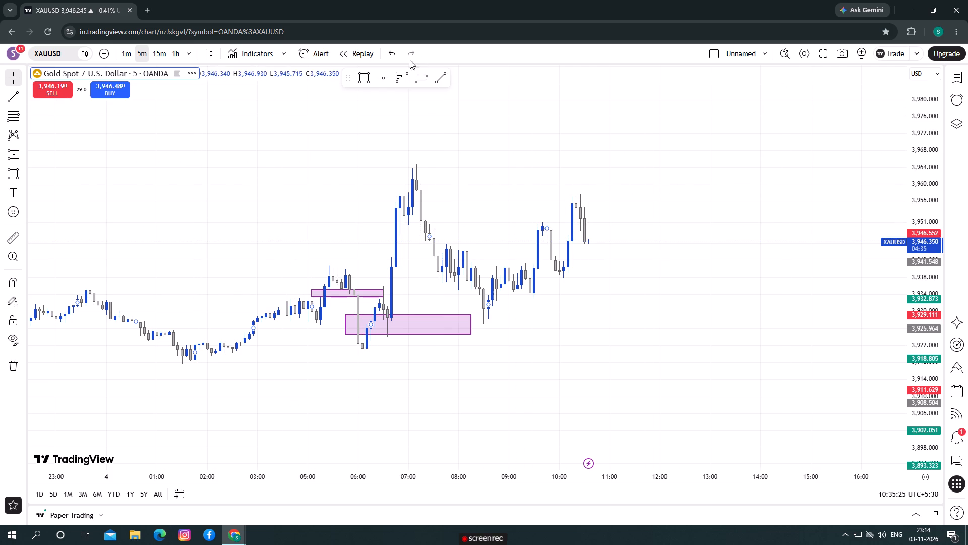
click(360, 76)
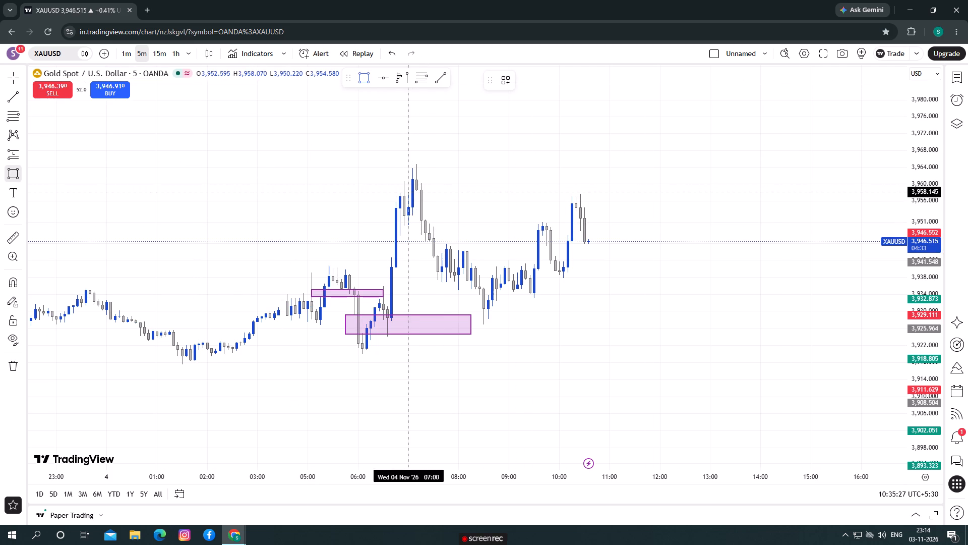
click(411, 190)
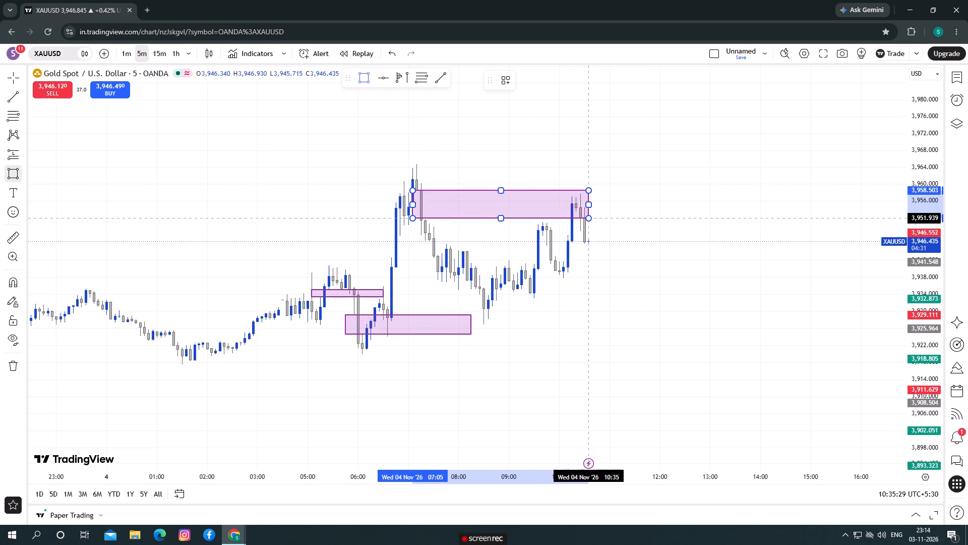
click(641, 220)
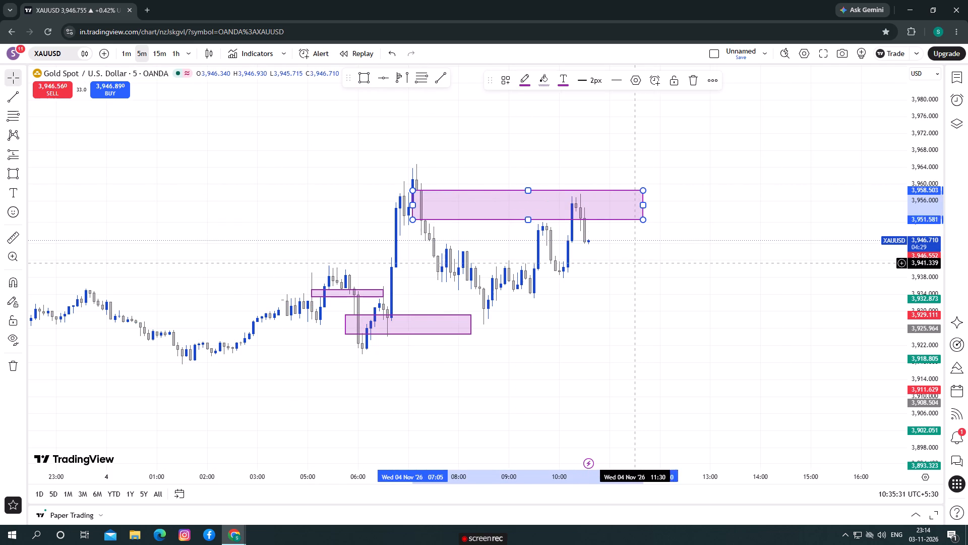
Place a short position at 10:25 on 4 November with entry about 3,946.8 and its stop level at about 3,955.0.
drag(635, 266, 577, 262)
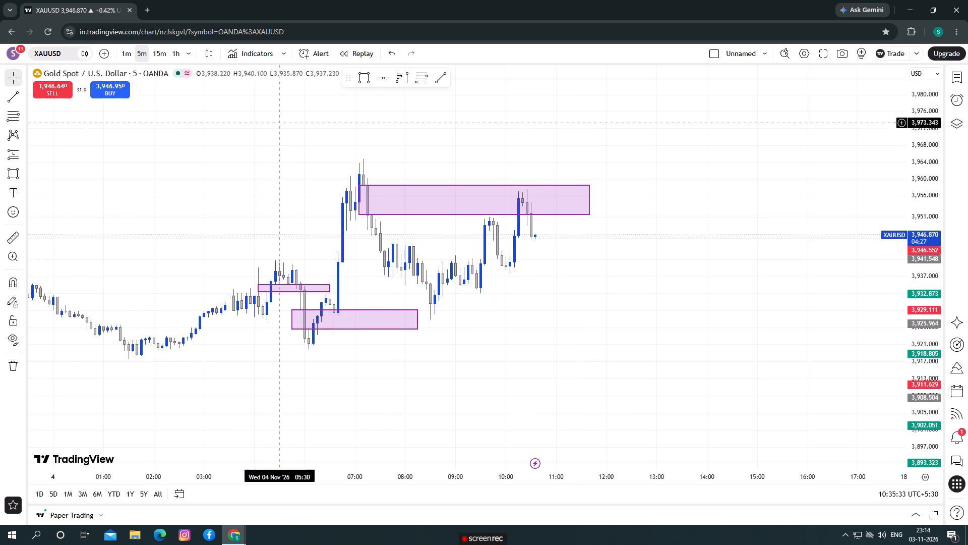
click(25, 154)
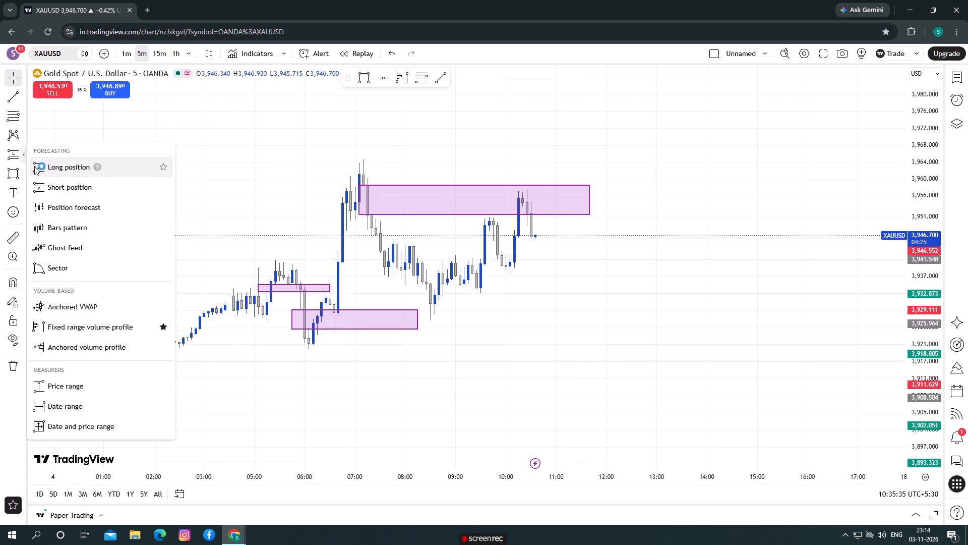
click(46, 180)
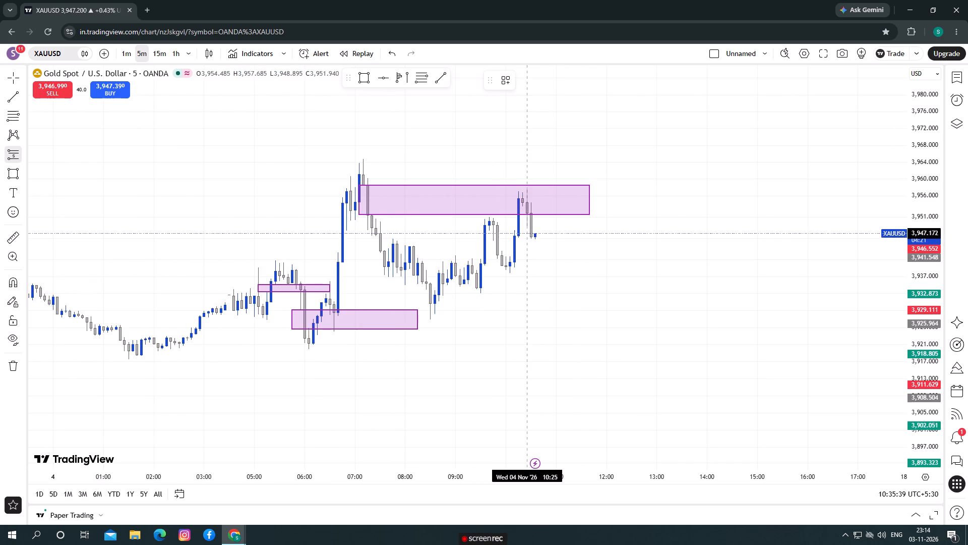
click(527, 235)
drag(526, 196, 537, 200)
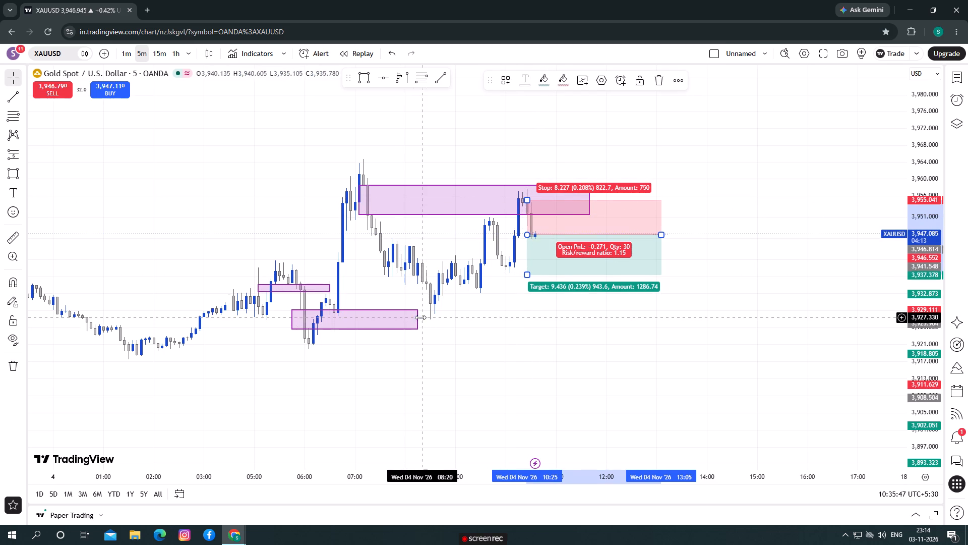
Extend the 05:45 rectangle zone's end time to 15:10 on 4 November.
drag(419, 318, 767, 346)
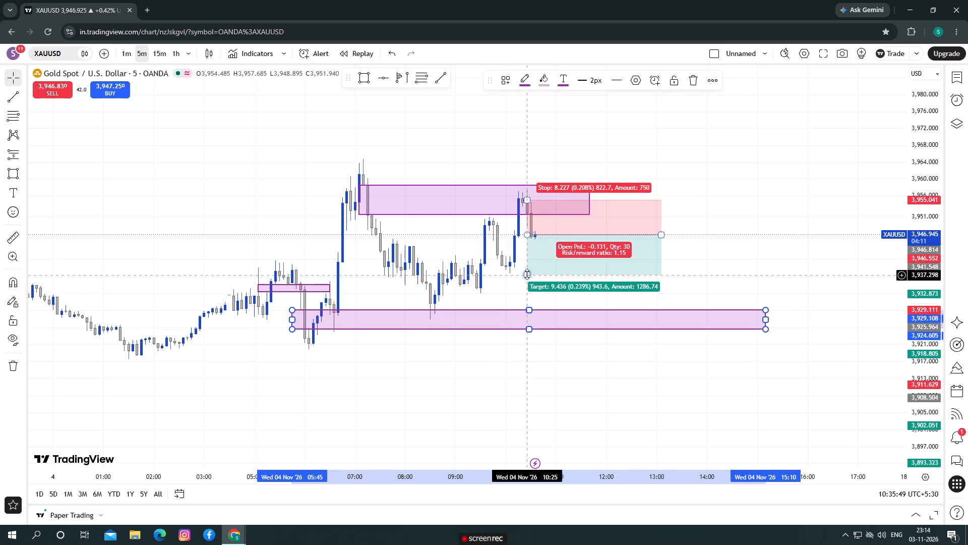
Set the short position's target to about 3,929.1 at the lower zone's upper edge and its end time to 12:10.
drag(527, 274, 557, 310)
click(507, 292)
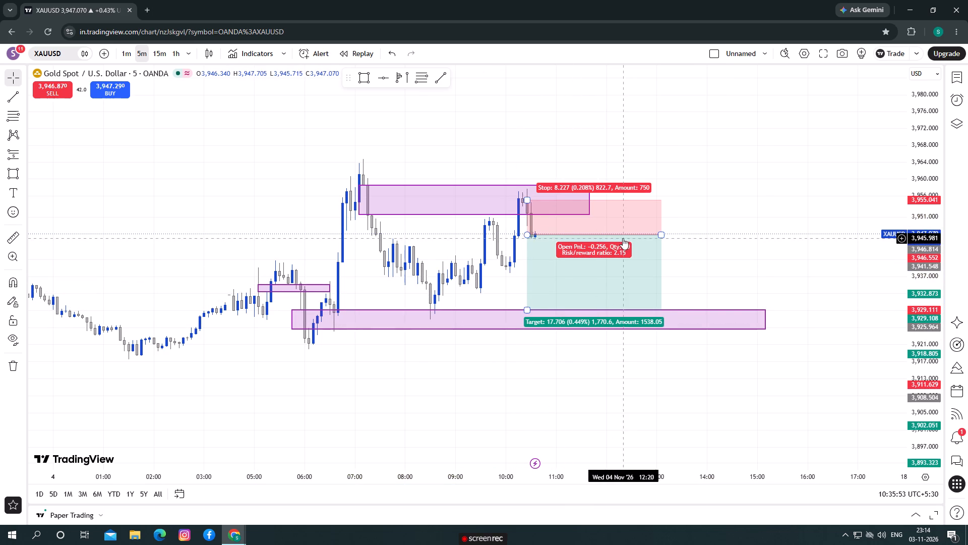
drag(660, 234, 576, 234)
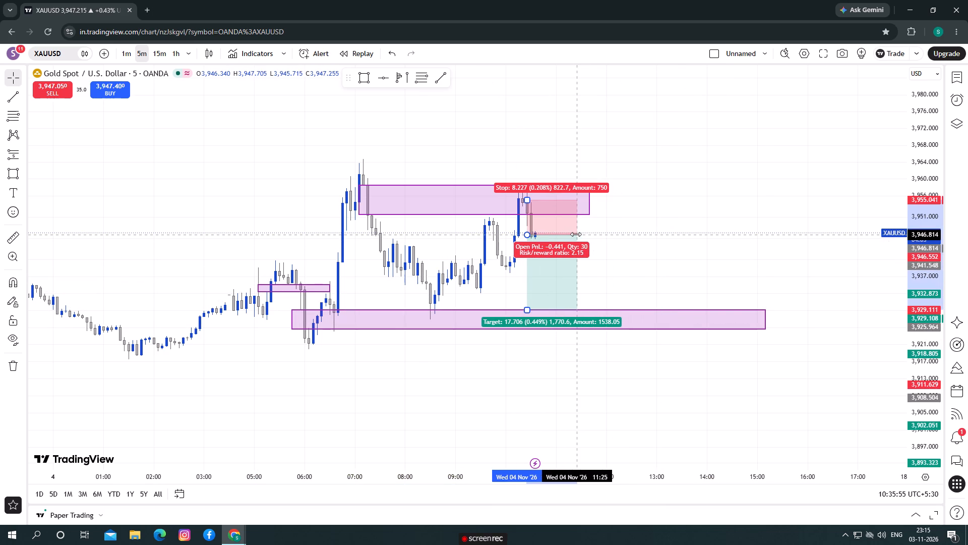
drag(576, 234, 614, 235)
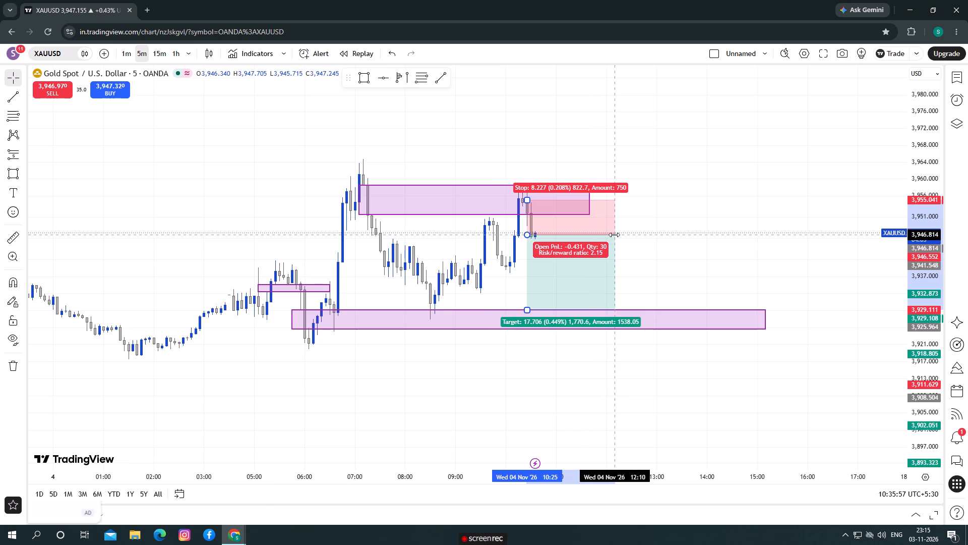
drag(614, 235, 614, 235)
click(636, 242)
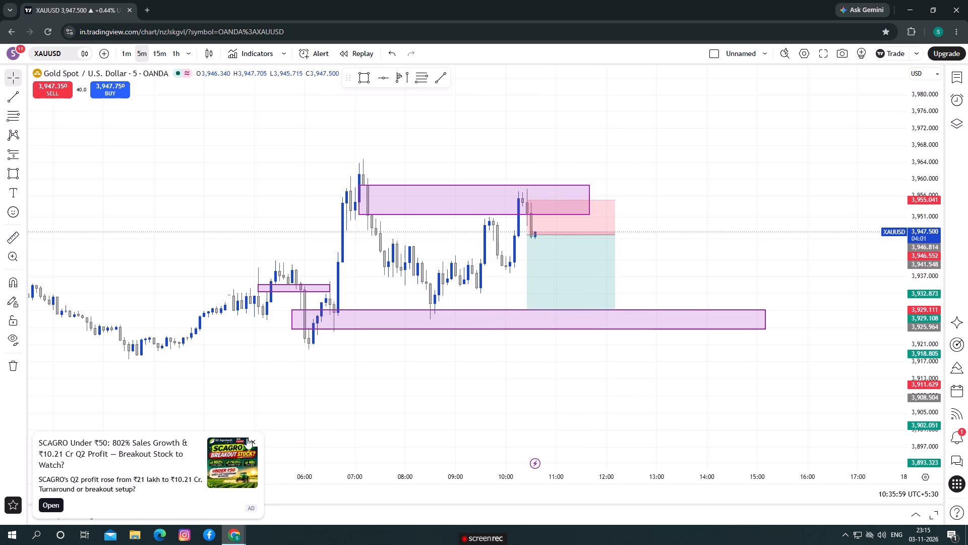
Draw a small rectangle zone from 07:20 to about 08:25 on 4 November, spanning about 3,946.6 down to 3,943.3.
click(251, 442)
drag(358, 415, 362, 412)
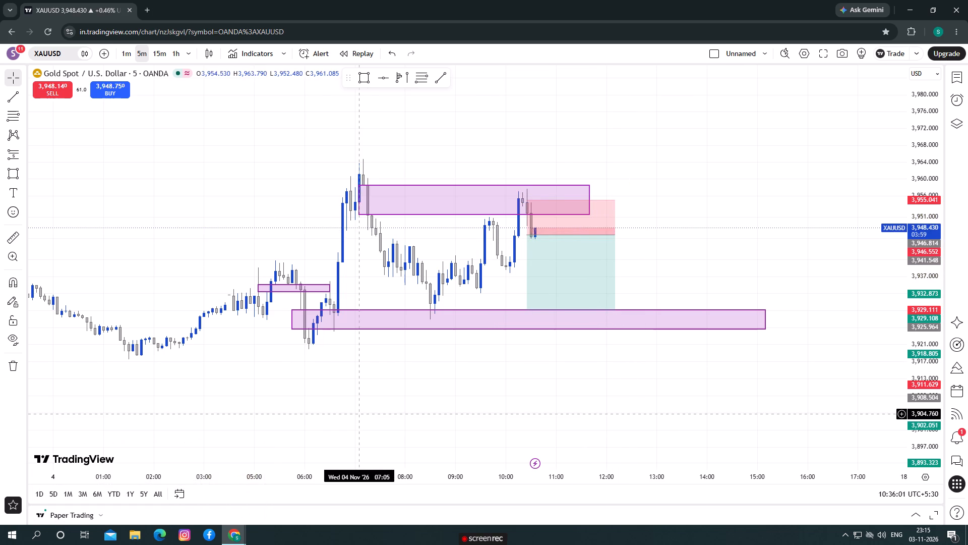
drag(362, 412, 390, 425)
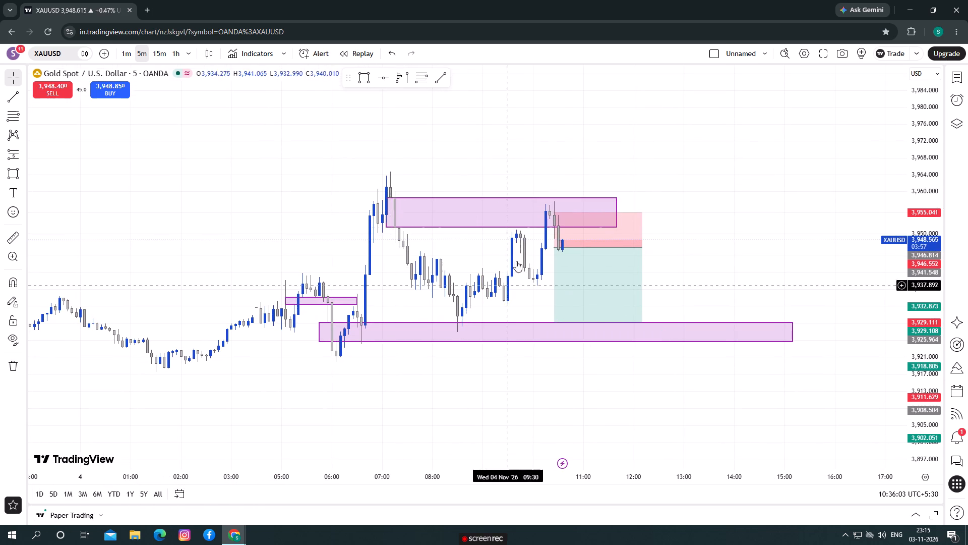
click(529, 394)
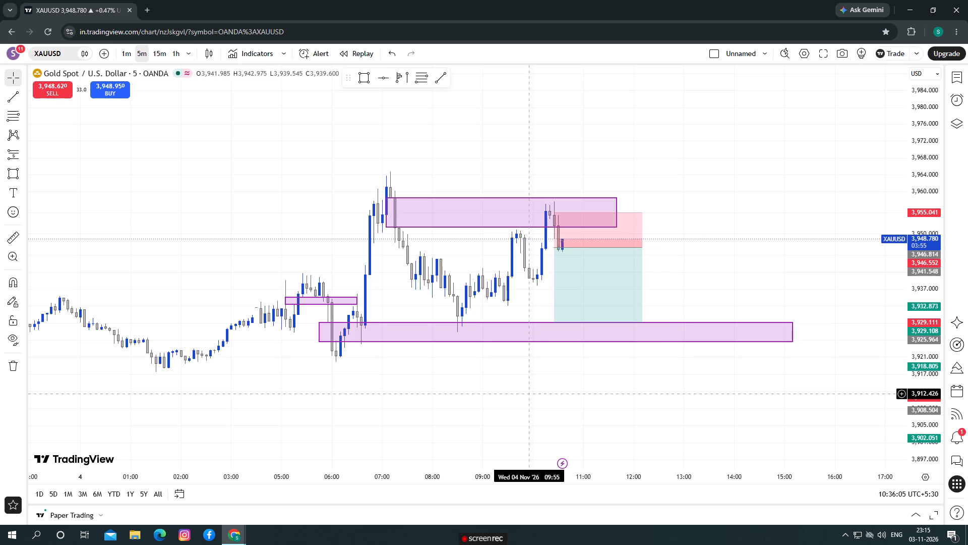
drag(536, 392, 616, 346)
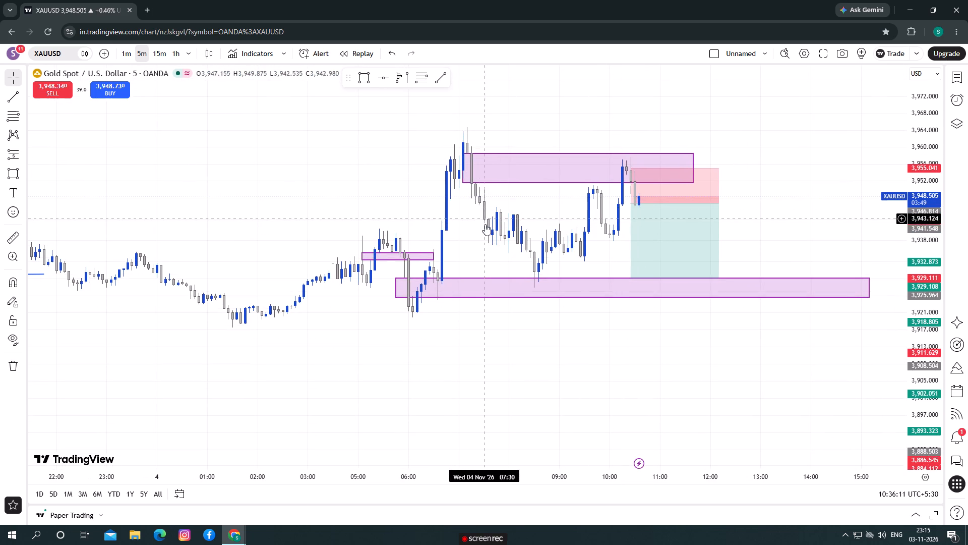
click(370, 84)
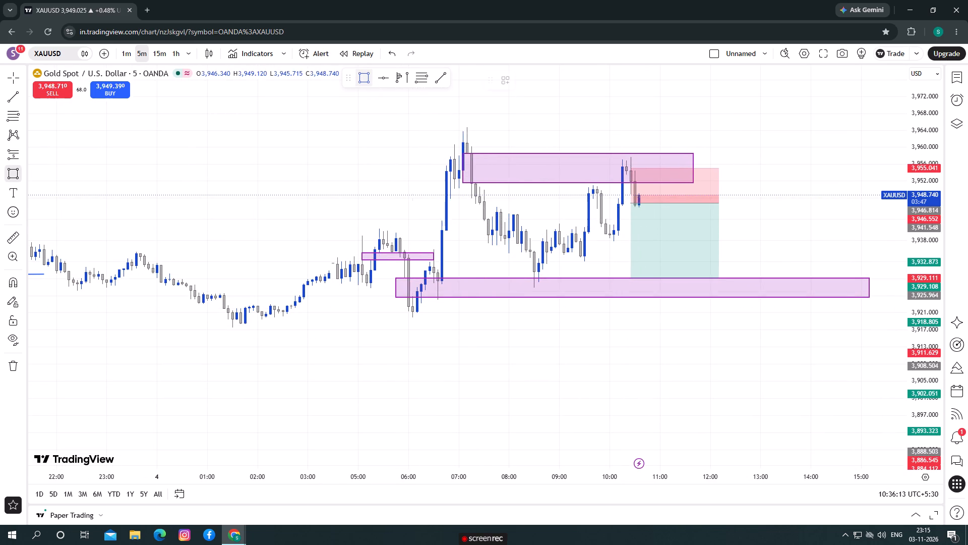
click(475, 204)
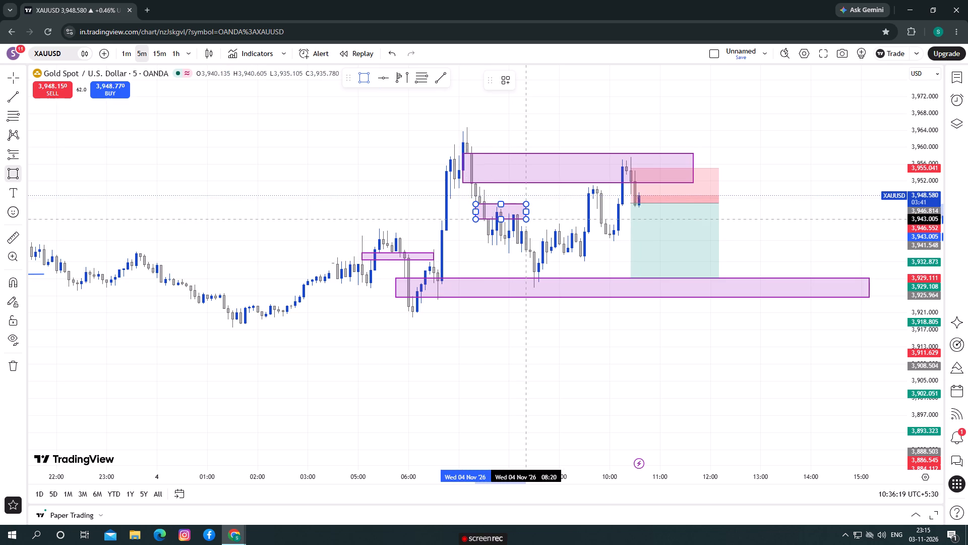
click(528, 217)
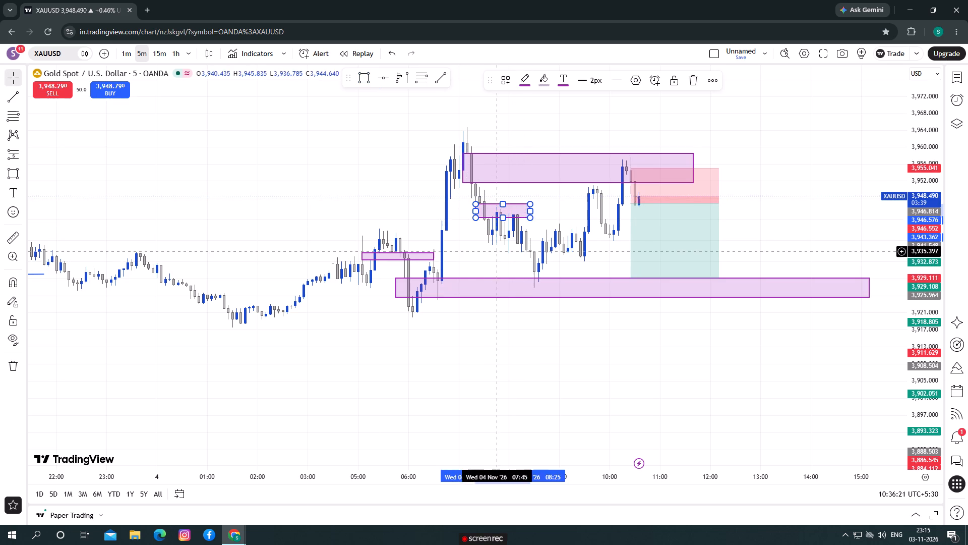
click(465, 251)
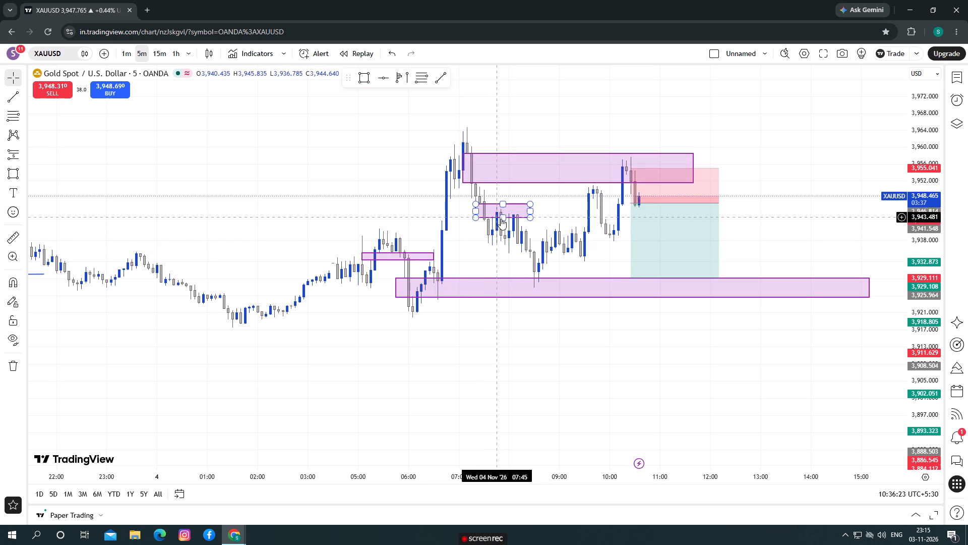
click(504, 218)
click(474, 252)
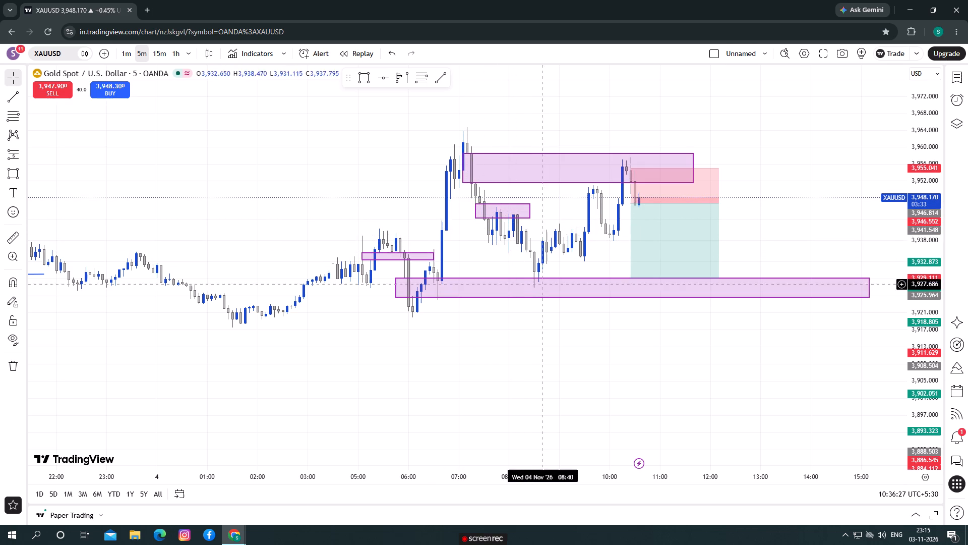
Draw a rectangle zone from 09:30 to about 11:35 on 4 November, spanning about 3,947.8 down to 3,941.0.
drag(570, 356, 461, 361)
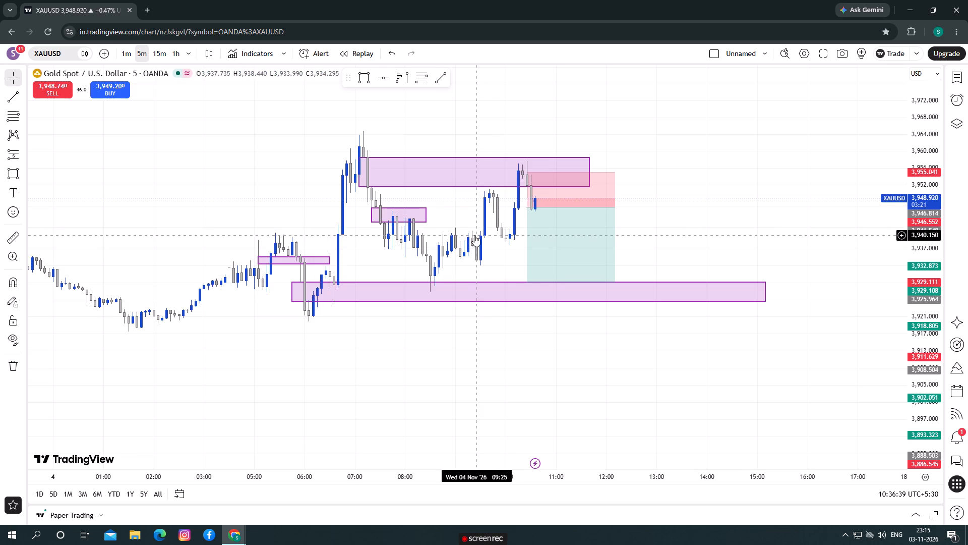
click(372, 78)
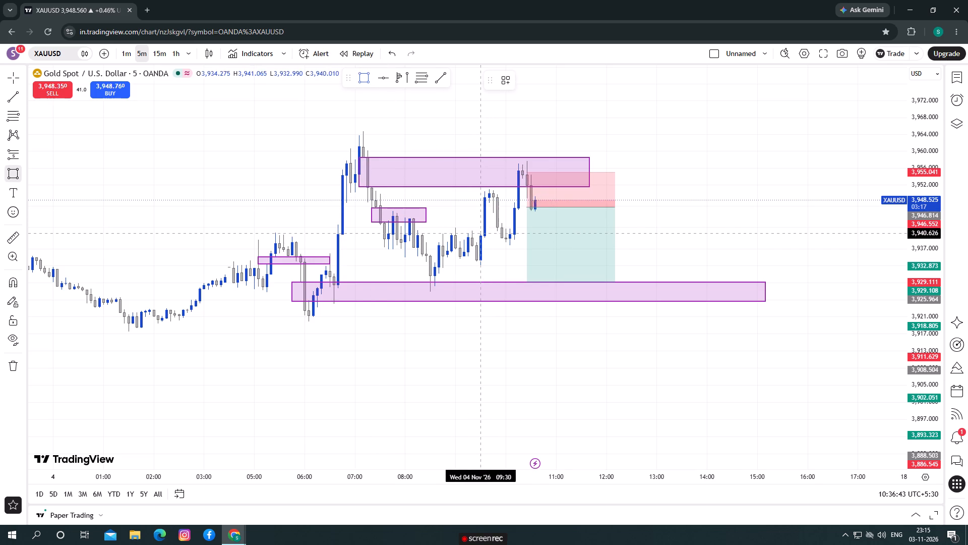
click(478, 232)
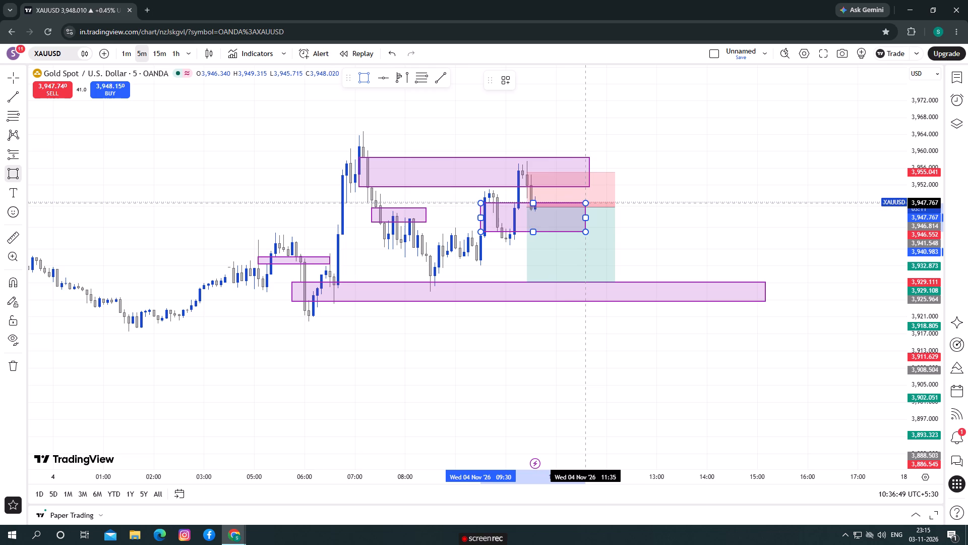
click(502, 258)
Examine the short position against the marked zones, from the 3 November swings through the latest 4 November candles.
drag(502, 258, 388, 269)
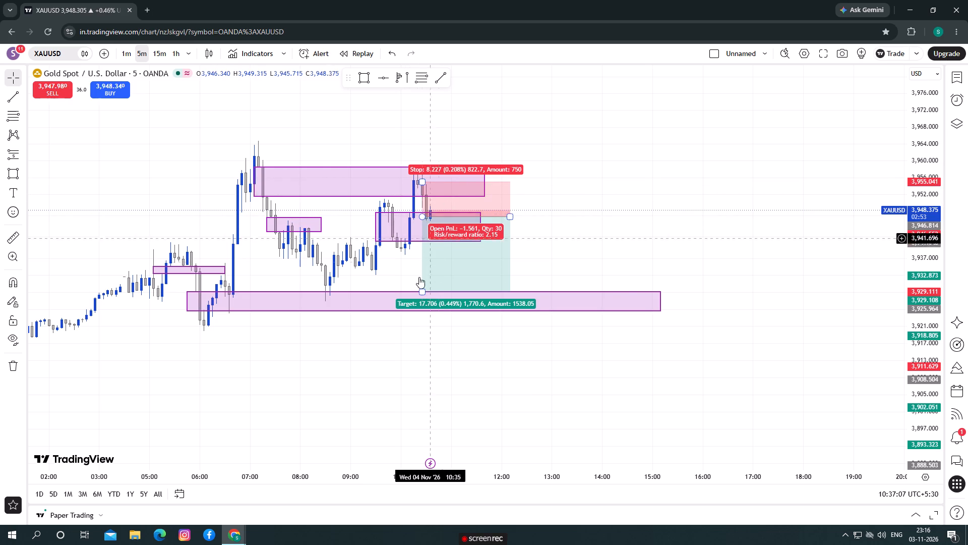
drag(162, 211, 127, 203)
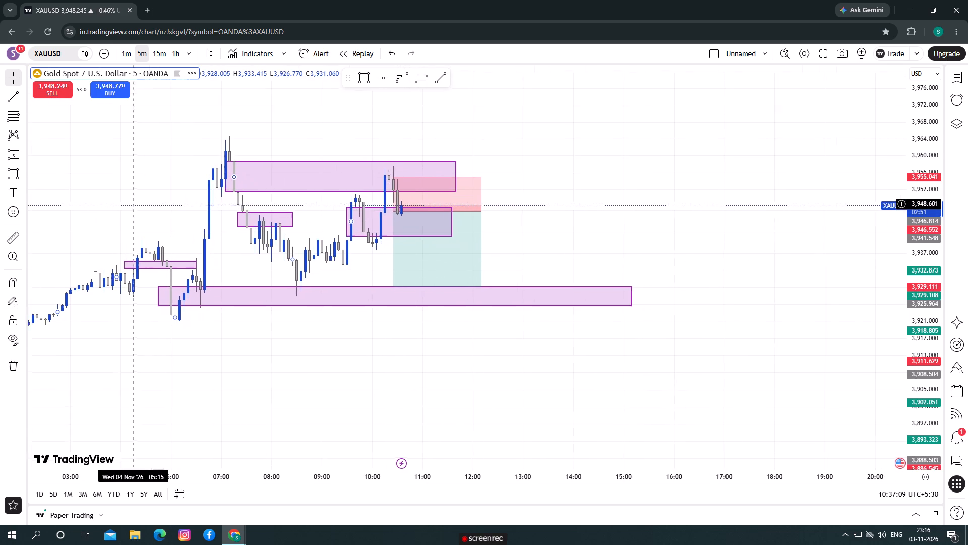
drag(127, 203, 126, 202)
click(428, 355)
drag(428, 356, 500, 376)
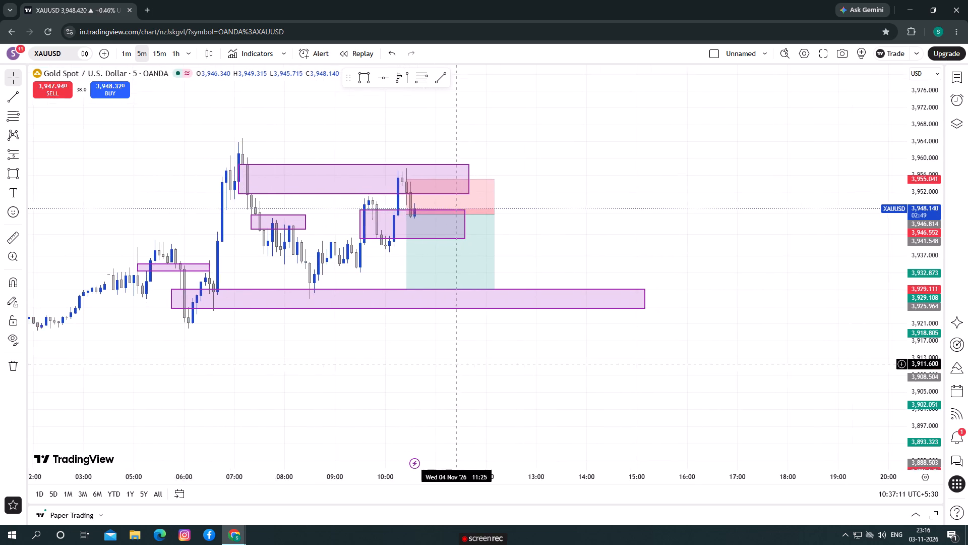
drag(500, 376, 514, 381)
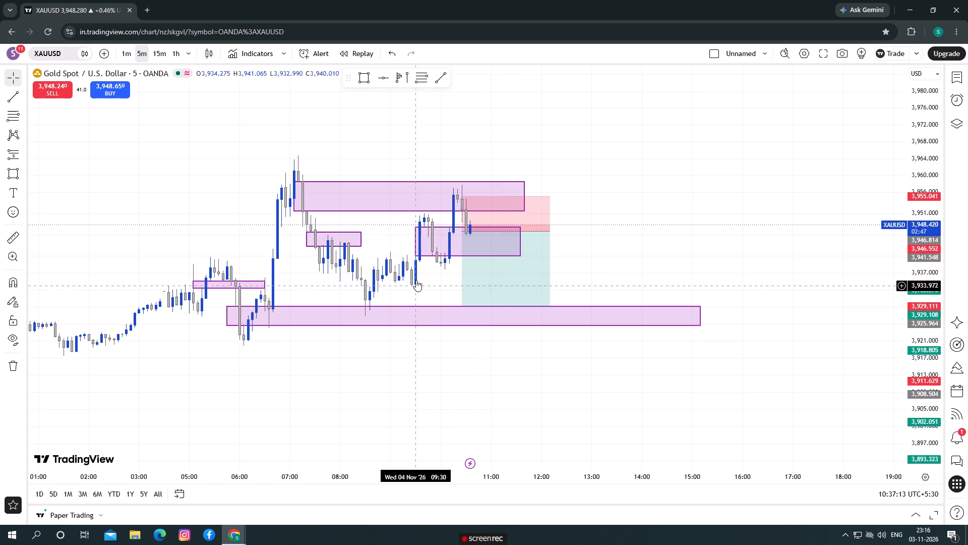
scroll(411, 329, down, 1)
scroll(411, 334, up, 1)
scroll(411, 334, down, 1)
scroll(411, 334, up, 1)
scroll(412, 338, down, 1)
scroll(413, 339, up, 1)
scroll(414, 341, down, 5)
scroll(438, 372, up, 1)
drag(532, 393, 518, 394)
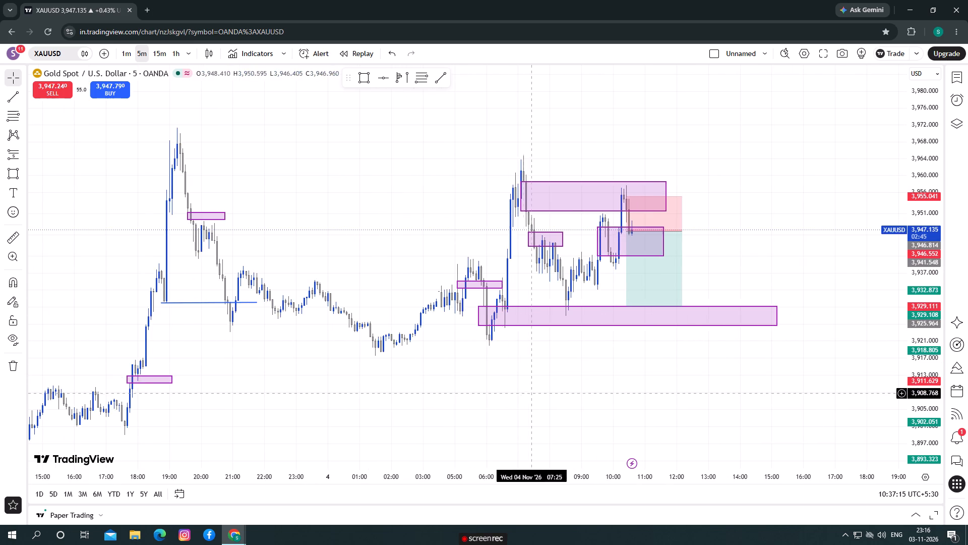
drag(518, 394, 473, 399)
scroll(474, 399, down, 1)
scroll(474, 399, up, 7)
drag(475, 399, 752, 347)
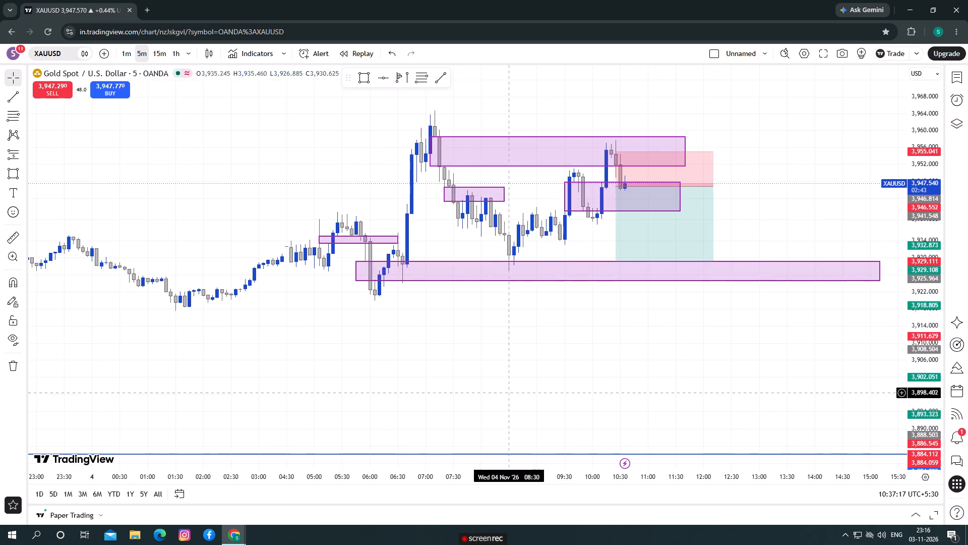
drag(918, 375, 886, 338)
drag(725, 377, 619, 384)
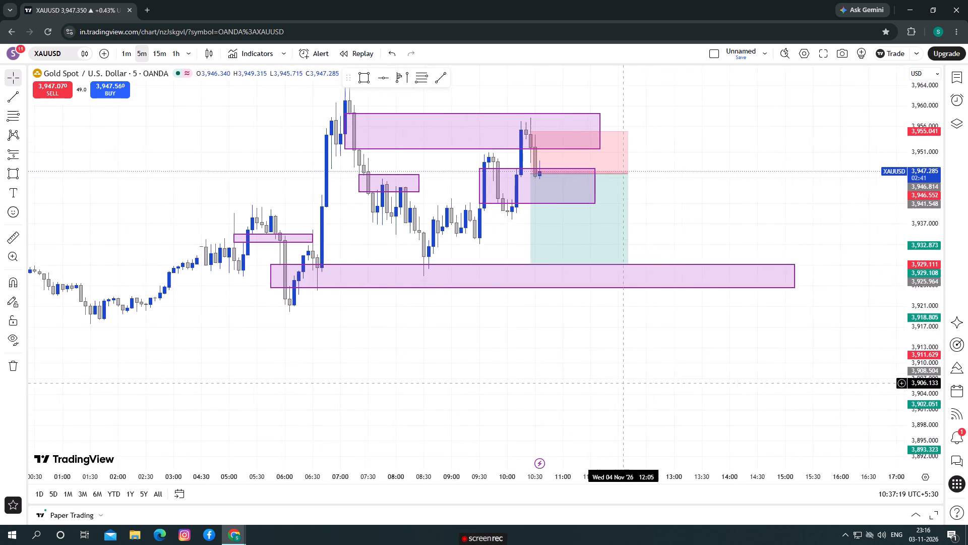
drag(619, 384, 602, 386)
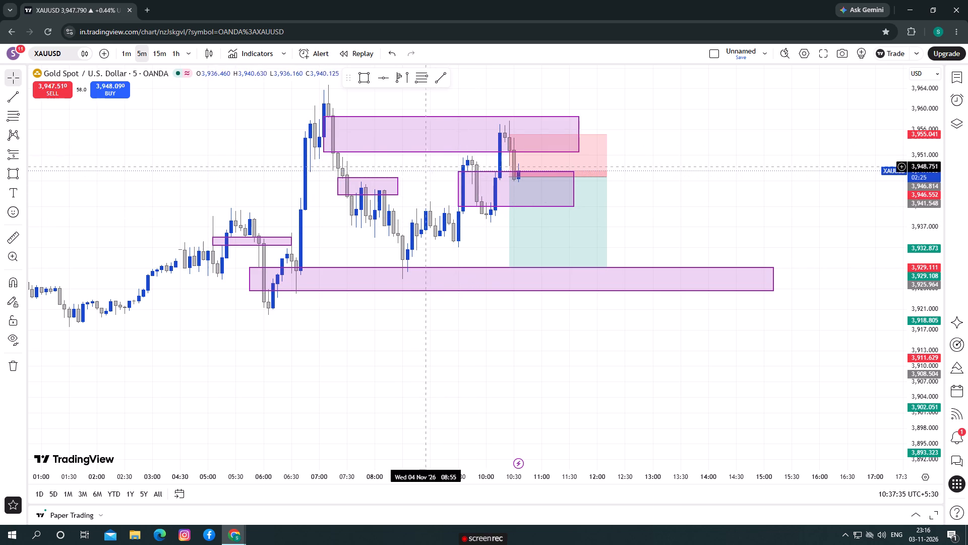
drag(418, 169, 474, 190)
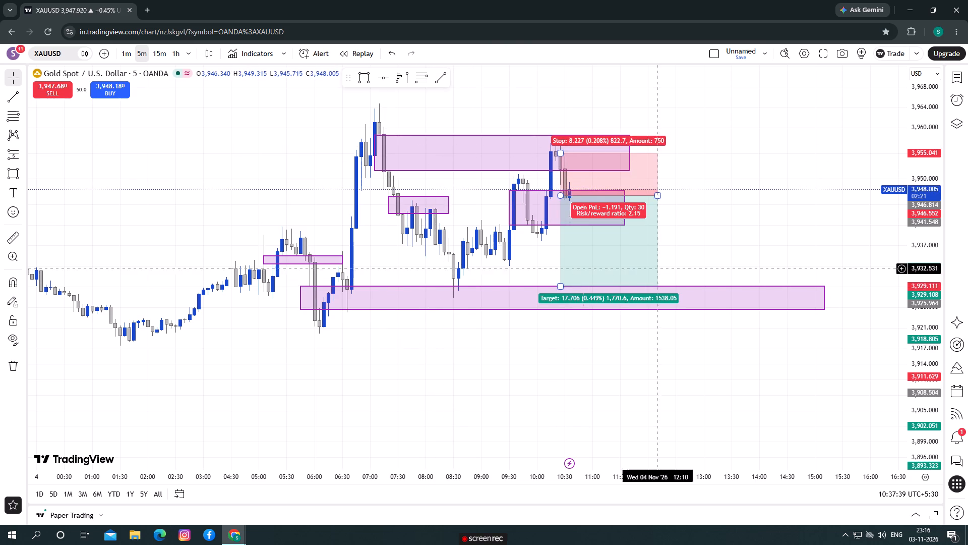
drag(738, 237, 693, 236)
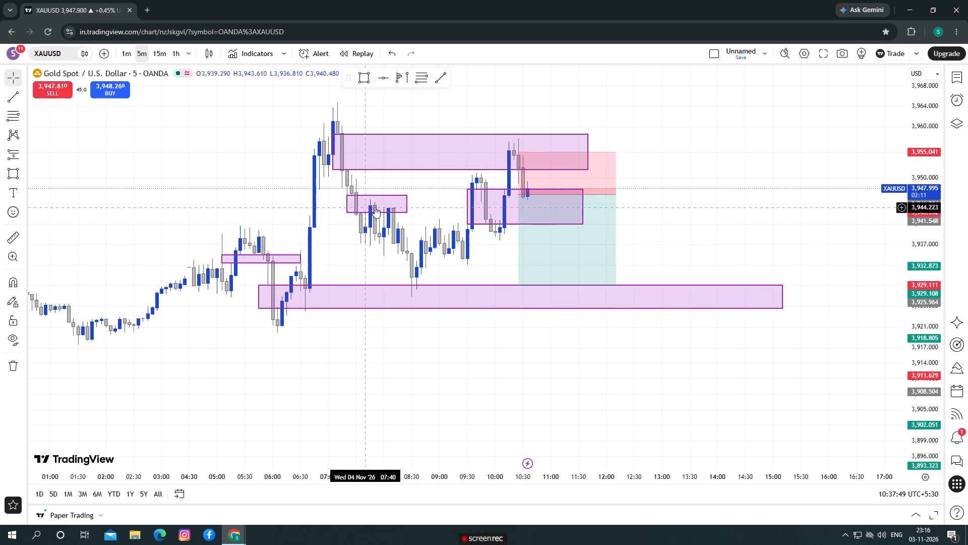
Extend the 07:20 rectangle zone's end time to about 11:35, matching the end of the 09:30 zone.
drag(408, 205, 596, 216)
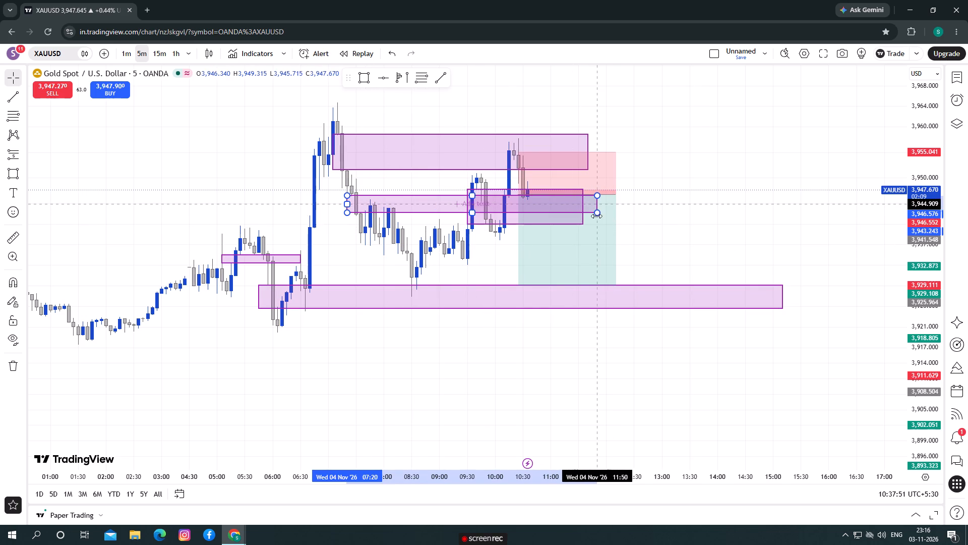
drag(596, 216, 585, 220)
click(653, 232)
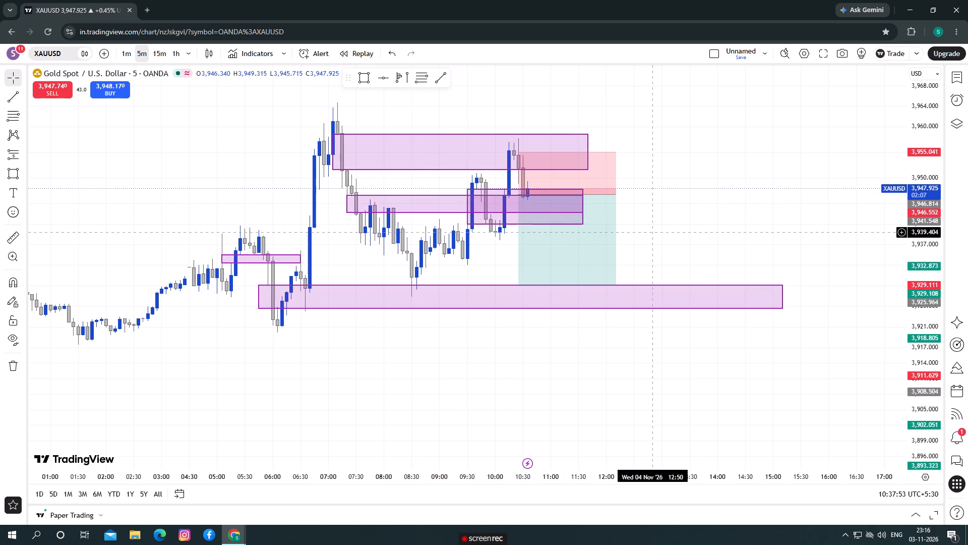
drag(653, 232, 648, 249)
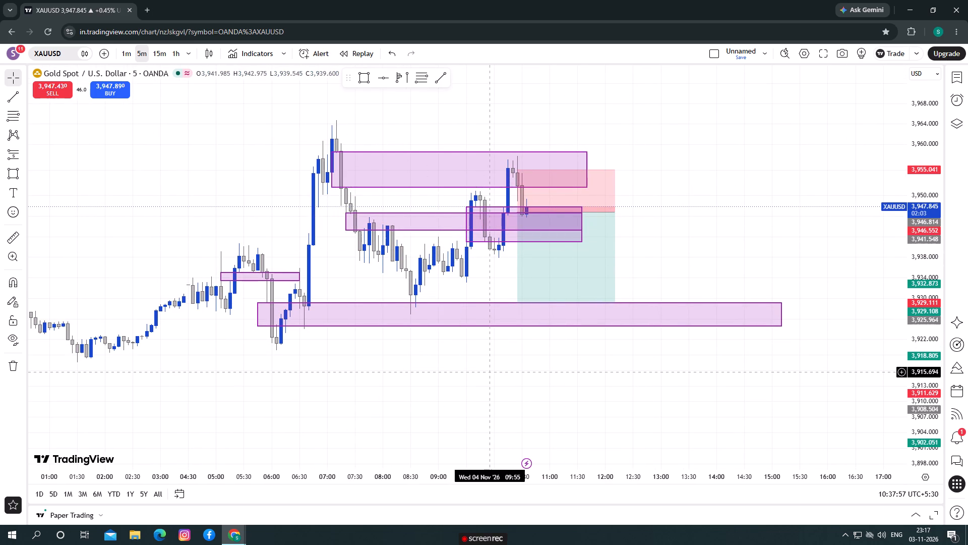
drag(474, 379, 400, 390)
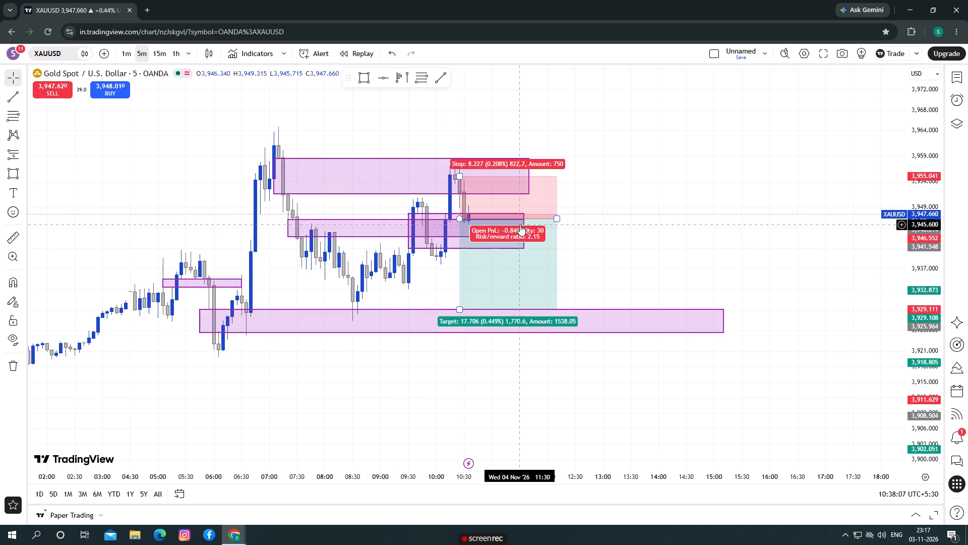
Shorten the 07:20 rectangle zone so that it ends at about 08:15 on 4 November.
drag(522, 227, 398, 223)
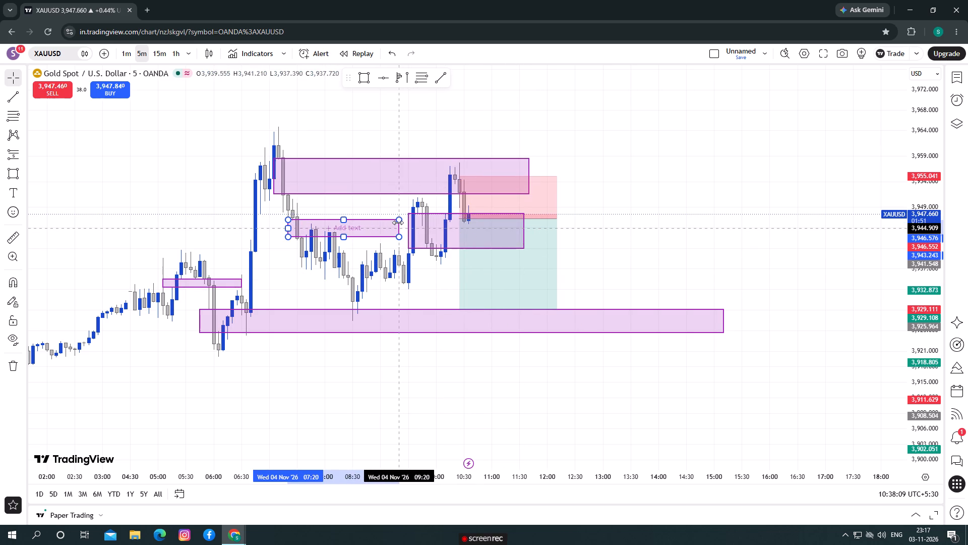
drag(398, 223, 343, 231)
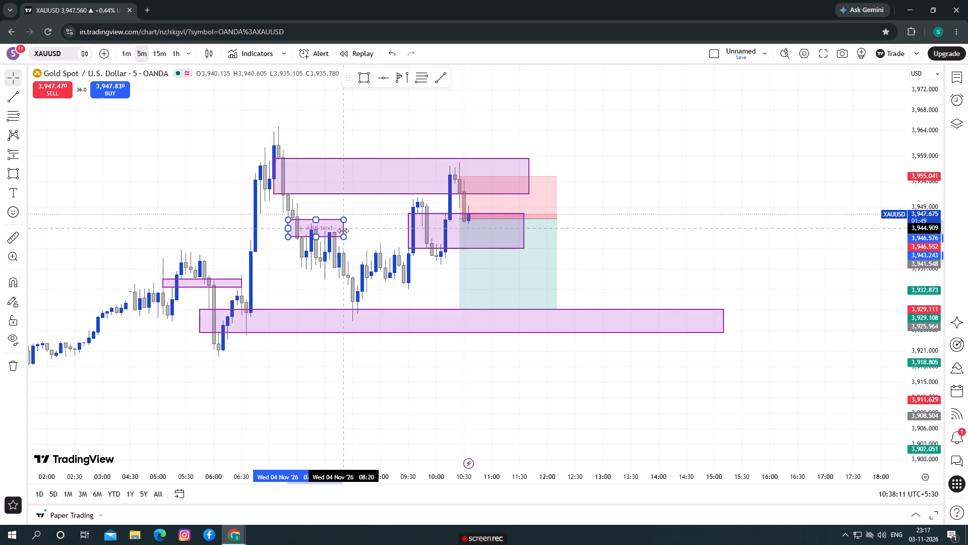
drag(343, 231, 339, 235)
click(375, 247)
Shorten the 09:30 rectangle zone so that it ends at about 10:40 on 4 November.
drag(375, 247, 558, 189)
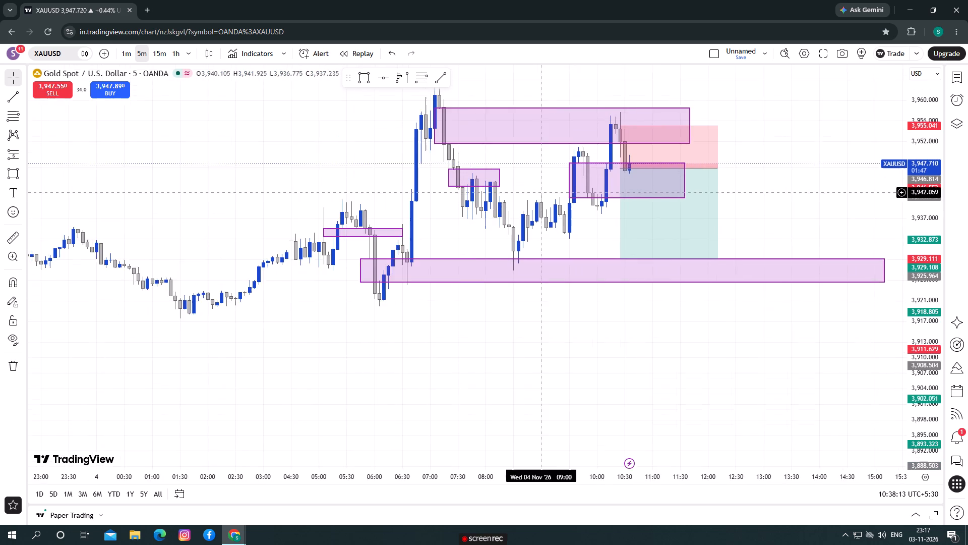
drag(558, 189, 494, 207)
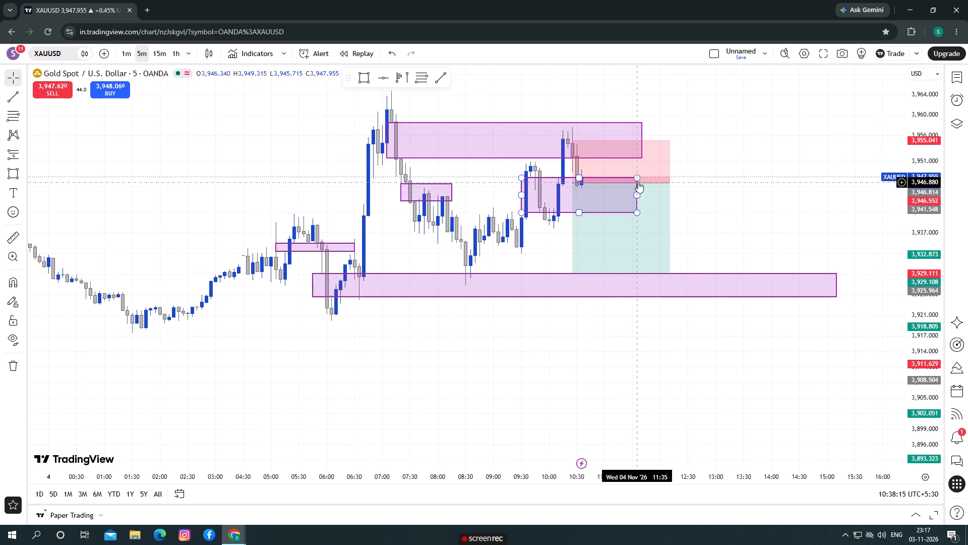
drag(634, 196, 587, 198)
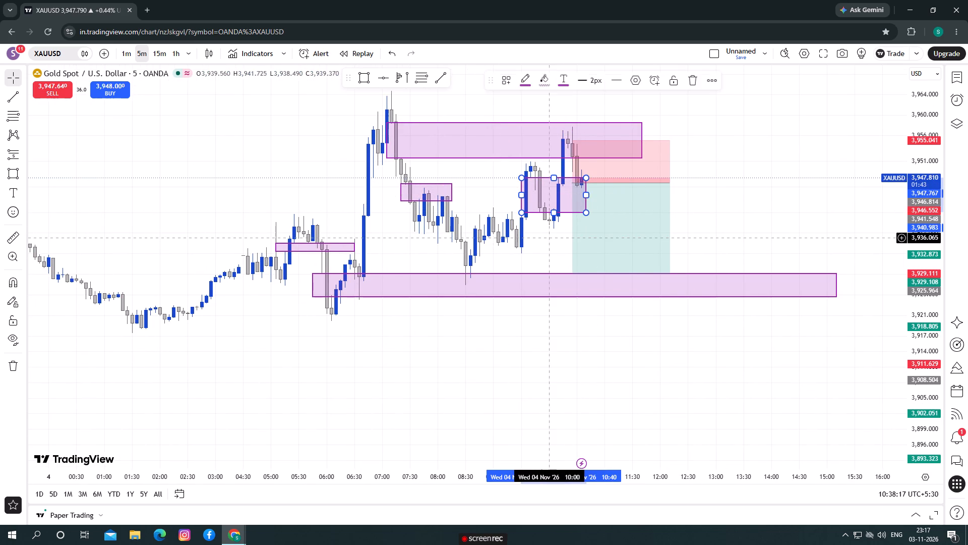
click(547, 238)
Switch the XAUUSD chart to the 1-minute timeframe.
drag(547, 243, 670, 228)
click(130, 61)
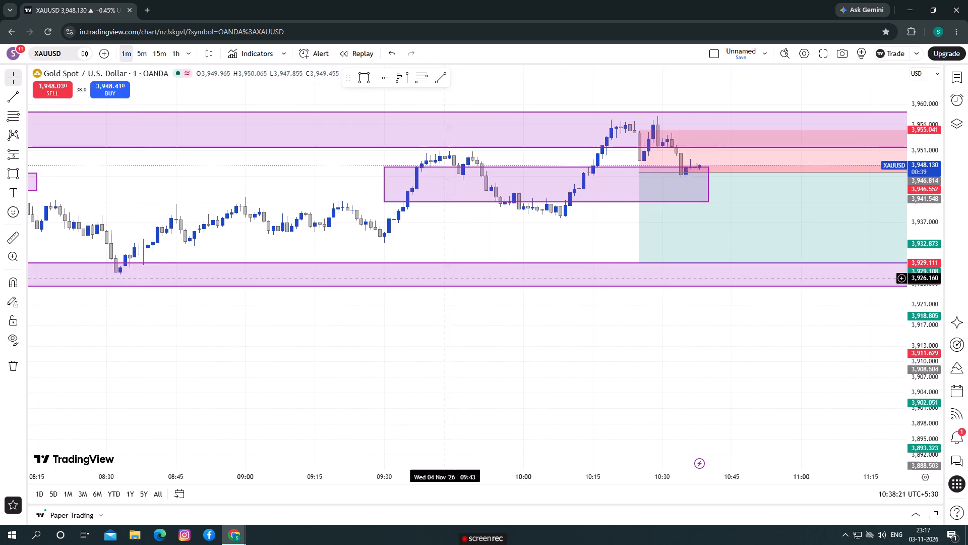
Examine the 1-minute candles around the short position and the 09:30 zone at different time and price scales.
scroll(504, 309, down, 1)
scroll(505, 311, up, 1)
scroll(505, 311, down, 3)
drag(598, 378, 240, 383)
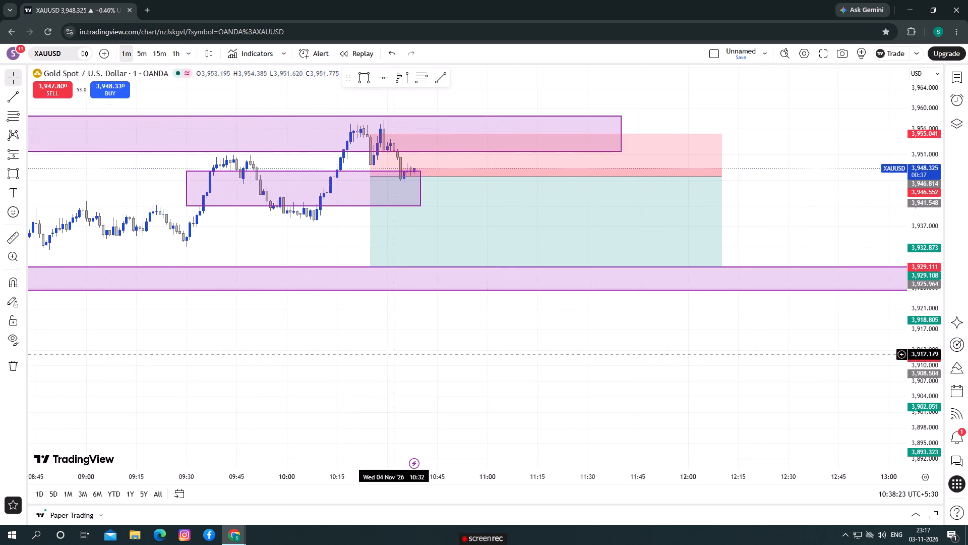
scroll(507, 334, down, 2)
scroll(511, 340, up, 1)
scroll(512, 344, down, 1)
scroll(512, 344, up, 1)
scroll(512, 344, down, 1)
scroll(512, 344, up, 1)
drag(515, 349, 534, 351)
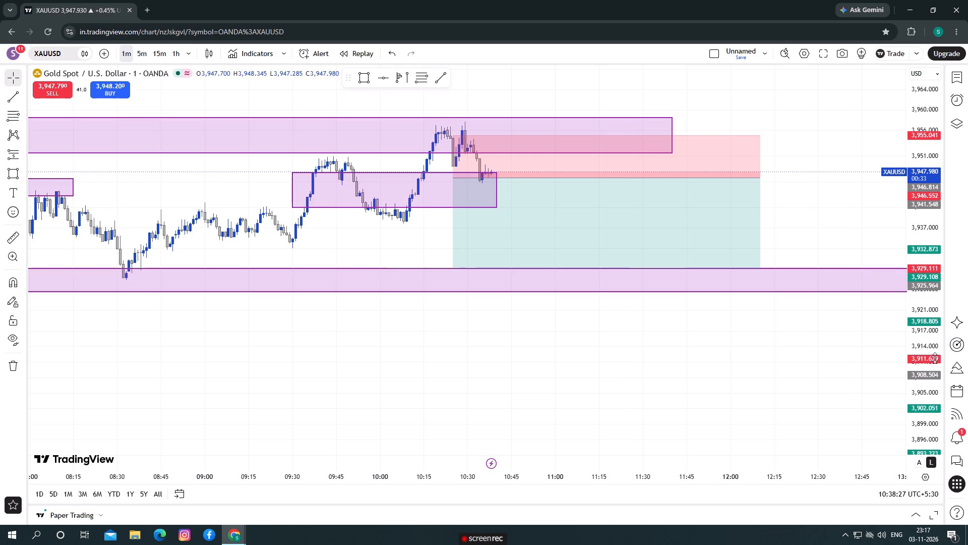
drag(935, 358, 918, 298)
drag(412, 241, 418, 289)
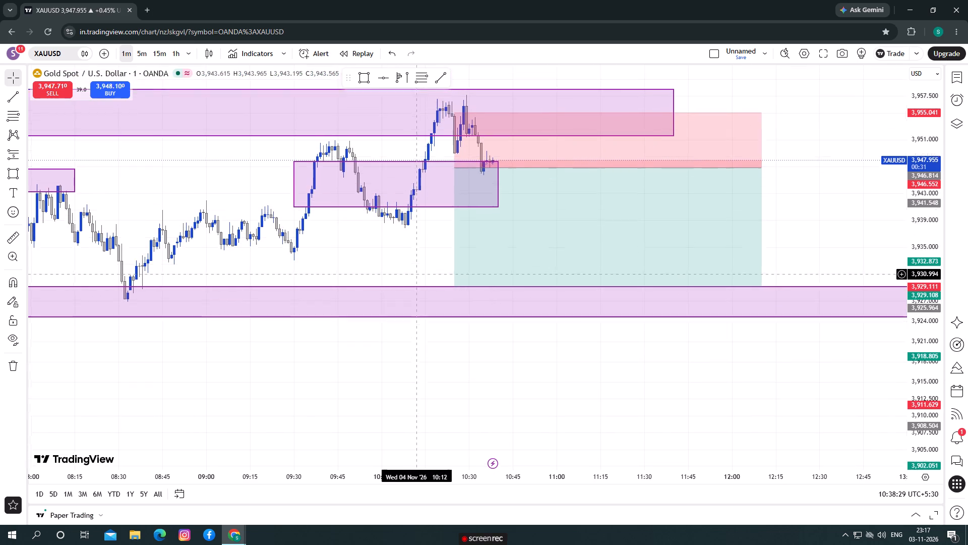
drag(418, 289, 431, 310)
Shorten the short position's time span so that it ends at about 11:15 on 4 November.
scroll(432, 310, up, 3)
scroll(768, 257, up, 1)
scroll(768, 257, down, 1)
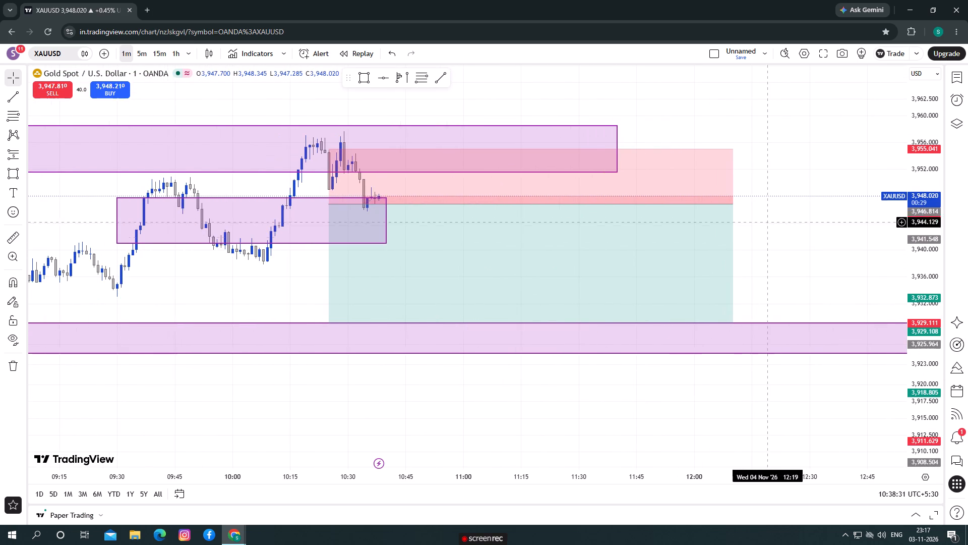
drag(734, 203, 448, 223)
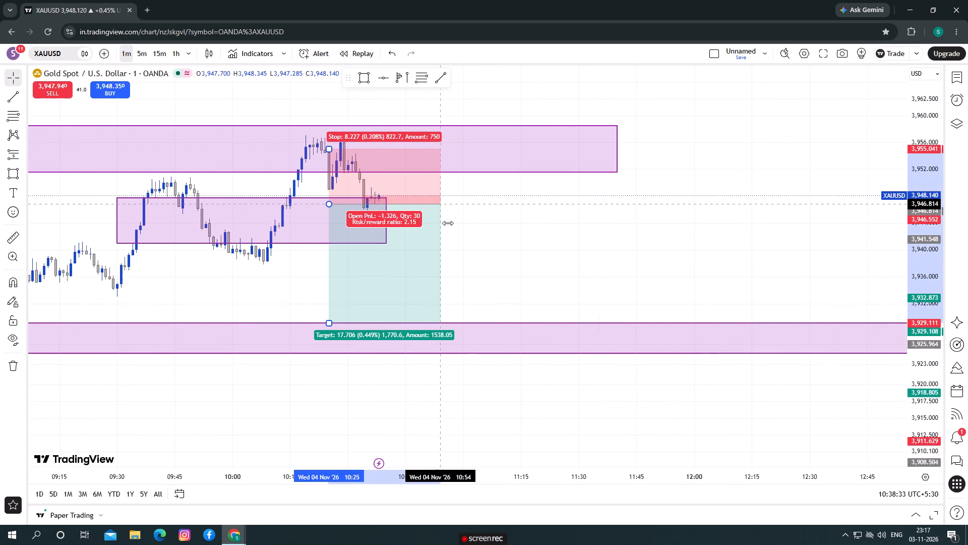
drag(448, 223, 522, 223)
click(566, 263)
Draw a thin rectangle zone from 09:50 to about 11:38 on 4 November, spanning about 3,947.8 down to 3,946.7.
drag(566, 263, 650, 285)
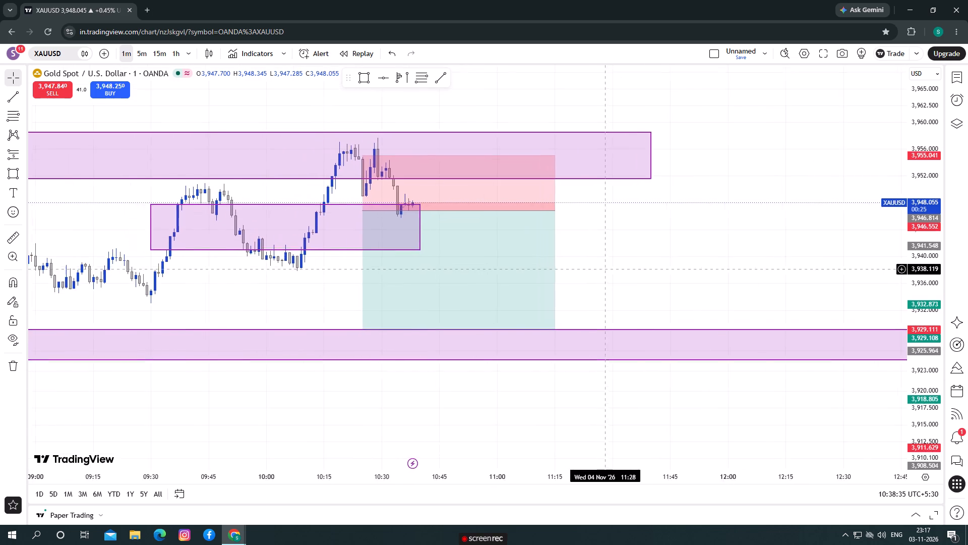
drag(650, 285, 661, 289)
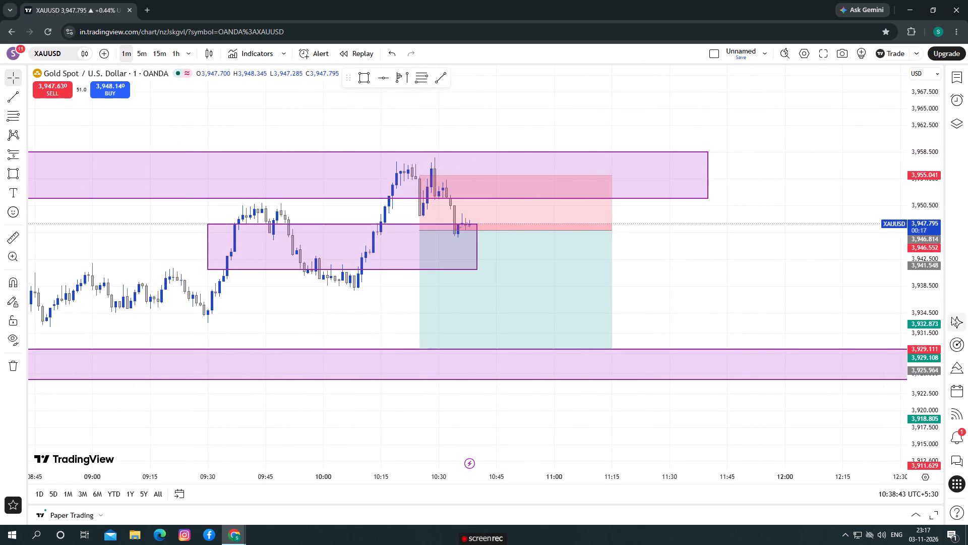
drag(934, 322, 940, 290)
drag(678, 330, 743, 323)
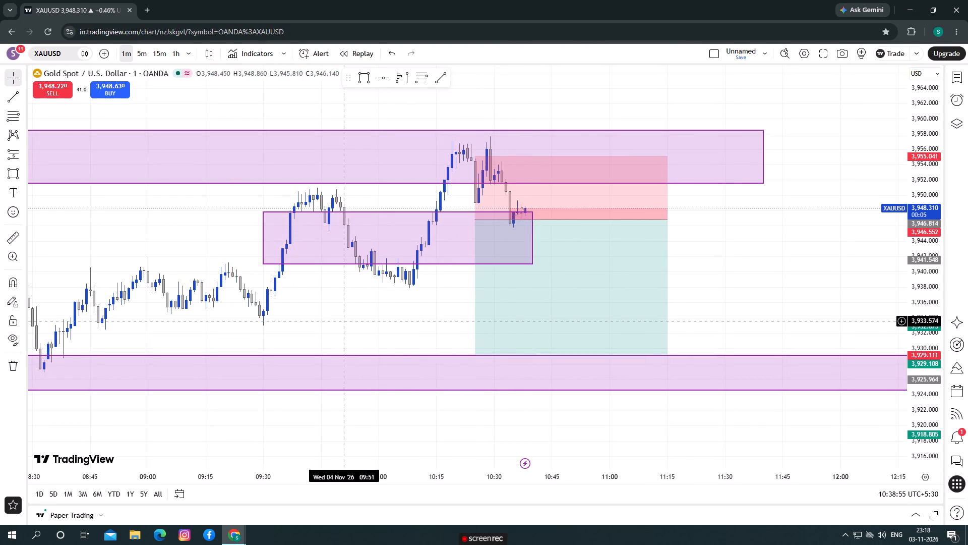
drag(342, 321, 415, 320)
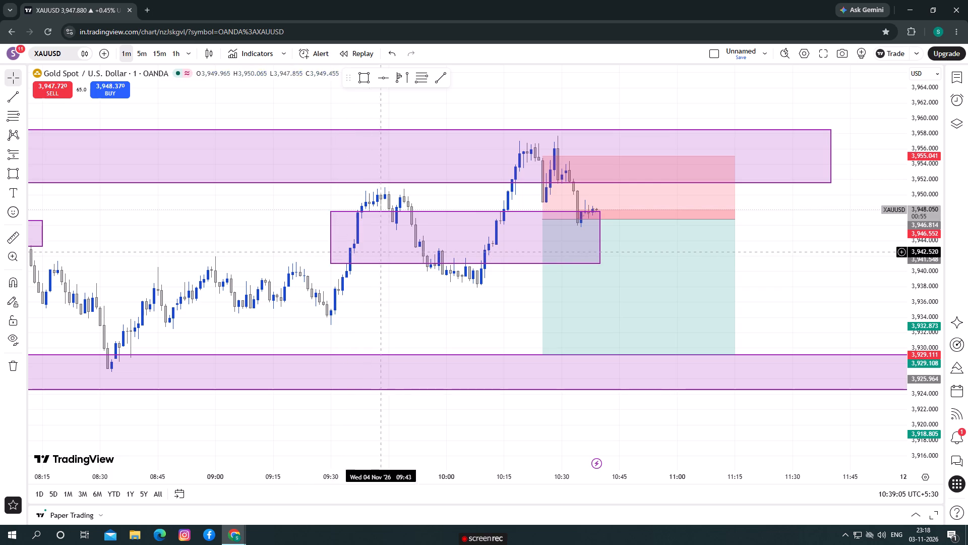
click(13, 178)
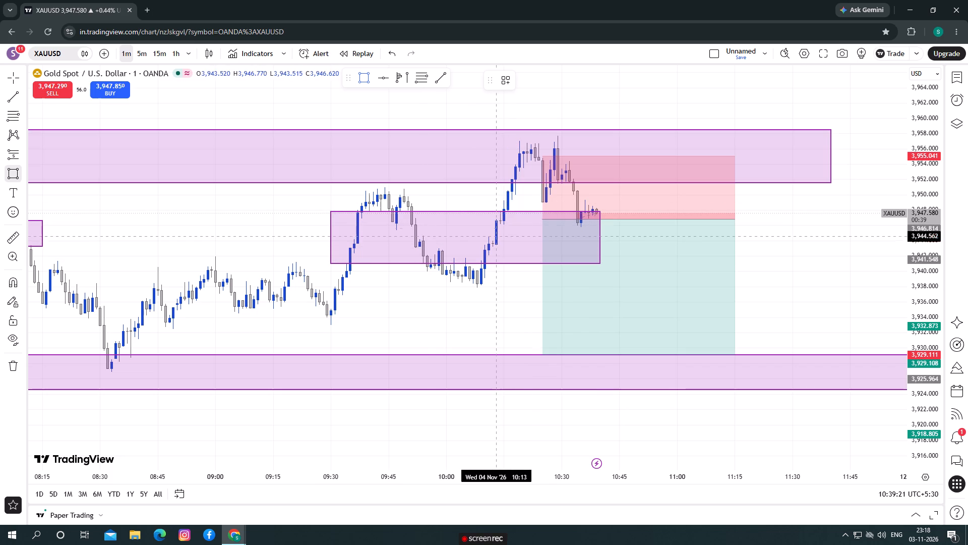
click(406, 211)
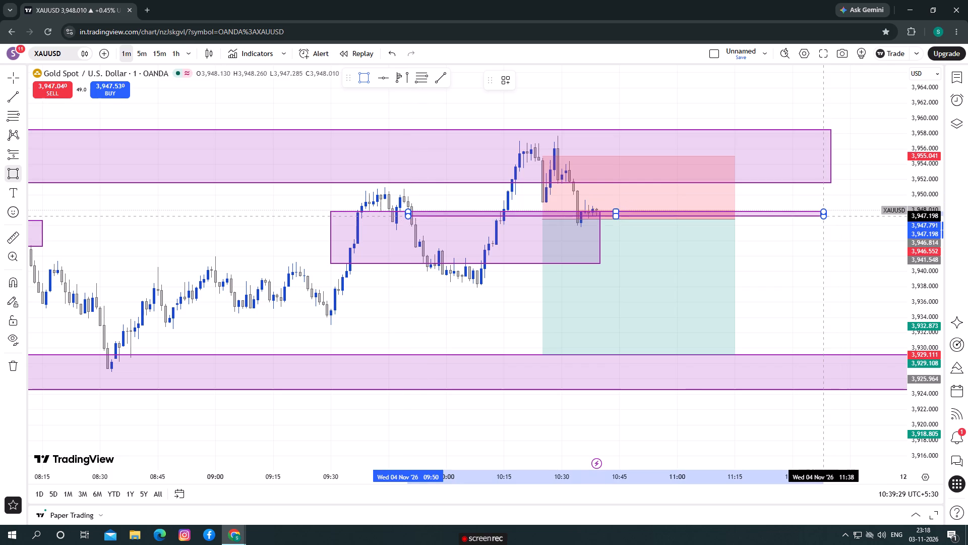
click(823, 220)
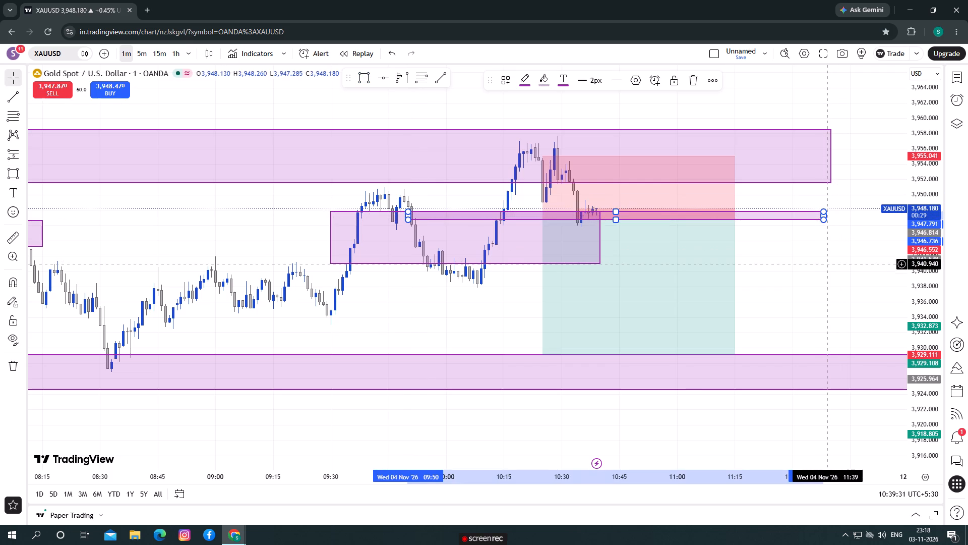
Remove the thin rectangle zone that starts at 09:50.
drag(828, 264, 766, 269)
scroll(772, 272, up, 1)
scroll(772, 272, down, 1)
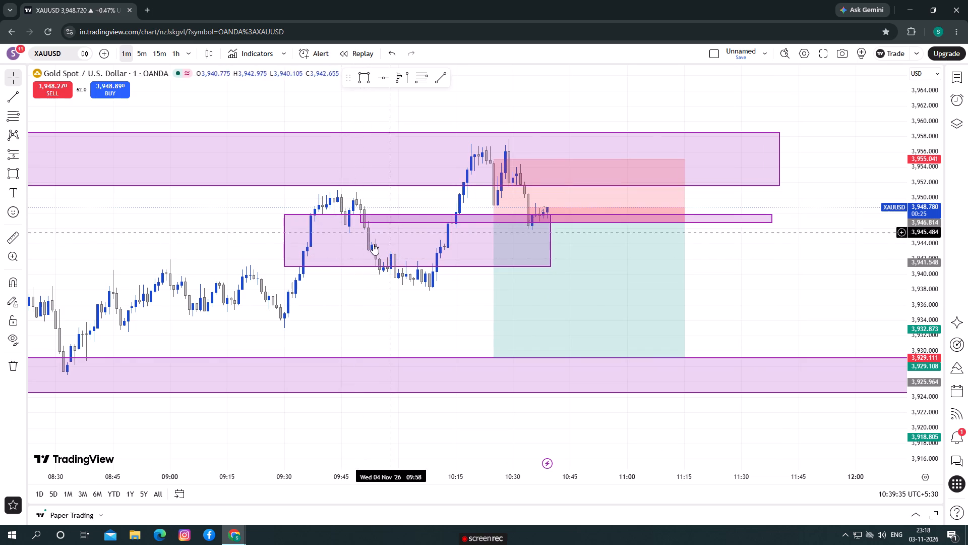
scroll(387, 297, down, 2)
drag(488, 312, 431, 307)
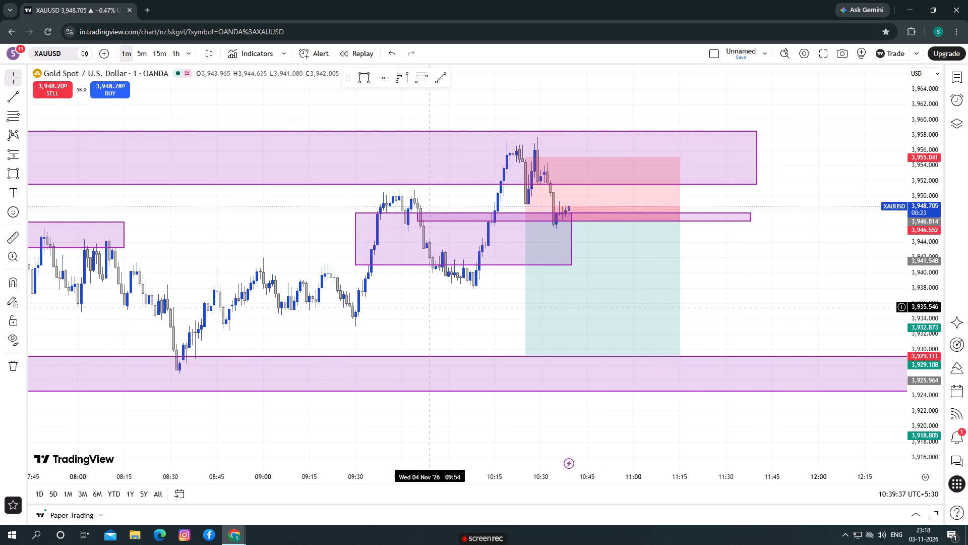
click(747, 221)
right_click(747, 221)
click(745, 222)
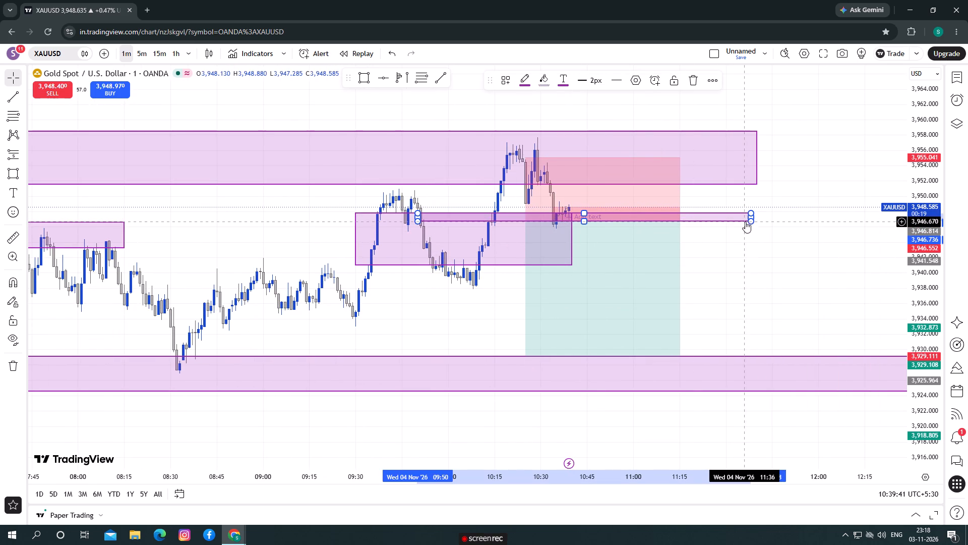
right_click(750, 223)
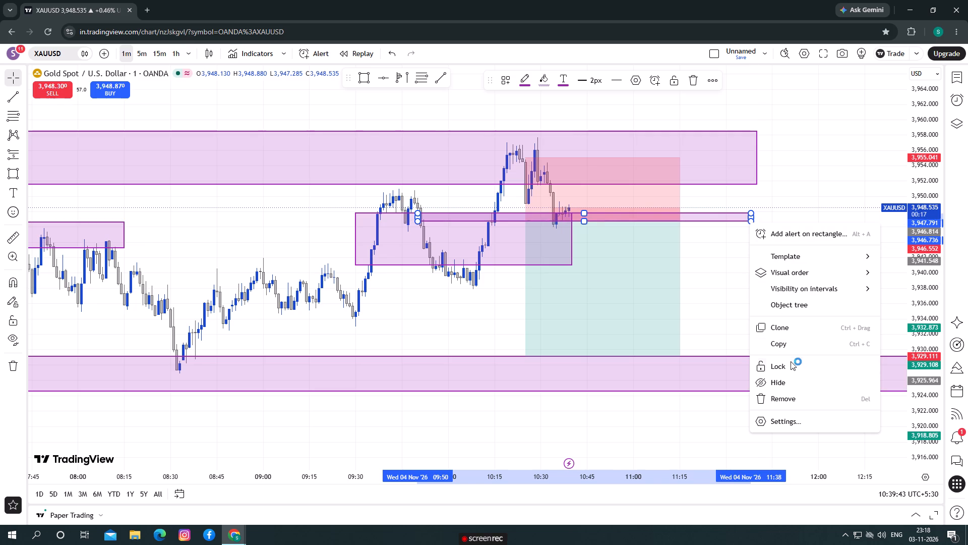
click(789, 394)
Examine the 1-minute price action from the 07:00 peak through the marked zones to the latest candles inside the short position.
scroll(207, 325, down, 1)
drag(227, 298, 247, 258)
scroll(248, 263, up, 2)
drag(248, 263, 292, 245)
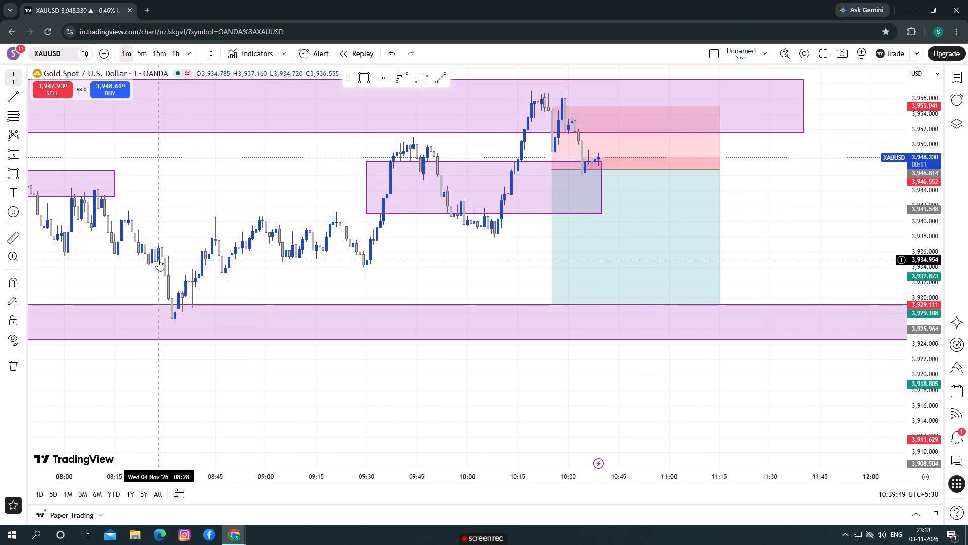
drag(117, 272, 161, 291)
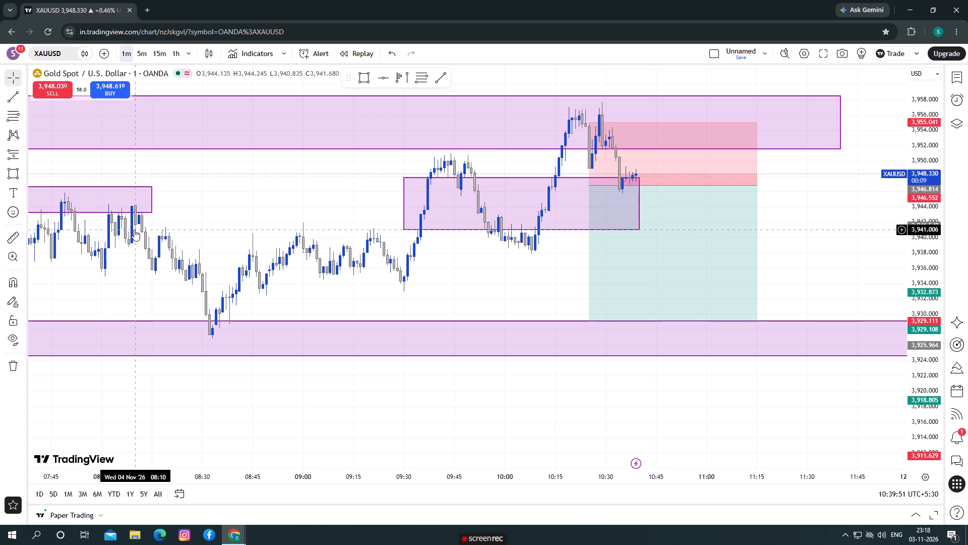
drag(134, 259, 232, 246)
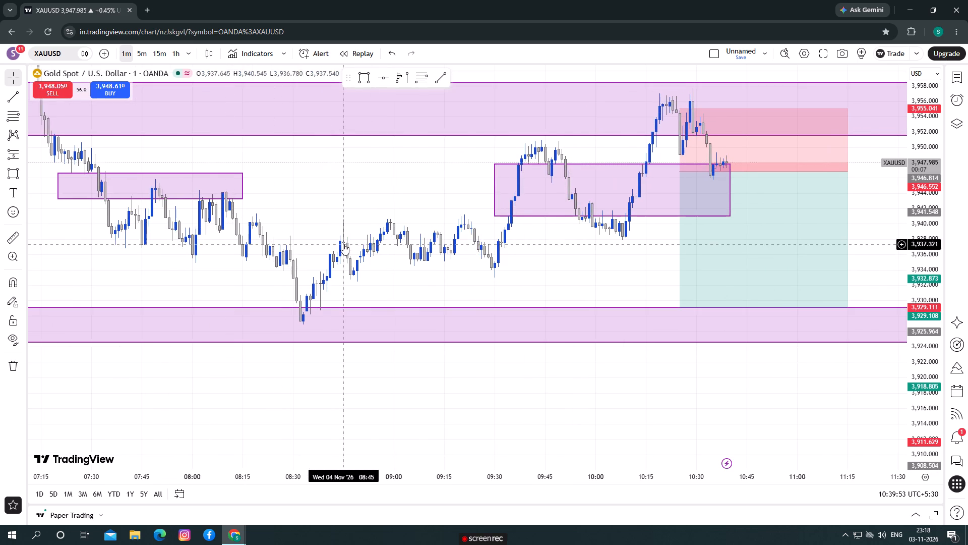
drag(343, 243, 232, 268)
drag(478, 272, 469, 275)
drag(484, 288, 477, 287)
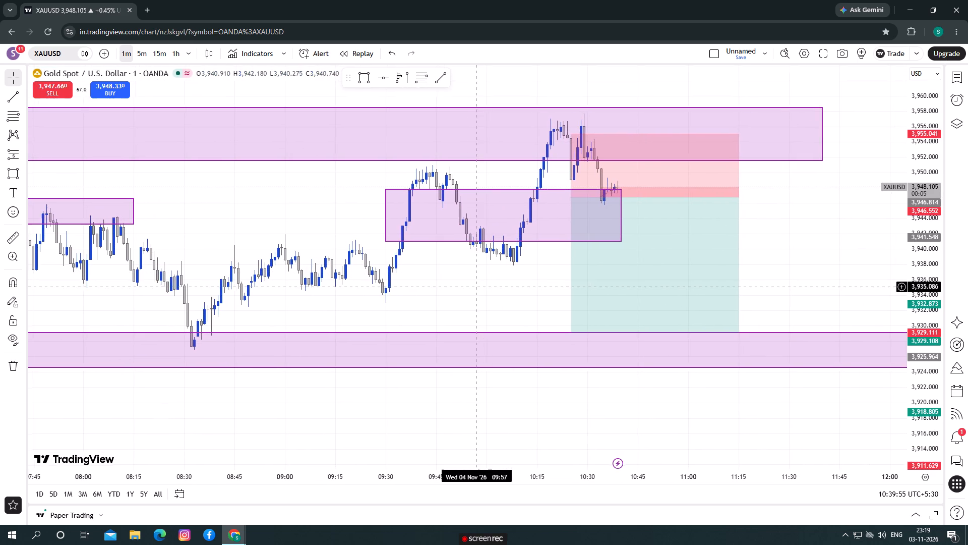
drag(477, 287, 511, 290)
drag(461, 295, 514, 282)
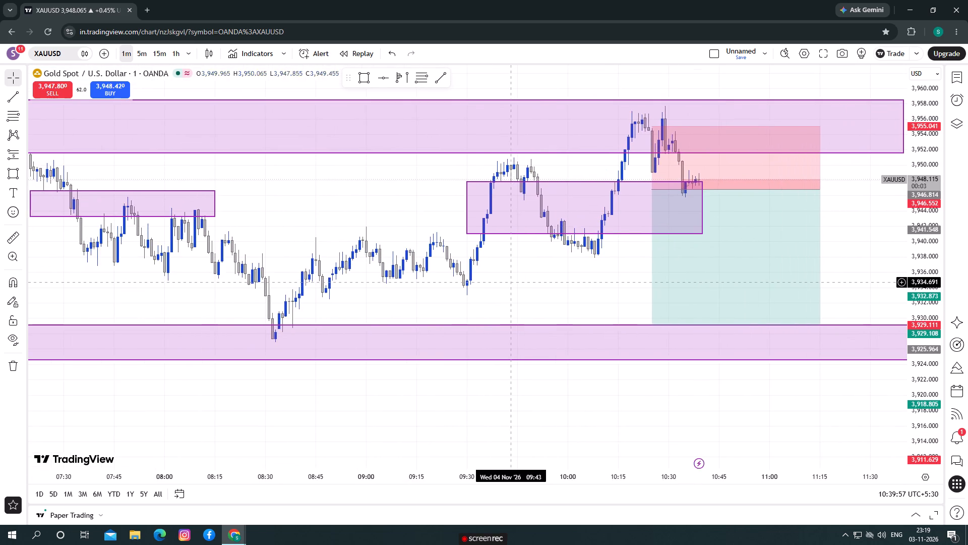
scroll(508, 284, up, 1)
scroll(508, 284, down, 1)
scroll(508, 284, up, 1)
scroll(508, 284, down, 1)
scroll(508, 284, up, 1)
scroll(489, 284, down, 2)
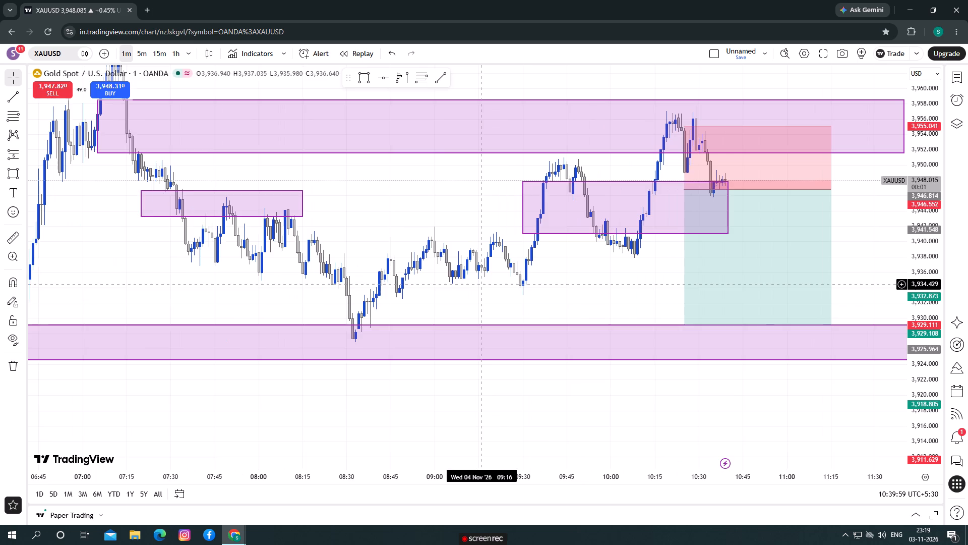
scroll(479, 281, up, 1)
drag(334, 207, 455, 283)
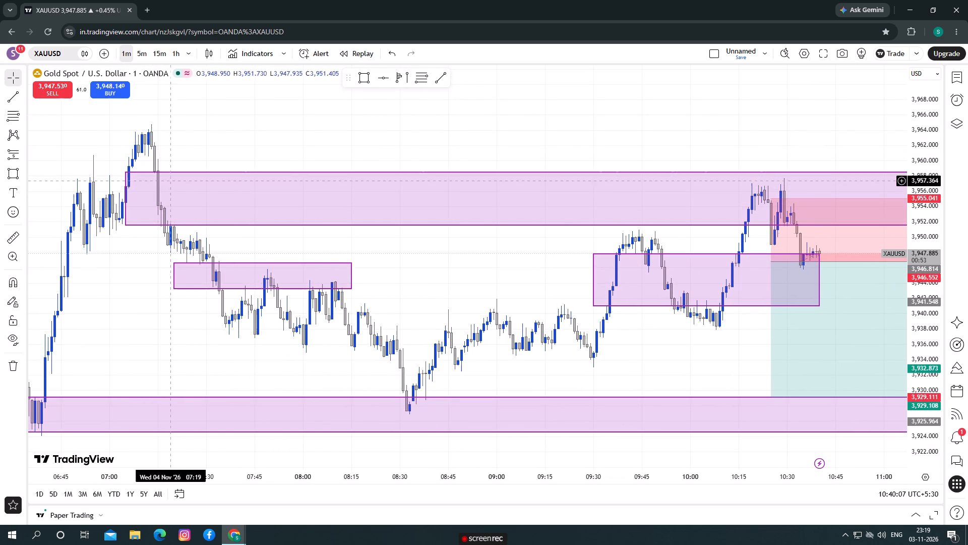
drag(441, 272, 111, 246)
scroll(118, 248, up, 1)
scroll(118, 248, down, 1)
scroll(118, 248, up, 1)
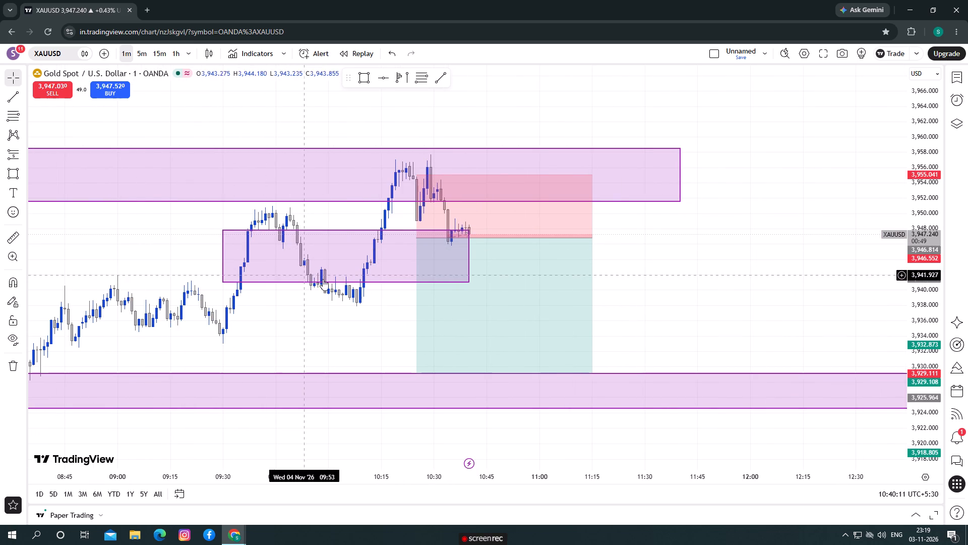
click(693, 328)
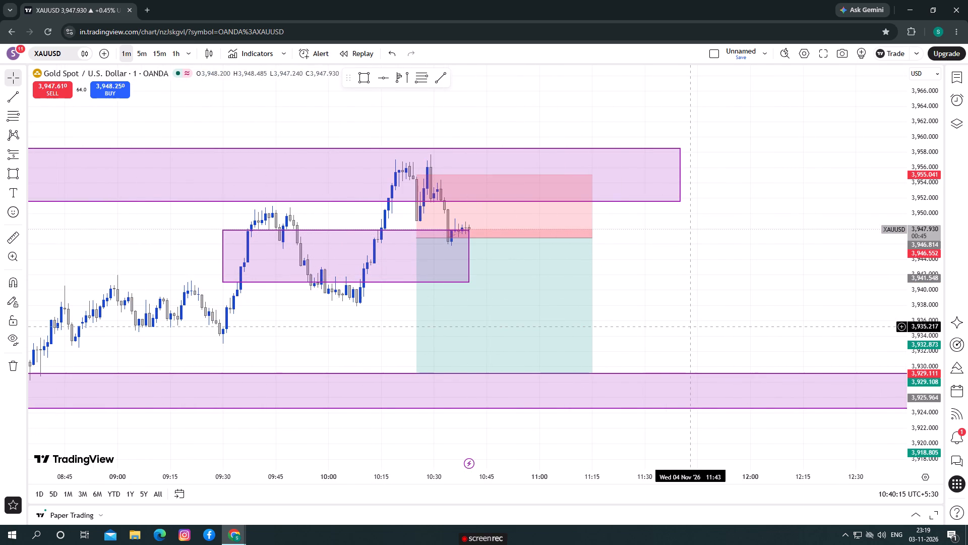
scroll(692, 326, down, 1)
scroll(484, 258, up, 2)
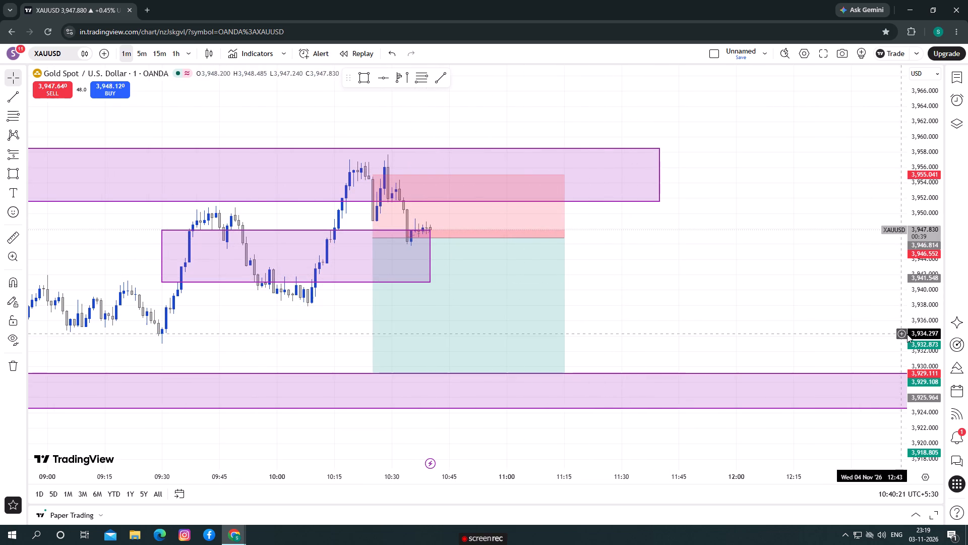
Extend the 09:30 rectangle zone's end time to about 10:56 on 4 November.
drag(929, 343, 932, 247)
scroll(600, 304, up, 3)
drag(600, 302, 716, 277)
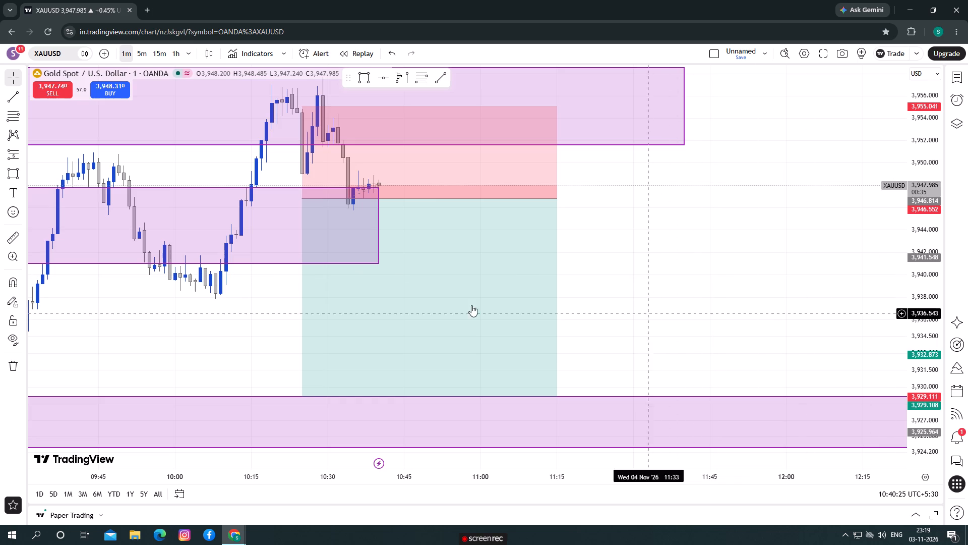
drag(378, 227, 462, 242)
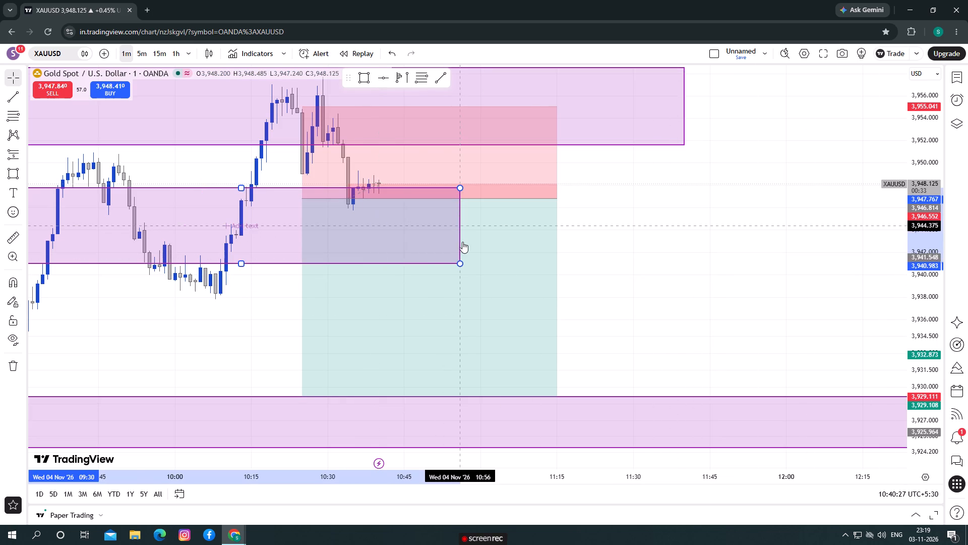
click(809, 263)
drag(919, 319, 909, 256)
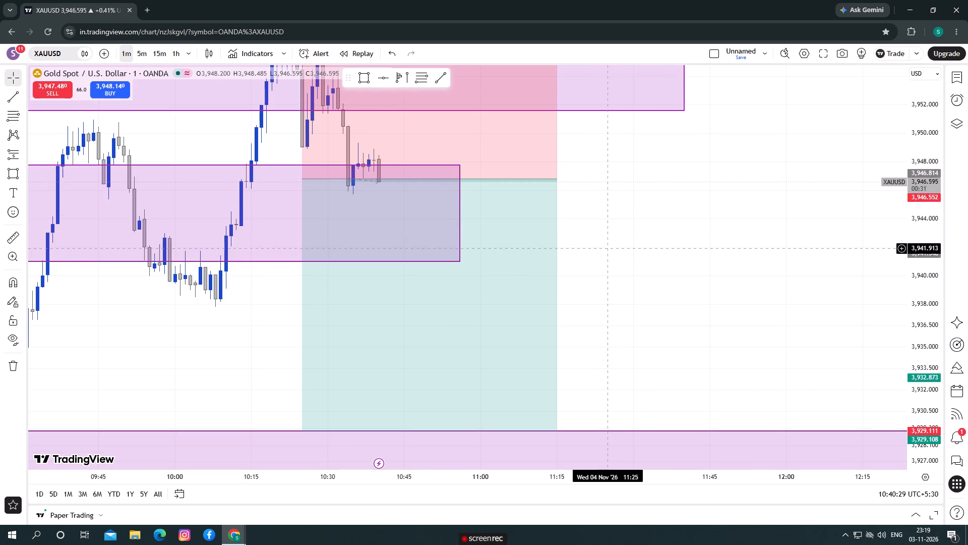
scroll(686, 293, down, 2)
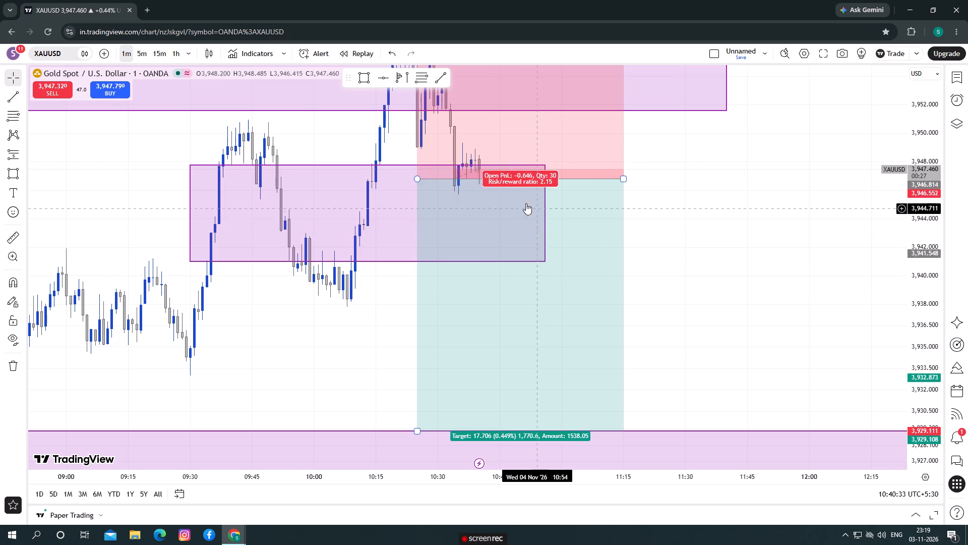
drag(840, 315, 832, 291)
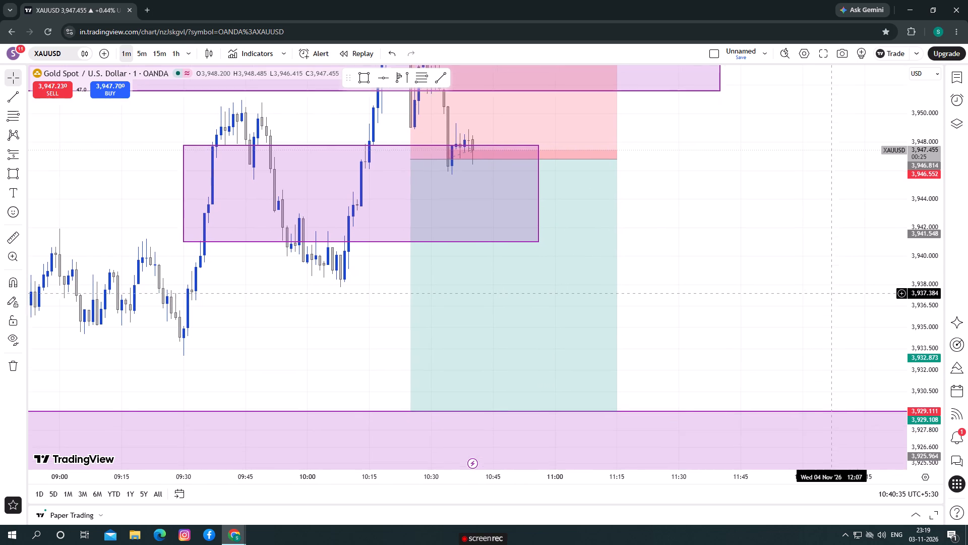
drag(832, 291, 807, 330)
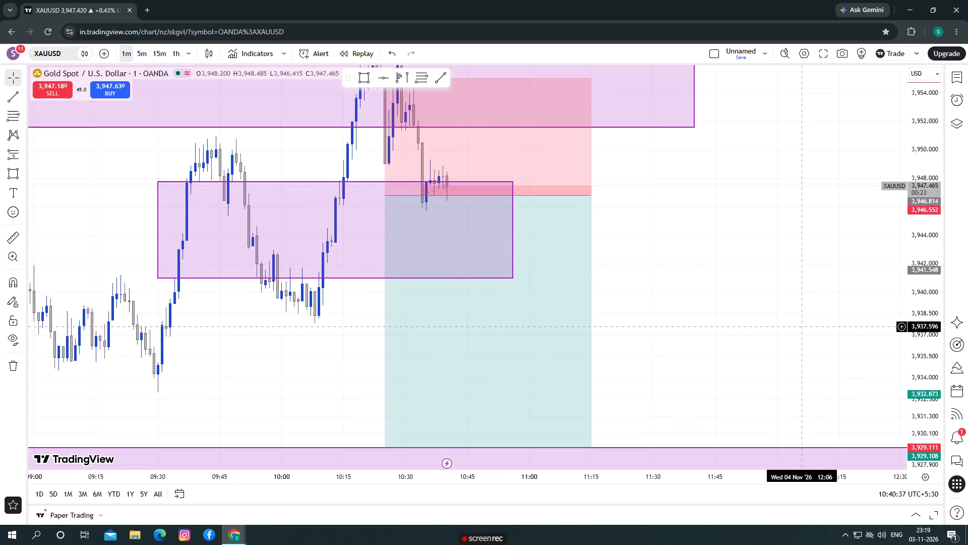
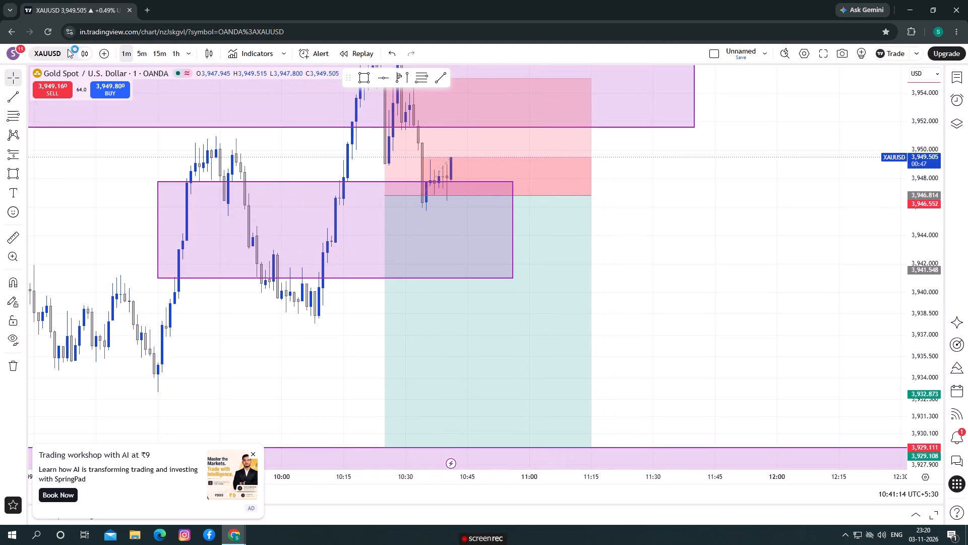
Delete the short position at the latest candles from the 5-minute chart.
click(146, 51)
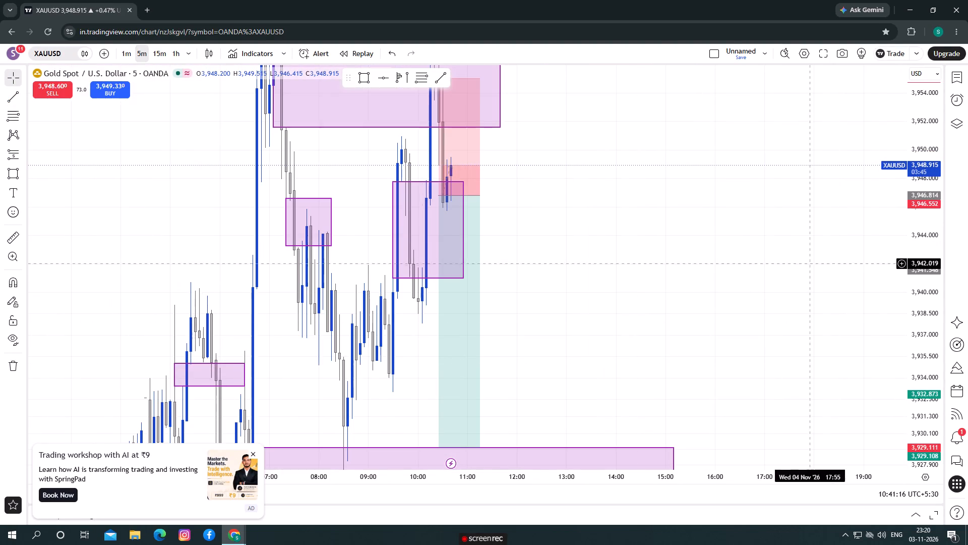
drag(929, 222, 963, 528)
scroll(608, 367, up, 1)
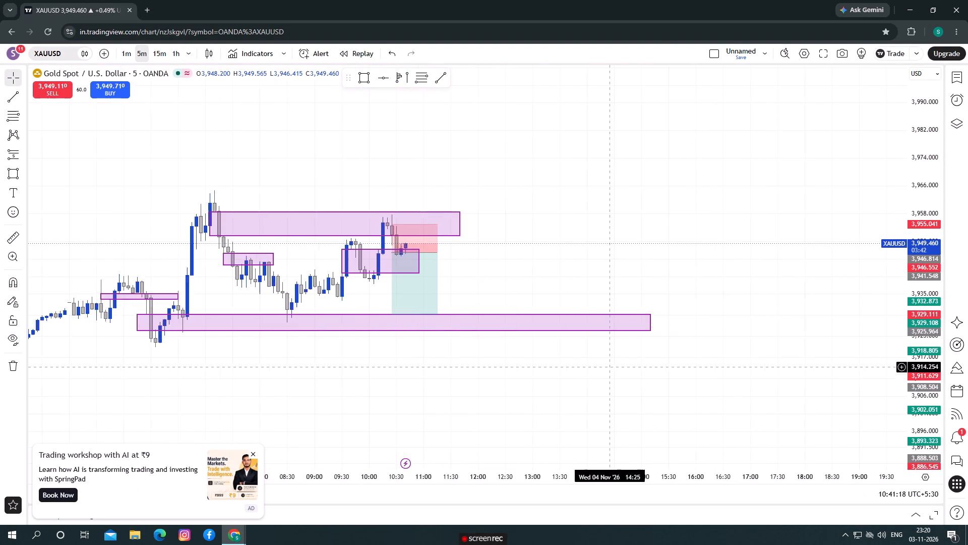
scroll(608, 367, up, 1)
drag(467, 270, 507, 270)
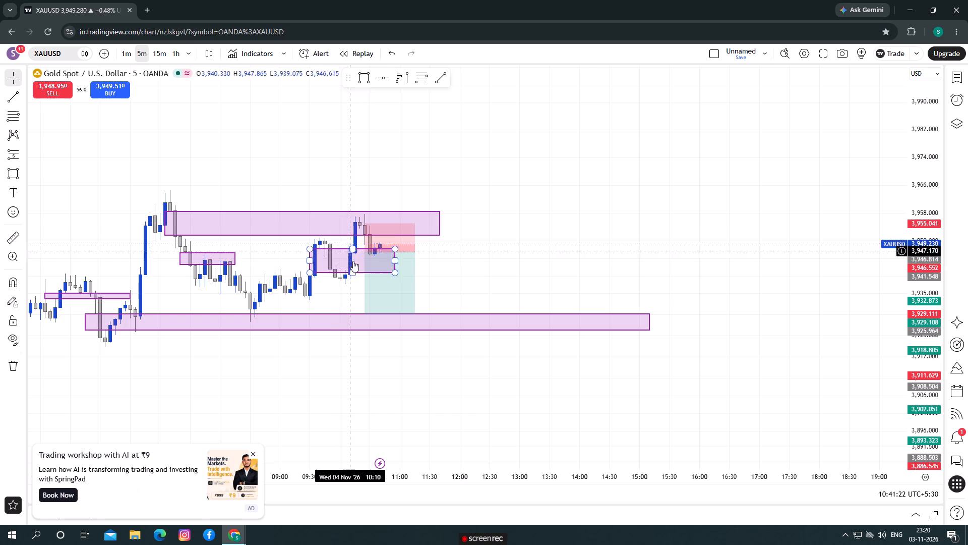
click(365, 298)
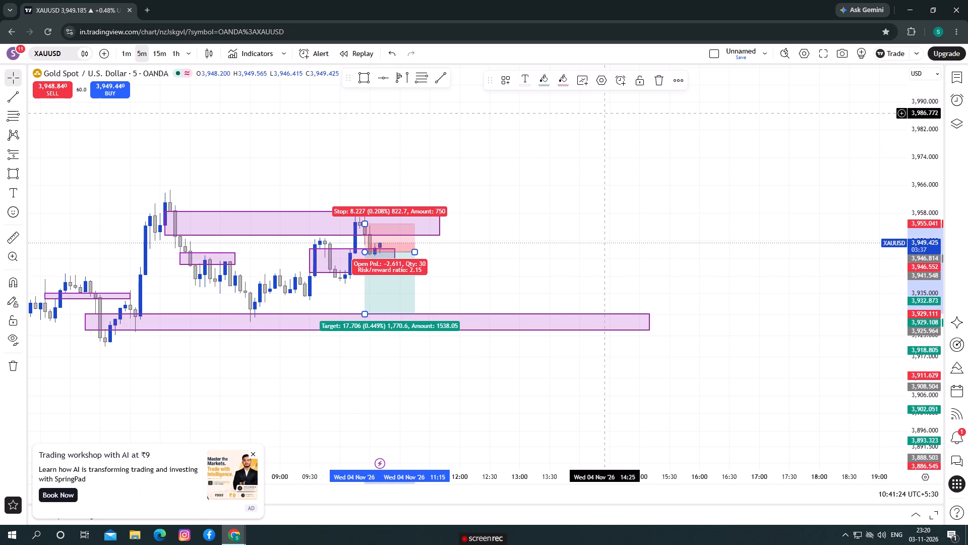
click(668, 79)
Shorten the rectangle zone beginning near the 07:00 peak so it ends at about 08:20 on 4 November.
drag(553, 286, 654, 286)
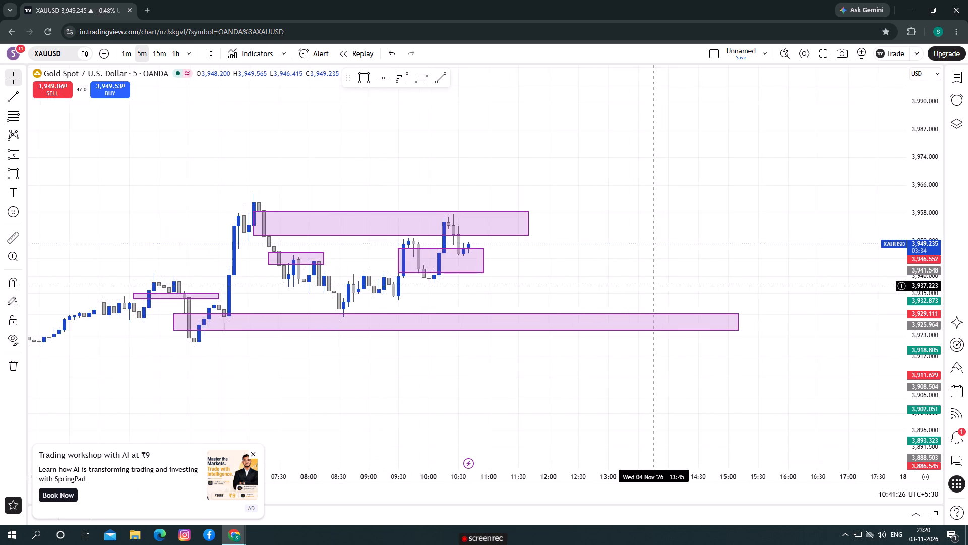
drag(654, 286, 665, 293)
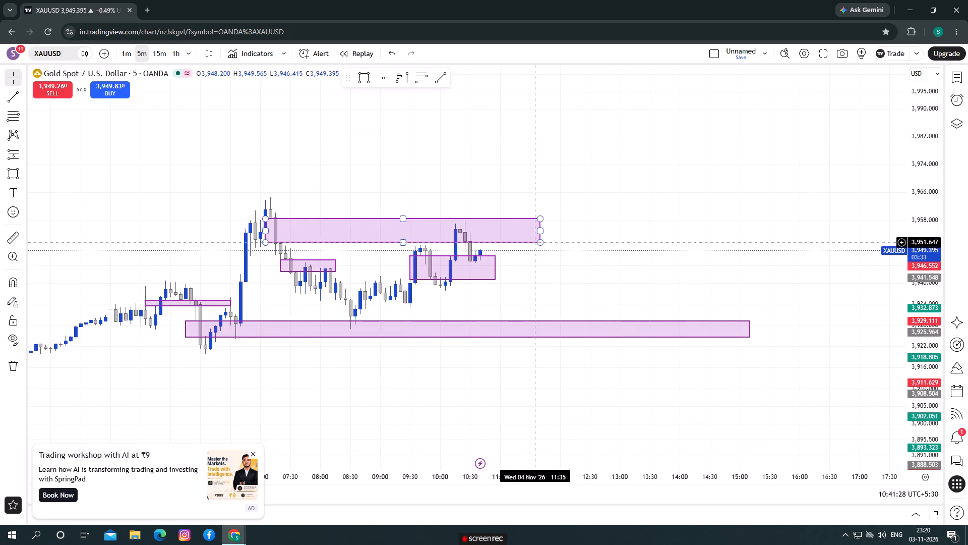
drag(538, 232, 338, 225)
click(531, 230)
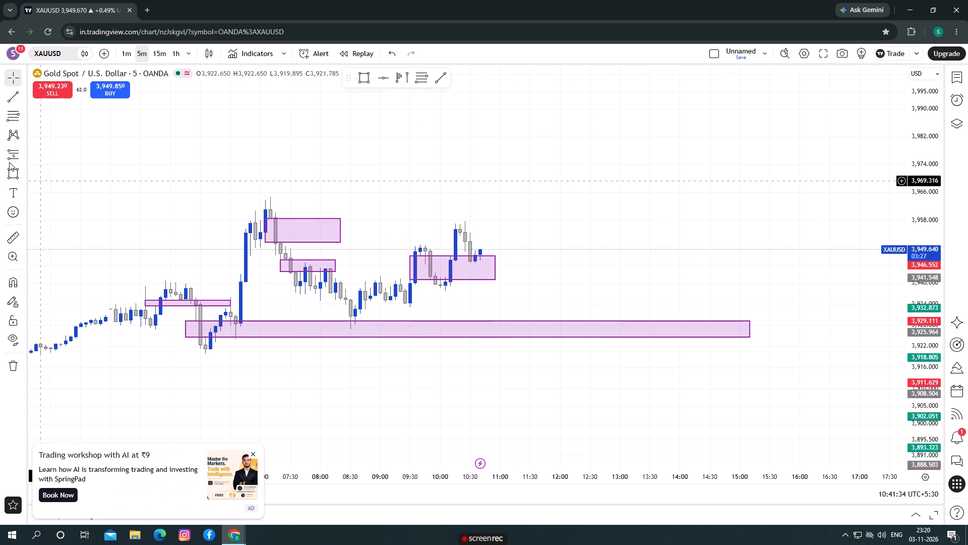
Place a long position from 10:30 to about 11:45, with entry about 3,949.9, stop about 3,940.9 and target about 3,971.3.
click(22, 139)
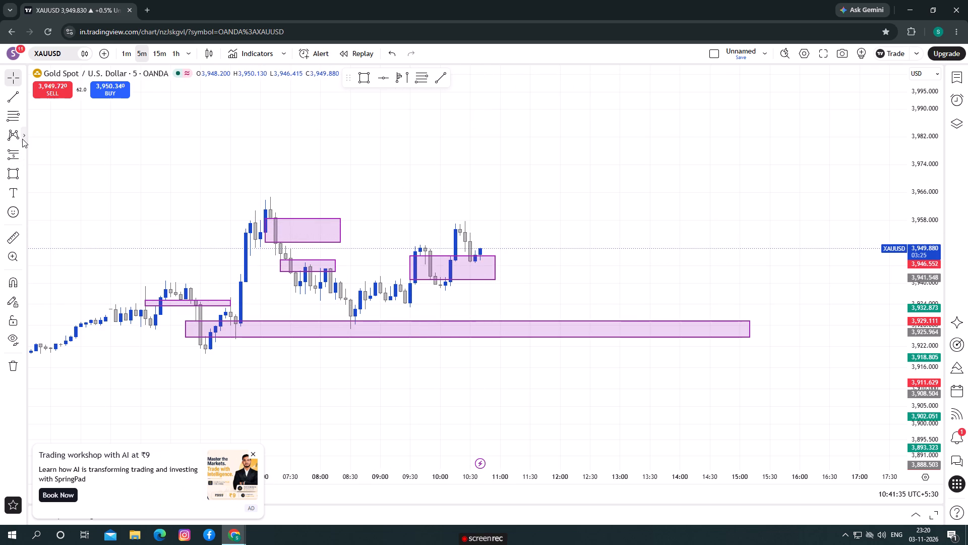
click(23, 160)
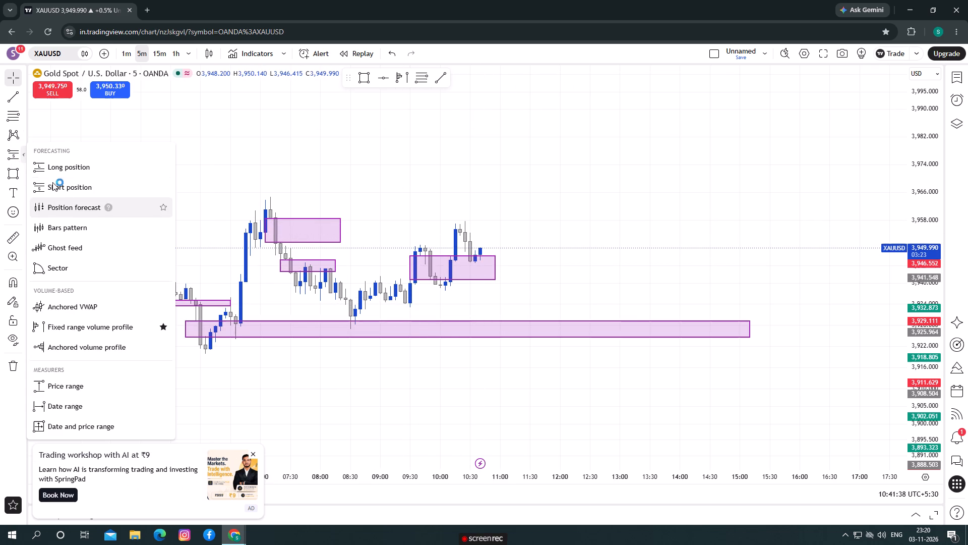
click(51, 171)
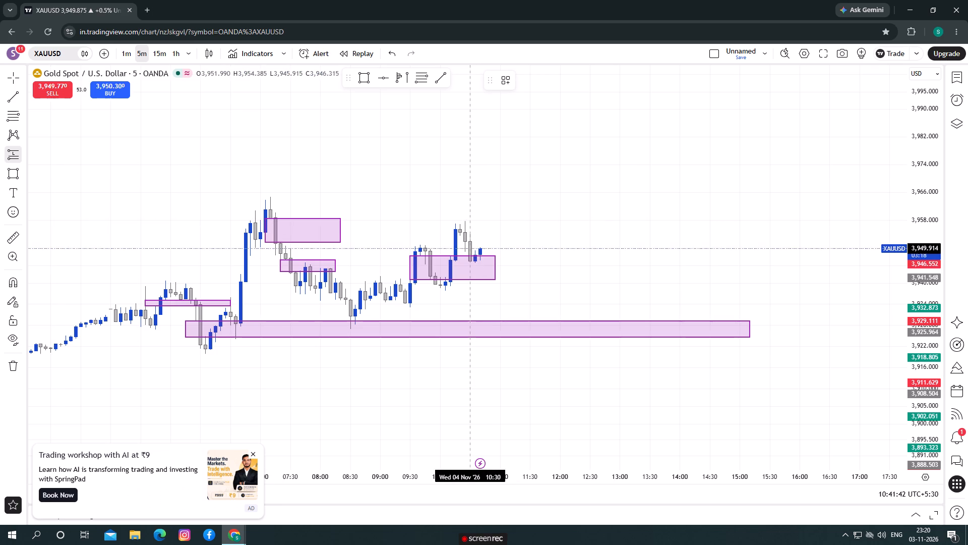
click(471, 248)
drag(472, 217, 475, 206)
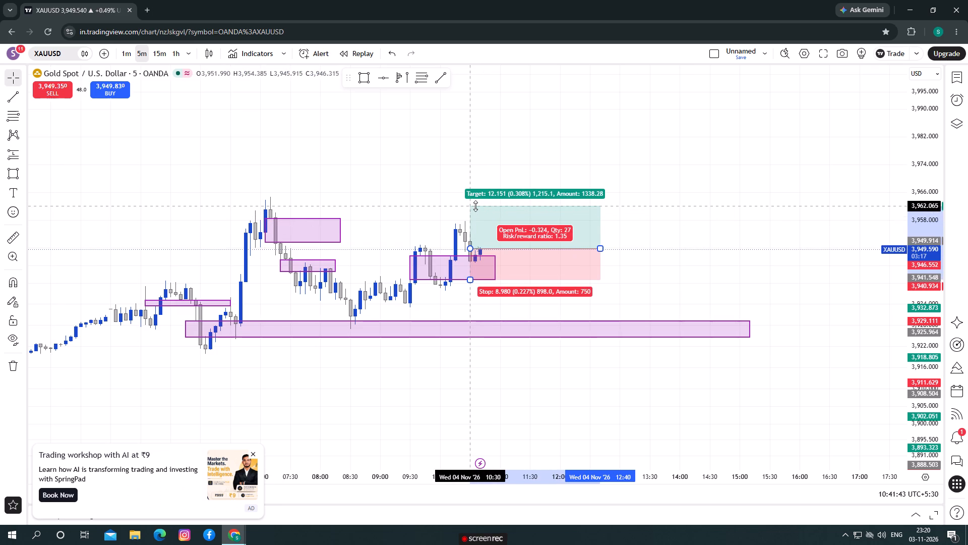
drag(475, 206, 480, 187)
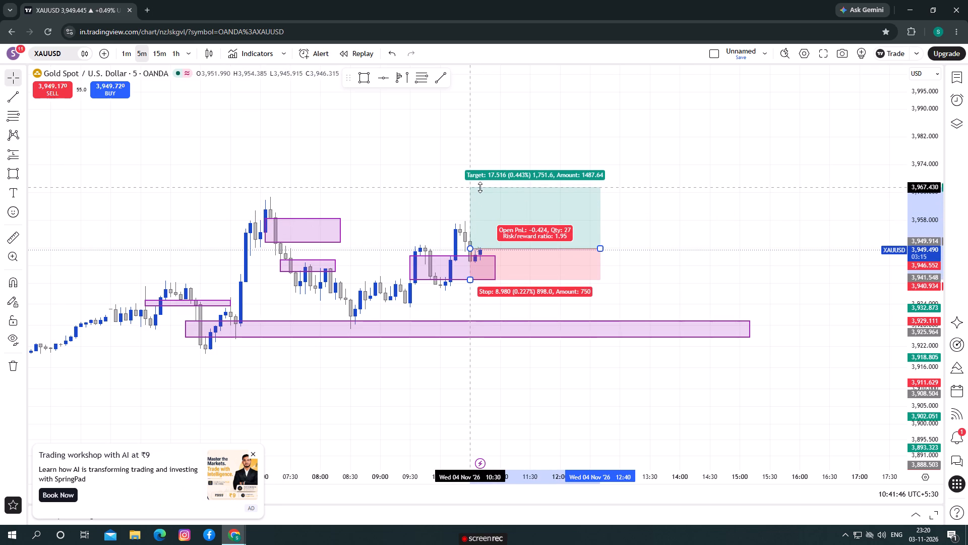
drag(480, 187, 480, 180)
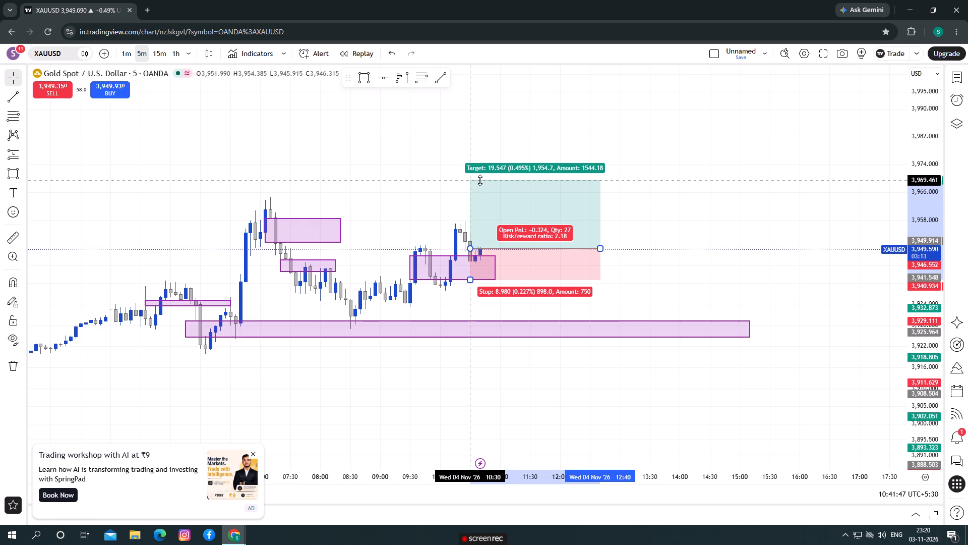
drag(480, 180, 479, 174)
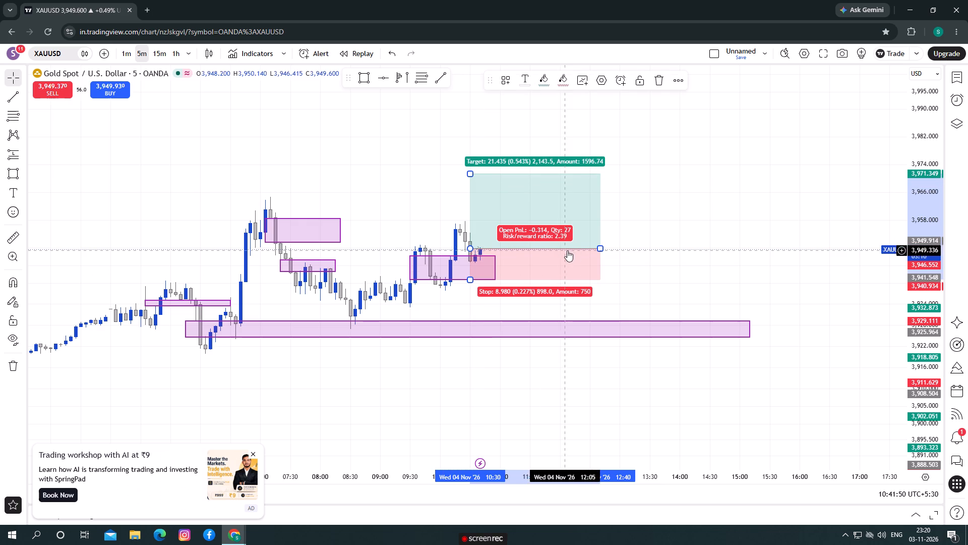
drag(601, 247, 544, 256)
click(561, 250)
Examine the 1-minute price action around the long position and the marked zones, back past the 07:00 peak.
drag(587, 274, 656, 199)
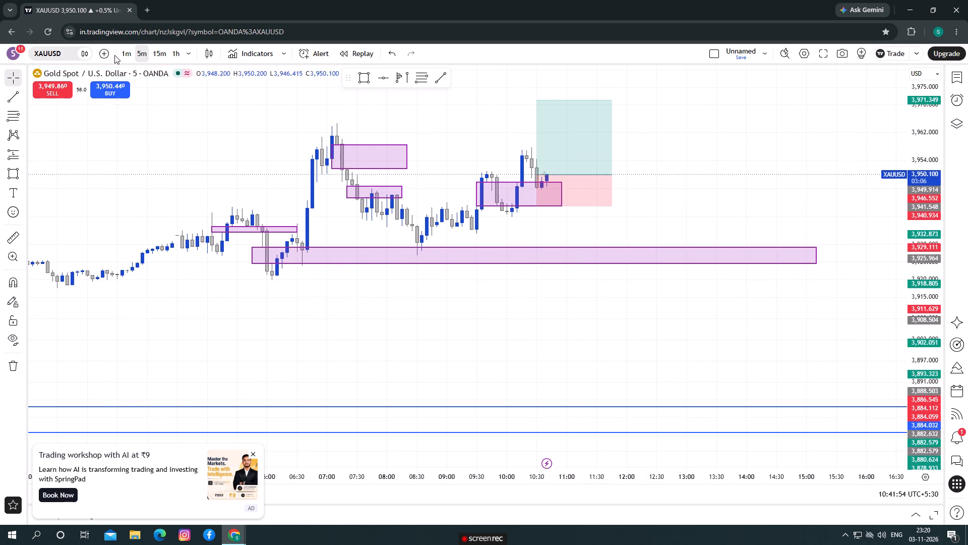
click(129, 63)
click(127, 58)
scroll(458, 355, down, 1)
scroll(459, 355, up, 1)
scroll(459, 355, down, 1)
scroll(459, 355, up, 1)
scroll(459, 356, down, 7)
drag(638, 356, 305, 368)
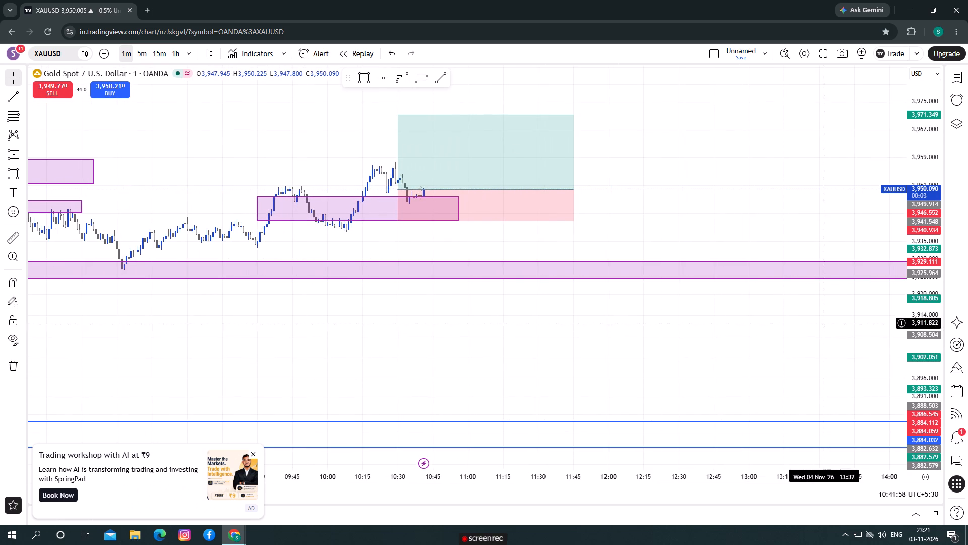
drag(927, 345, 906, 274)
drag(779, 181, 882, 288)
scroll(864, 287, up, 1)
scroll(864, 287, down, 1)
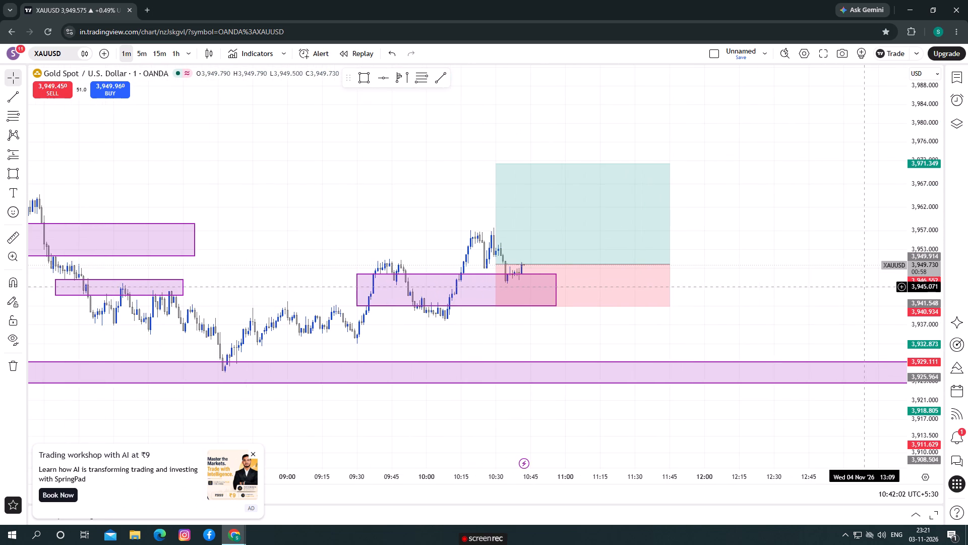
drag(712, 262, 751, 252)
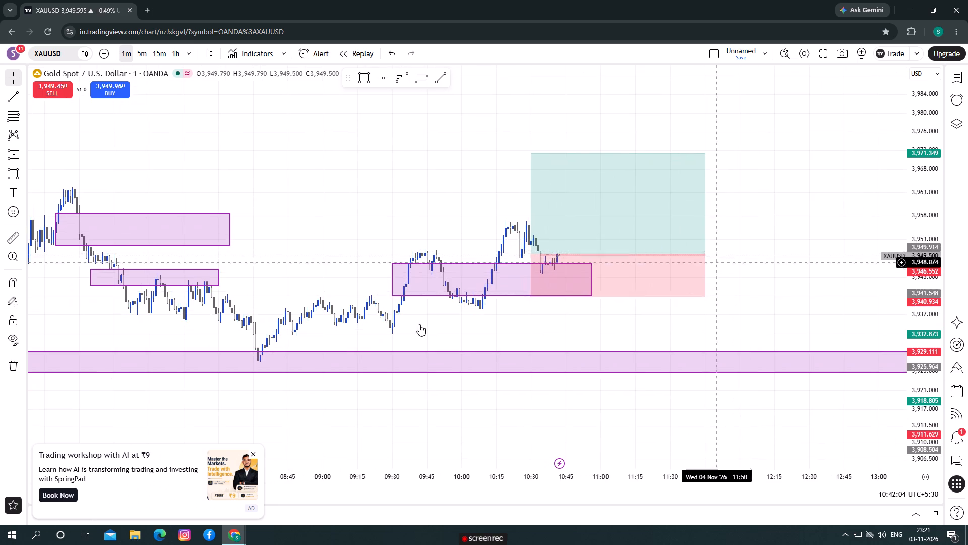
scroll(432, 271, up, 1)
scroll(439, 263, down, 1)
scroll(459, 277, up, 1)
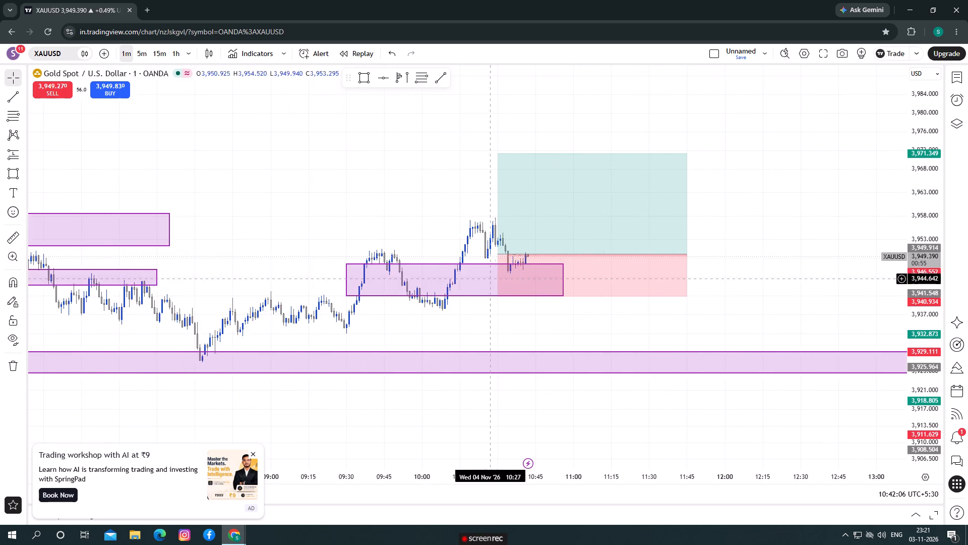
scroll(511, 294, down, 5)
drag(627, 410, 480, 391)
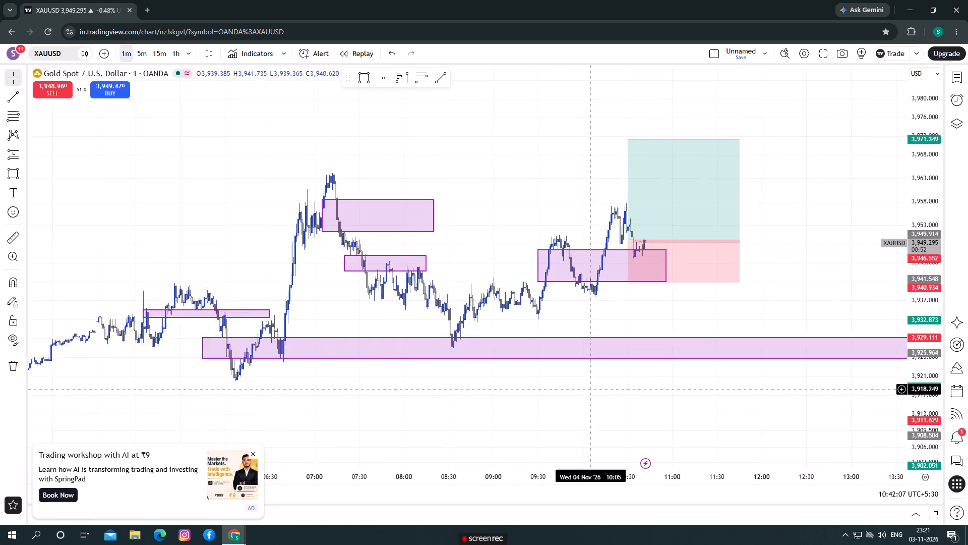
drag(480, 391, 475, 391)
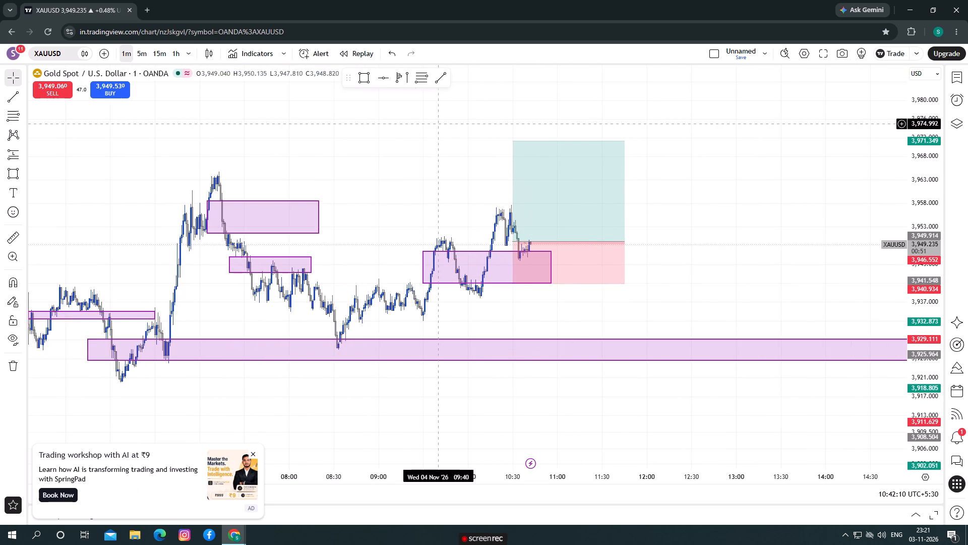
Examine the 15-minute chart for how the long position sits against the recent swings and marked price zones.
click(158, 56)
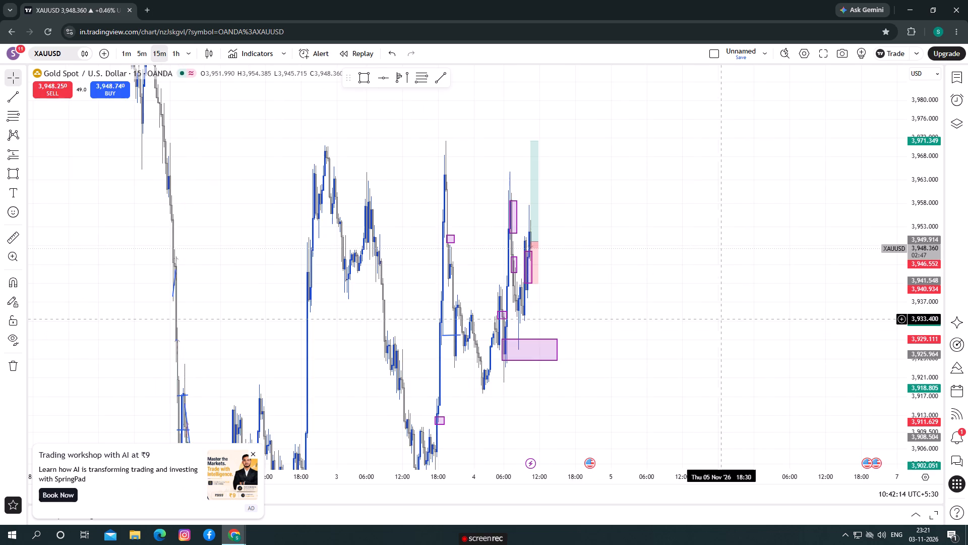
scroll(715, 320, up, 5)
drag(938, 230, 940, 384)
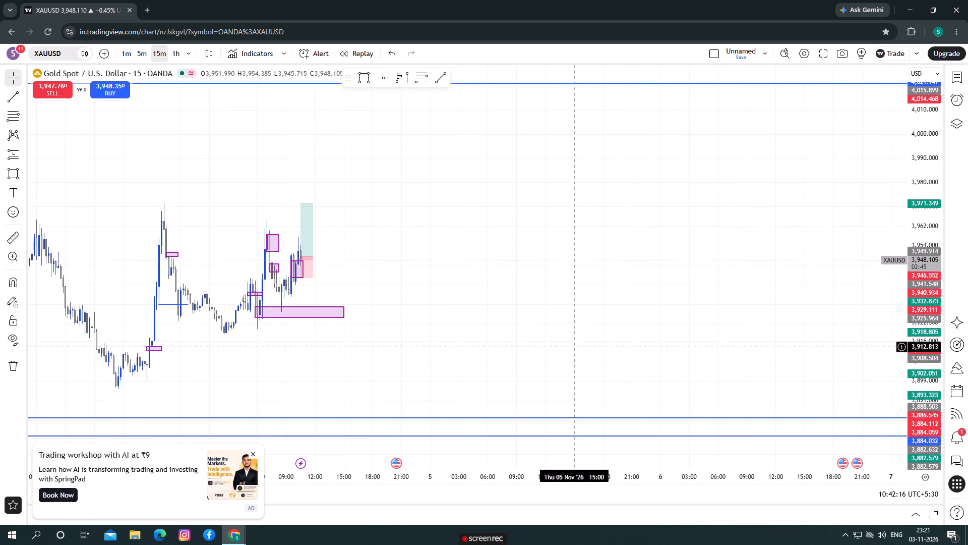
scroll(339, 305, up, 3)
drag(329, 287, 723, 264)
scroll(711, 275, up, 3)
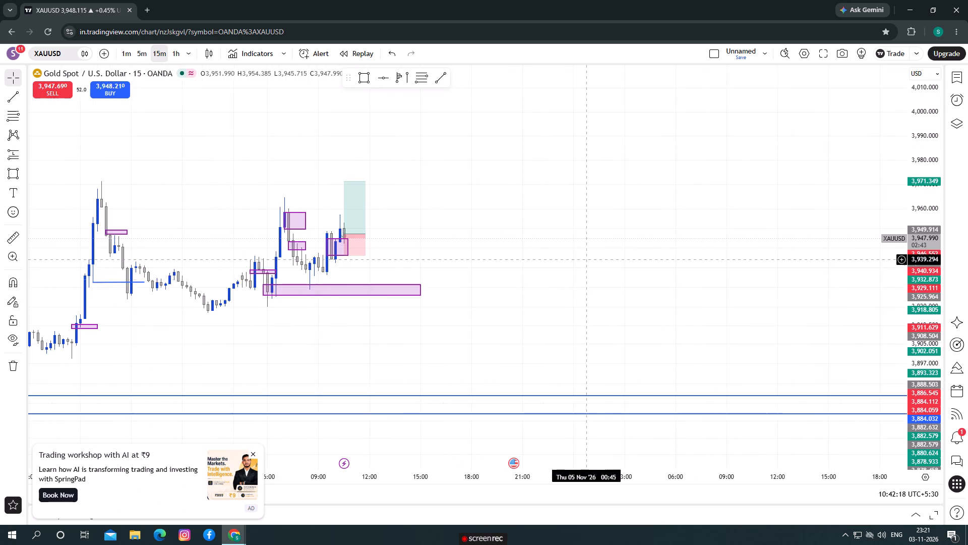
drag(585, 259, 744, 289)
scroll(734, 297, up, 3)
drag(653, 305, 755, 305)
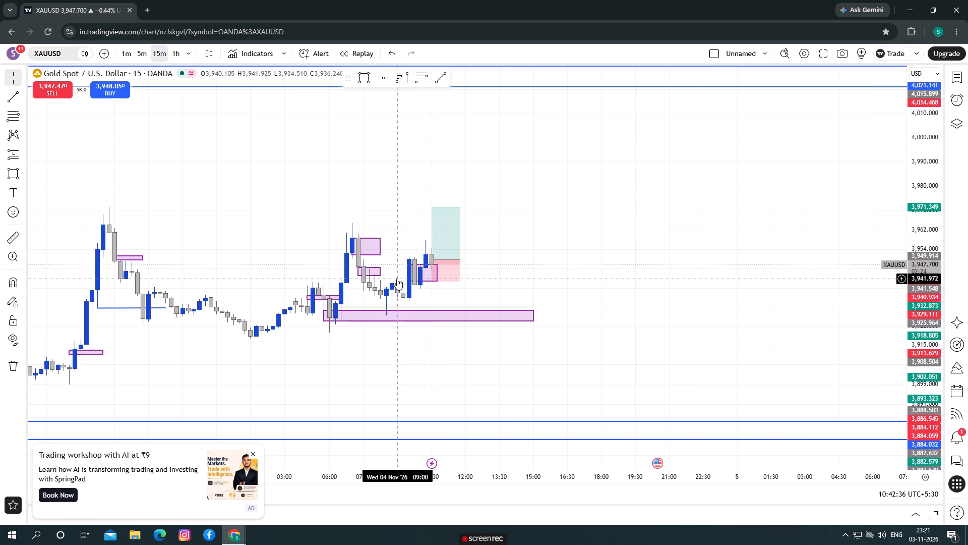
drag(519, 290, 535, 292)
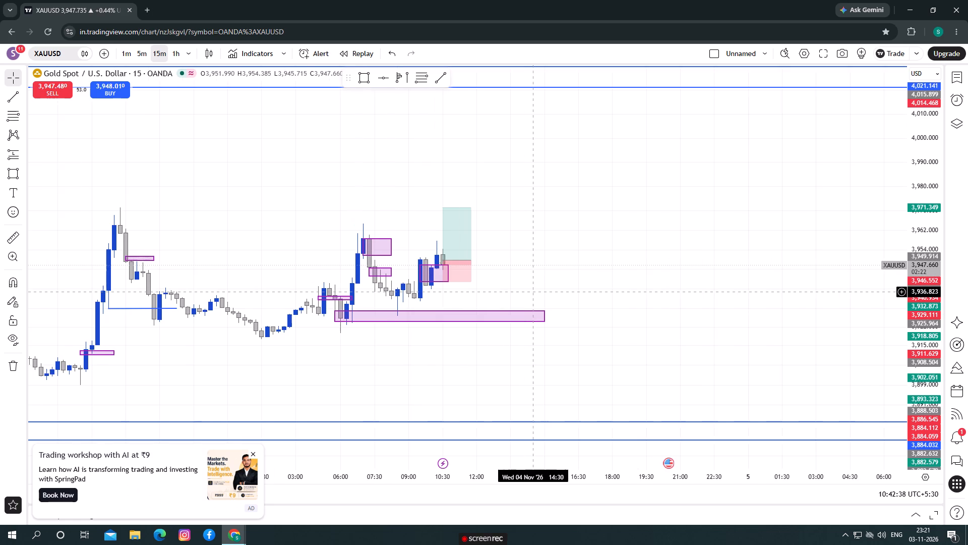
drag(535, 292, 536, 292)
scroll(537, 292, up, 3)
drag(505, 286, 694, 283)
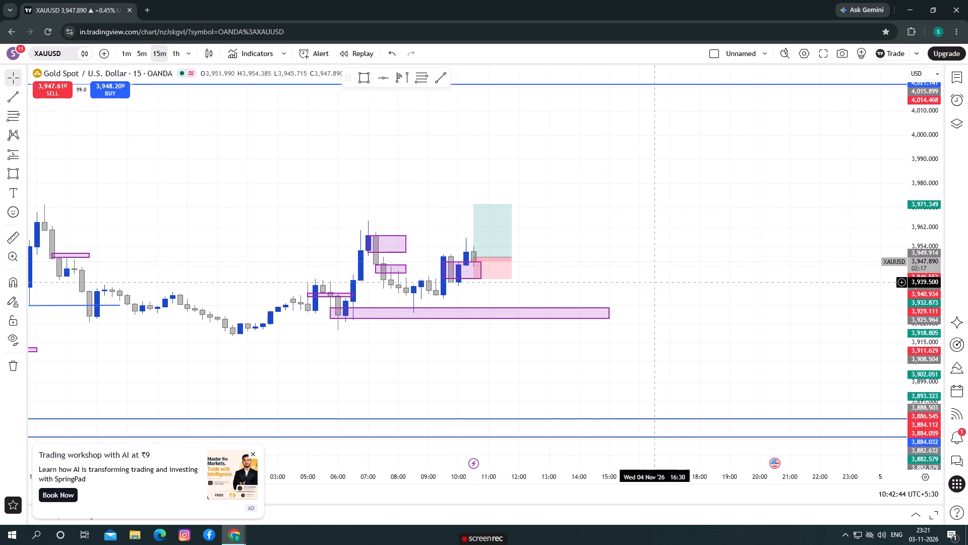
On the 1-minute chart, shift the whole long position slightly down to an entry of about 3,949.85.
click(123, 57)
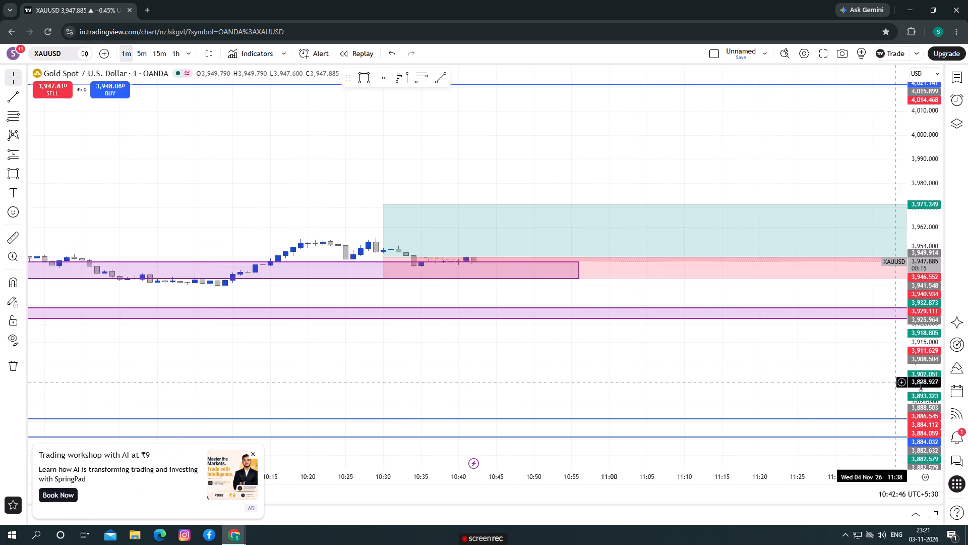
drag(921, 387, 904, 56)
scroll(601, 356, up, 1)
scroll(601, 356, down, 1)
scroll(601, 356, up, 1)
scroll(601, 356, down, 2)
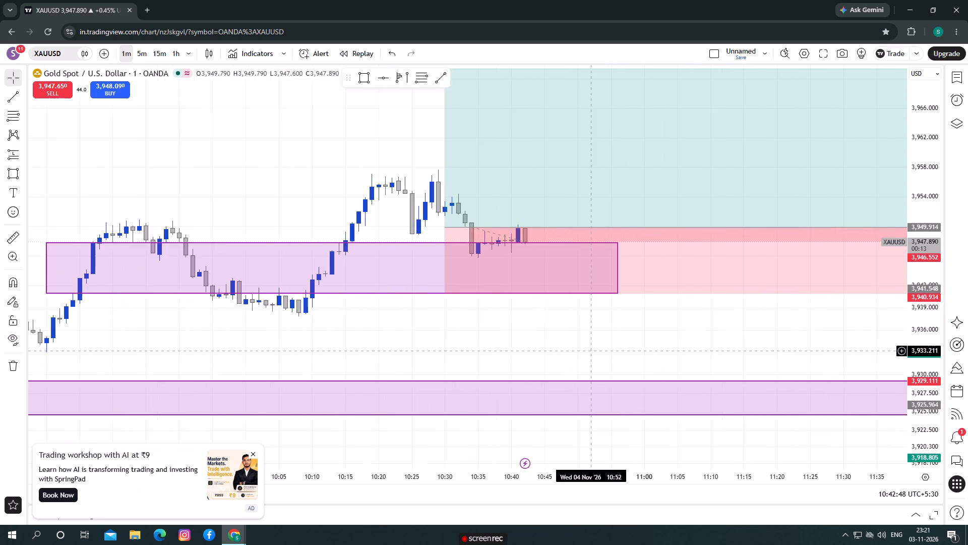
scroll(590, 351, down, 3)
scroll(595, 353, up, 1)
scroll(595, 353, down, 1)
drag(695, 354, 466, 329)
scroll(466, 330, up, 1)
scroll(467, 330, down, 1)
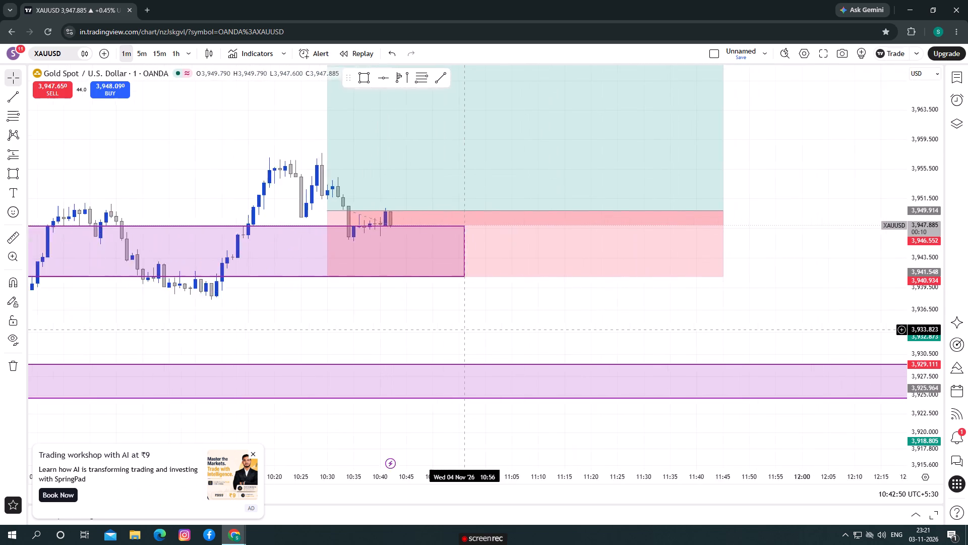
scroll(467, 330, down, 2)
scroll(469, 329, up, 1)
scroll(469, 329, down, 1)
drag(624, 330, 542, 395)
click(711, 266)
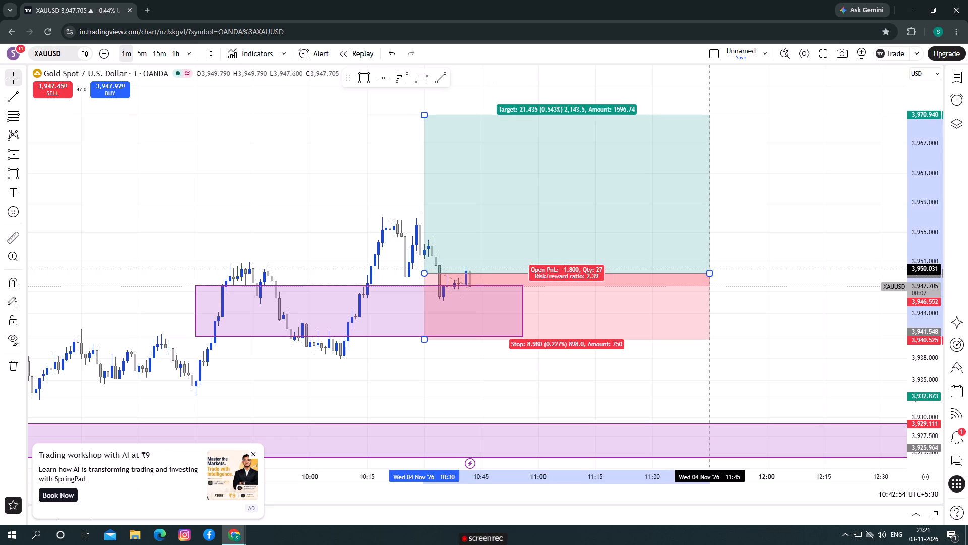
click(699, 304)
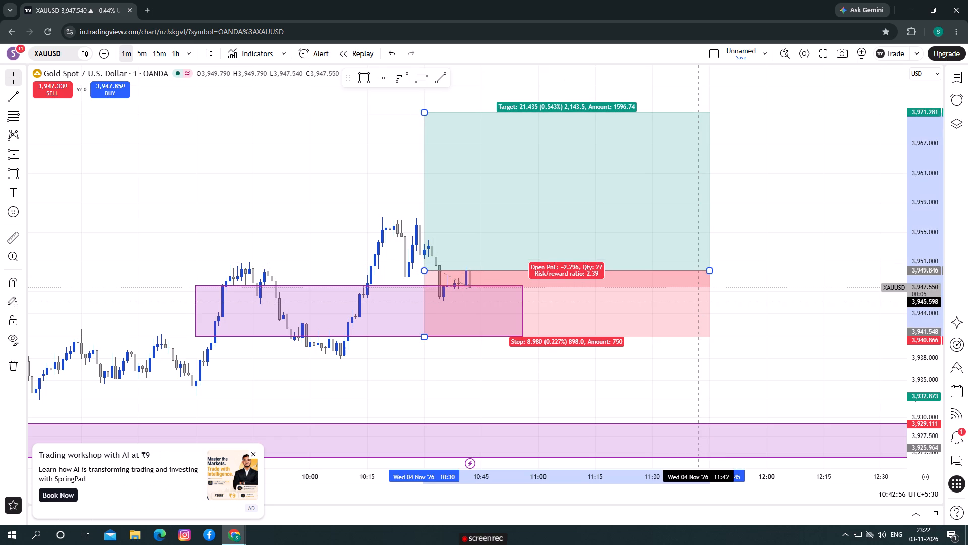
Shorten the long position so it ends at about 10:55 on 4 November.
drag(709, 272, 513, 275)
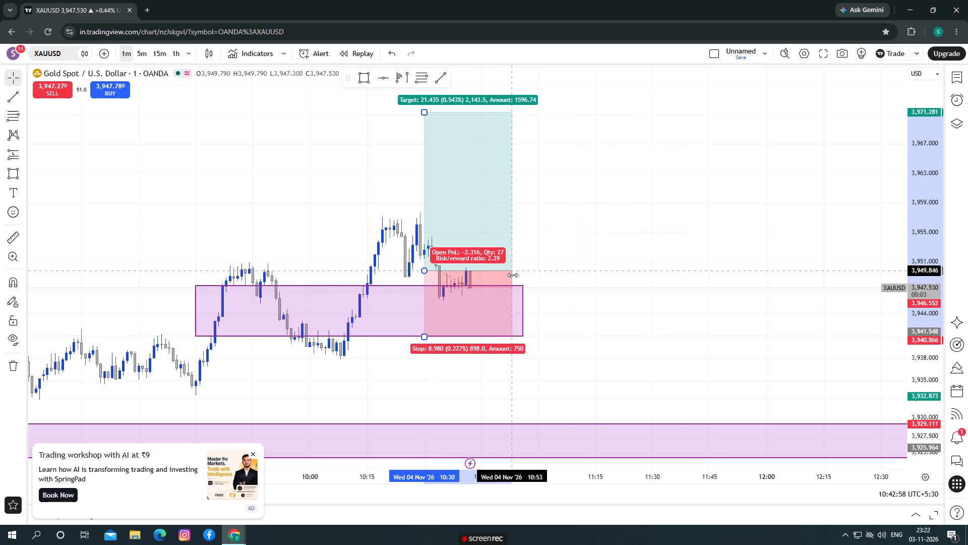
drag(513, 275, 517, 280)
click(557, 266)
Extend the long position's end time to about 11:09 on 4 November.
drag(559, 266, 596, 314)
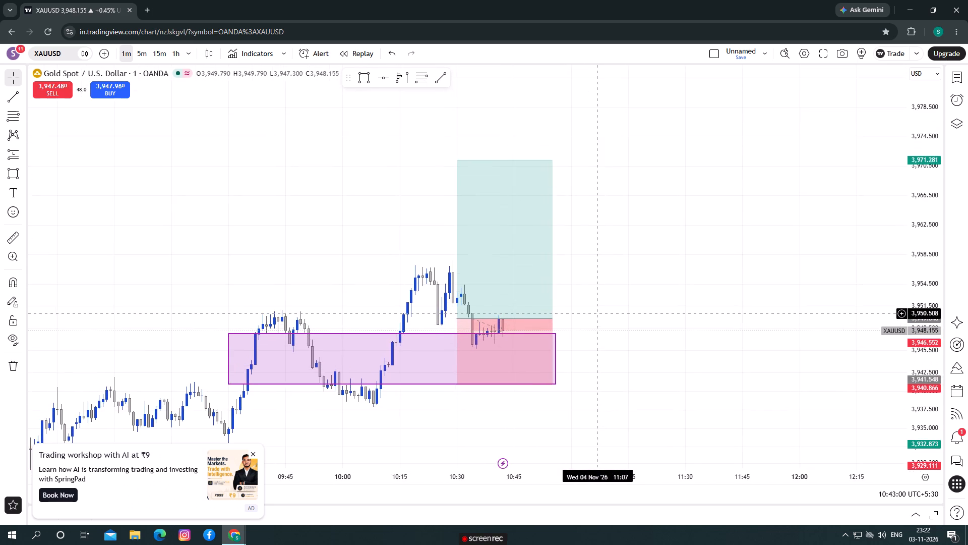
drag(596, 314, 614, 336)
drag(564, 343, 620, 355)
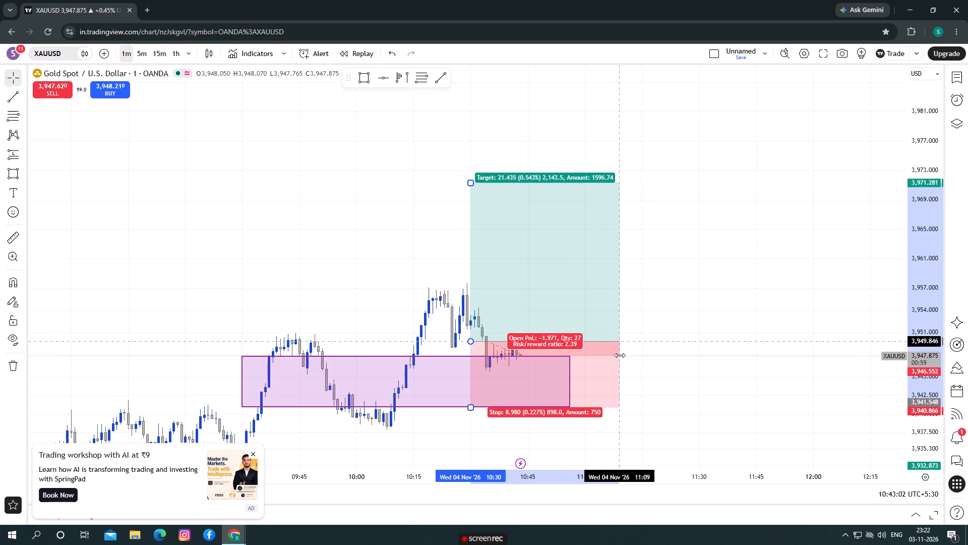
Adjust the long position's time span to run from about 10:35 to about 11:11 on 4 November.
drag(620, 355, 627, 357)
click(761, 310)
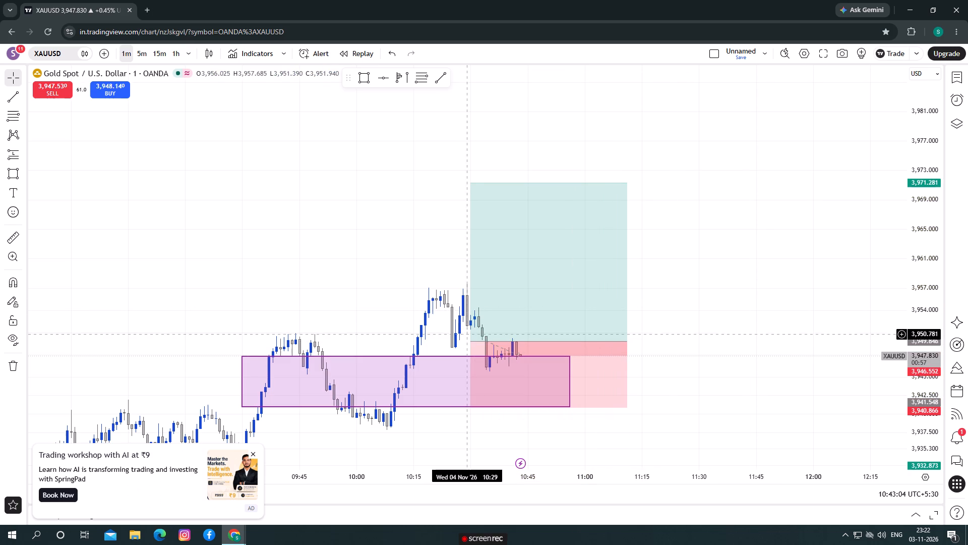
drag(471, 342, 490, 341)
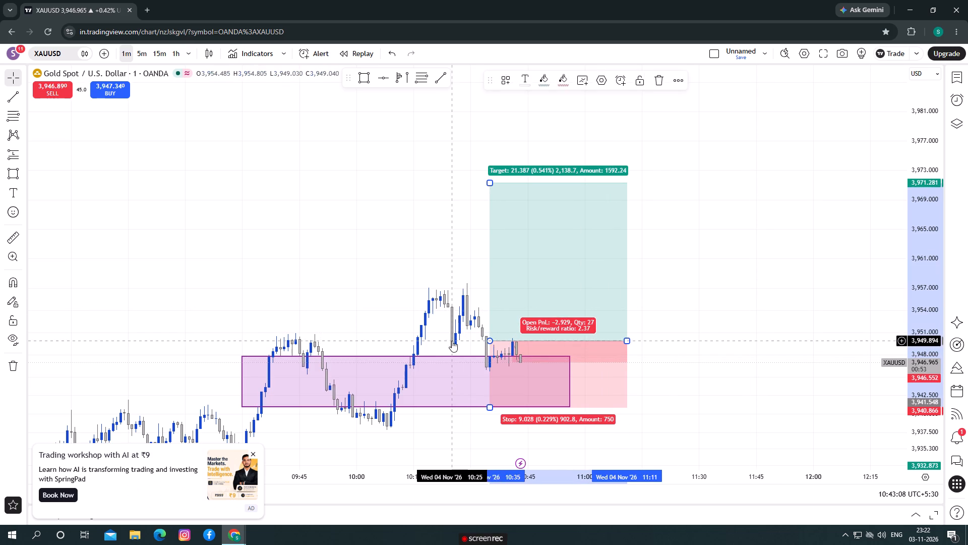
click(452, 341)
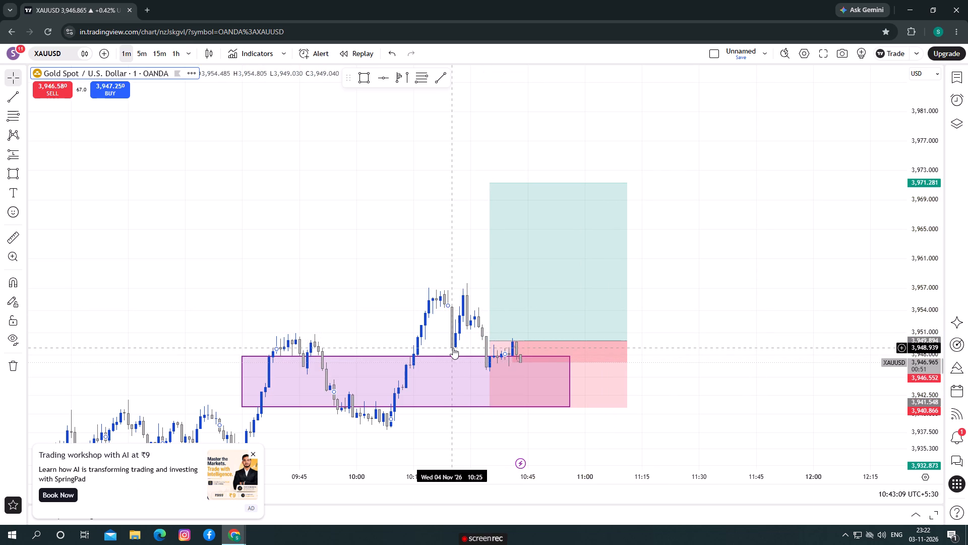
Delete the long position from the 1-minute chart.
drag(453, 348, 440, 282)
drag(464, 387, 464, 355)
click(581, 332)
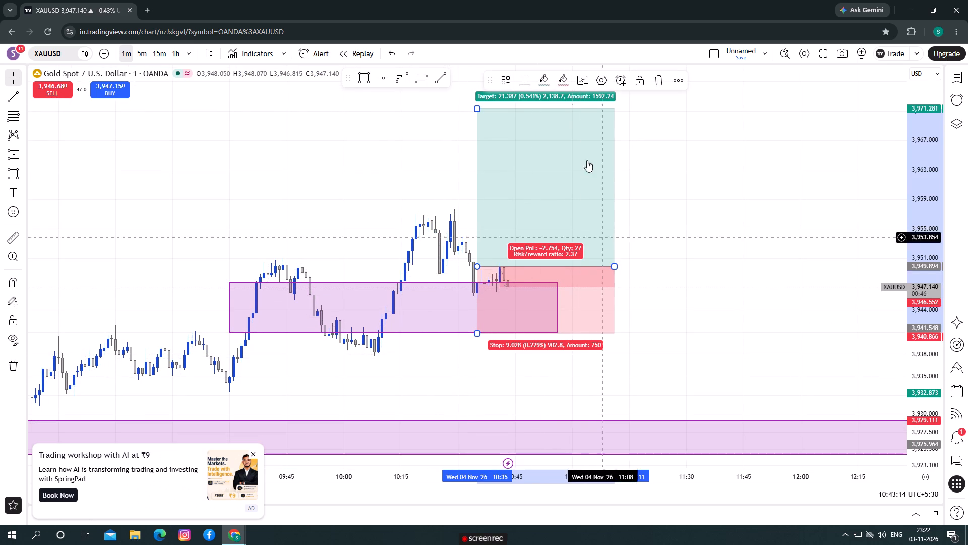
click(660, 85)
On the 5-minute chart, extend the upper price zone at about 3,951.6–3,958.5 forward to about 16:30 on 4 November.
drag(712, 297, 681, 267)
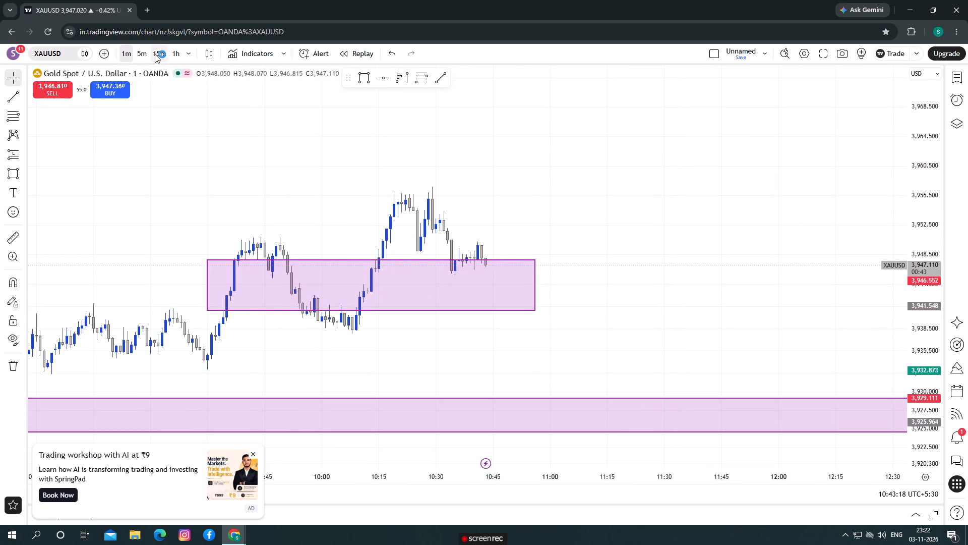
click(144, 53)
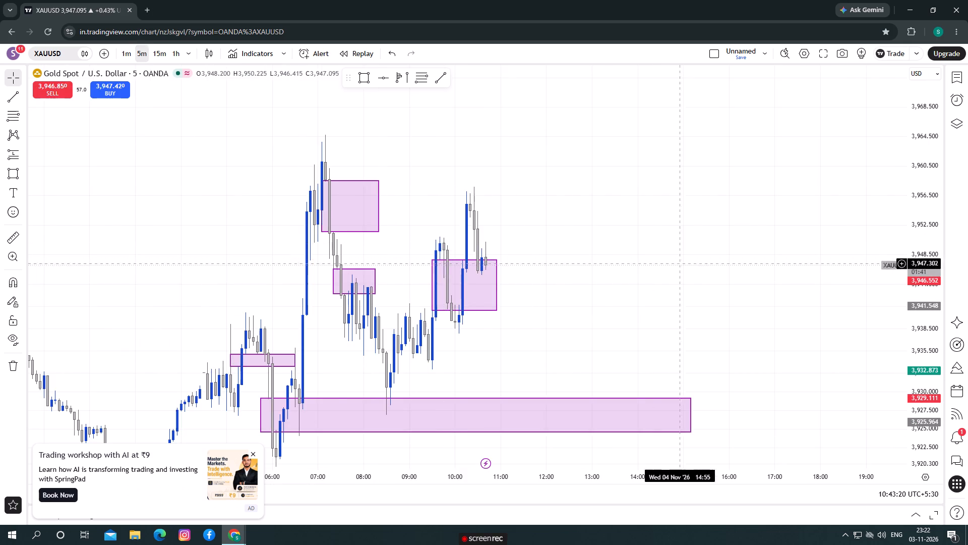
scroll(648, 279, up, 4)
drag(930, 215, 940, 255)
drag(538, 292, 704, 260)
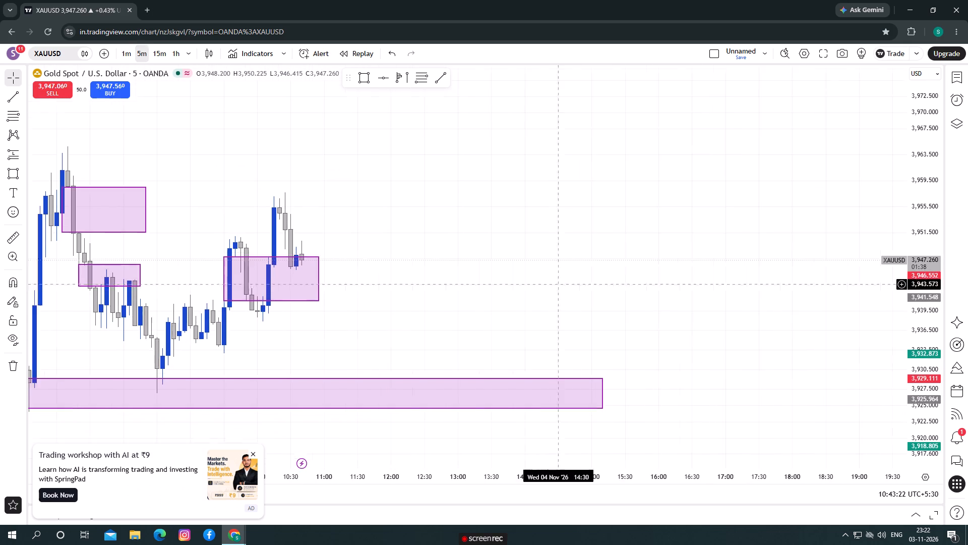
drag(704, 260, 892, 238)
drag(805, 271, 820, 224)
drag(799, 256, 806, 220)
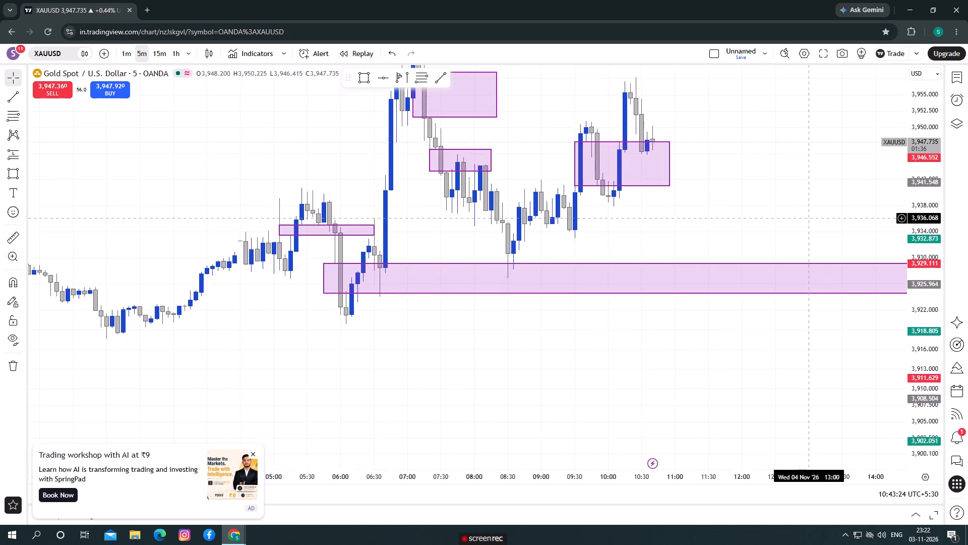
drag(806, 220, 670, 289)
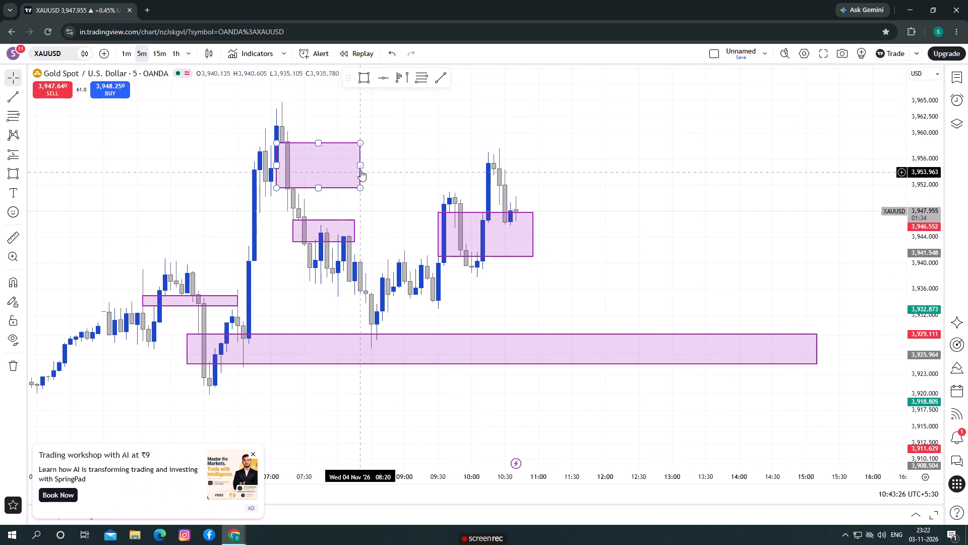
drag(360, 166, 958, 199)
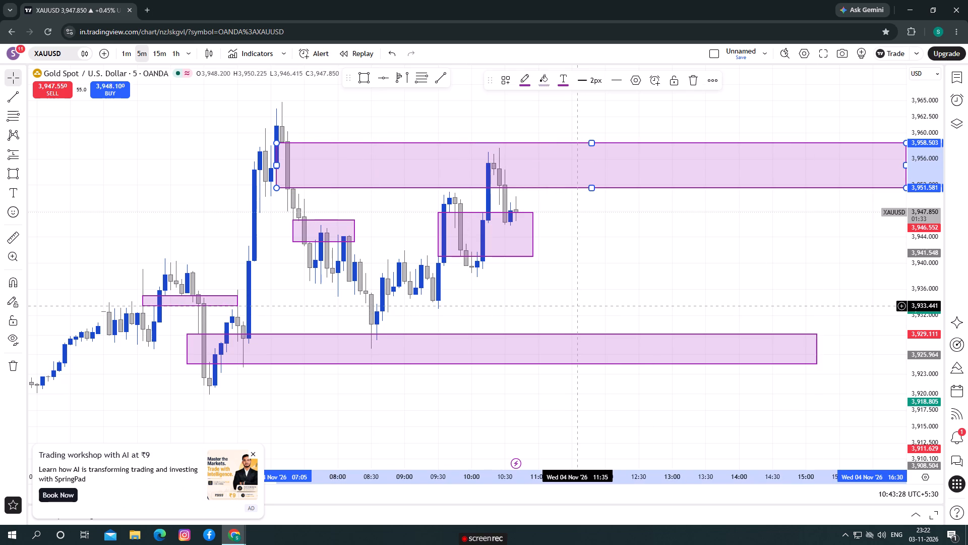
drag(577, 305, 602, 310)
On the 1-minute chart, draw a rising trend line from the 10:34 low near 3,945.8 to about 3,949.3 at 10:53.
click(127, 55)
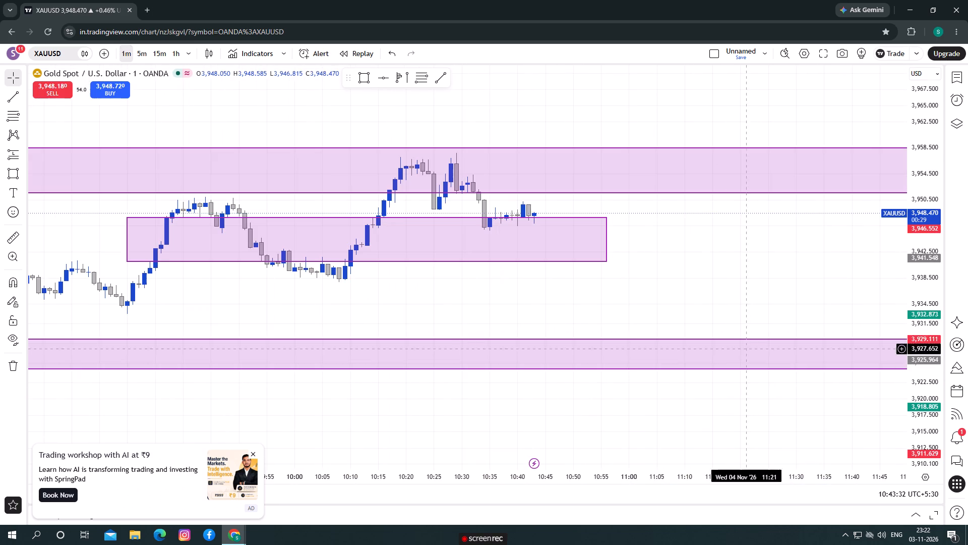
drag(942, 370, 922, 306)
click(582, 271)
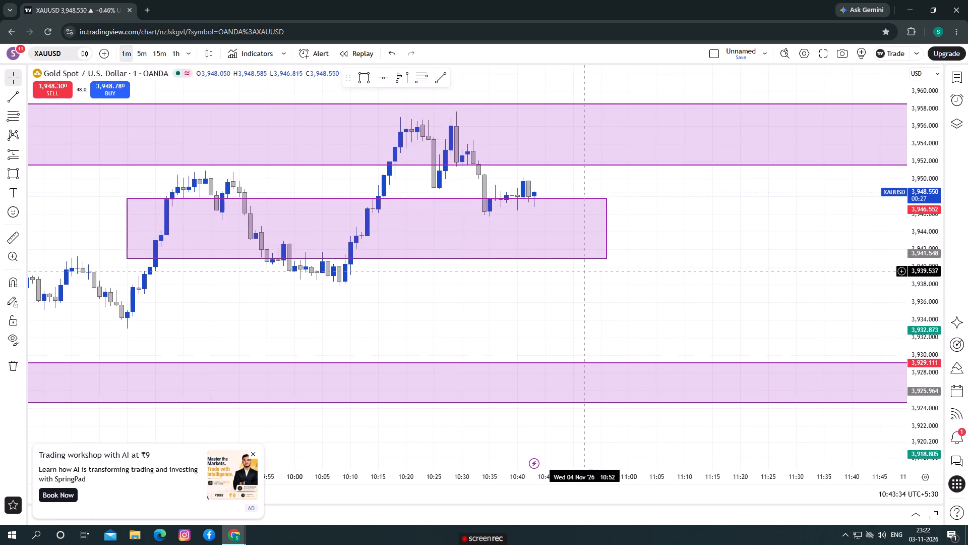
drag(689, 247, 597, 330)
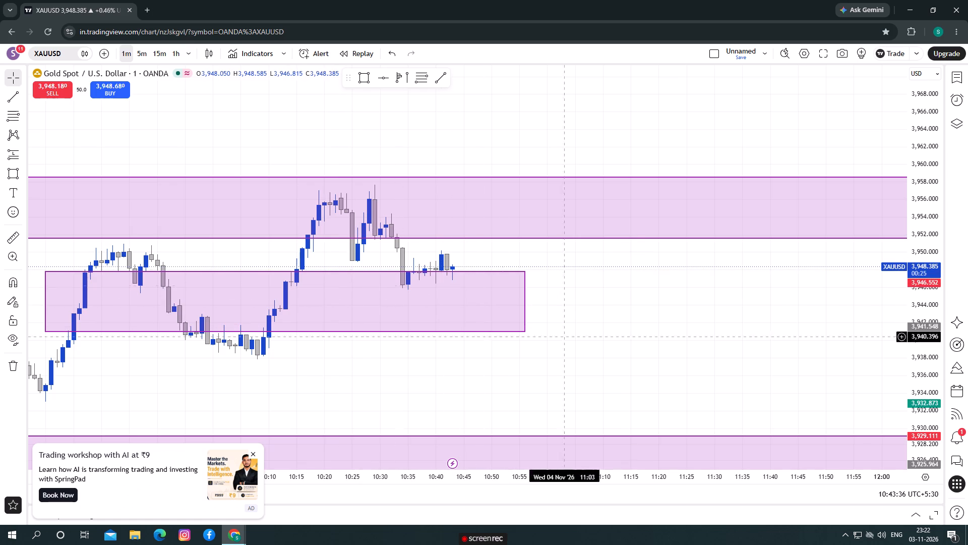
scroll(665, 379, up, 1)
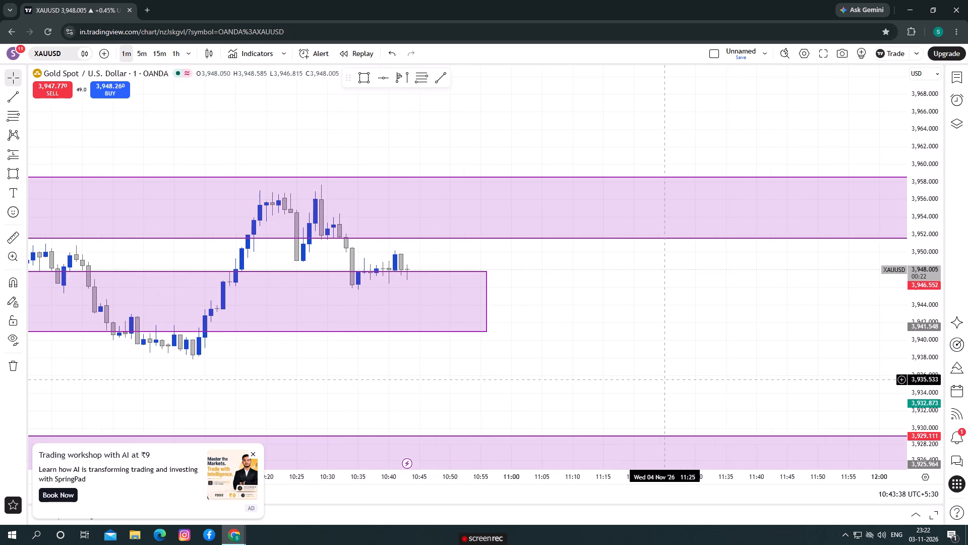
click(445, 78)
click(354, 289)
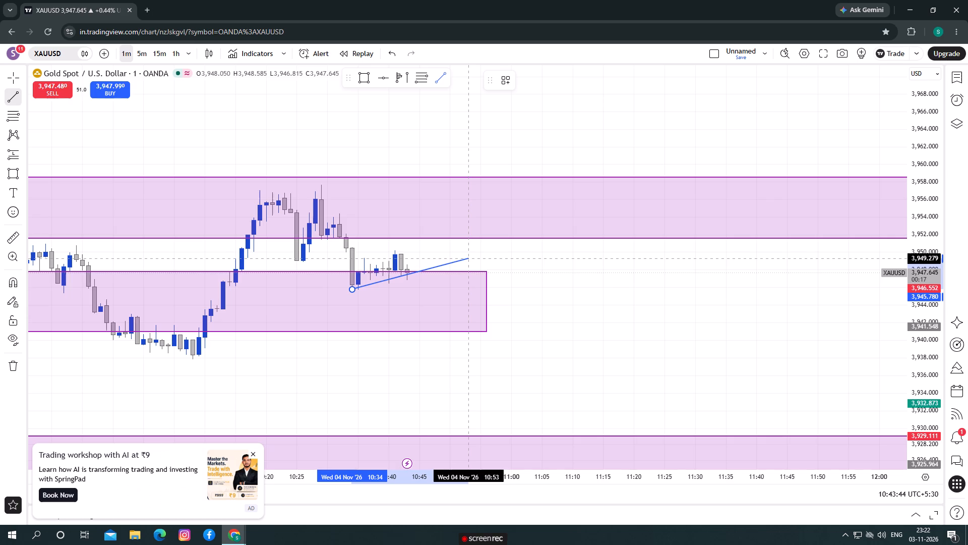
click(471, 258)
Adjust the trend line to start at about 3,945.6 and extend its far end to about 10:57.
click(351, 288)
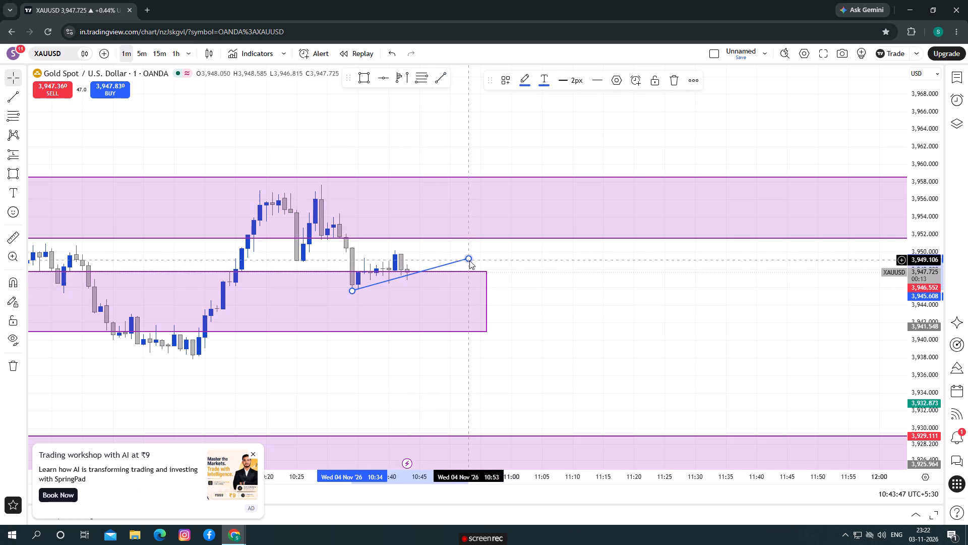
drag(469, 260, 484, 266)
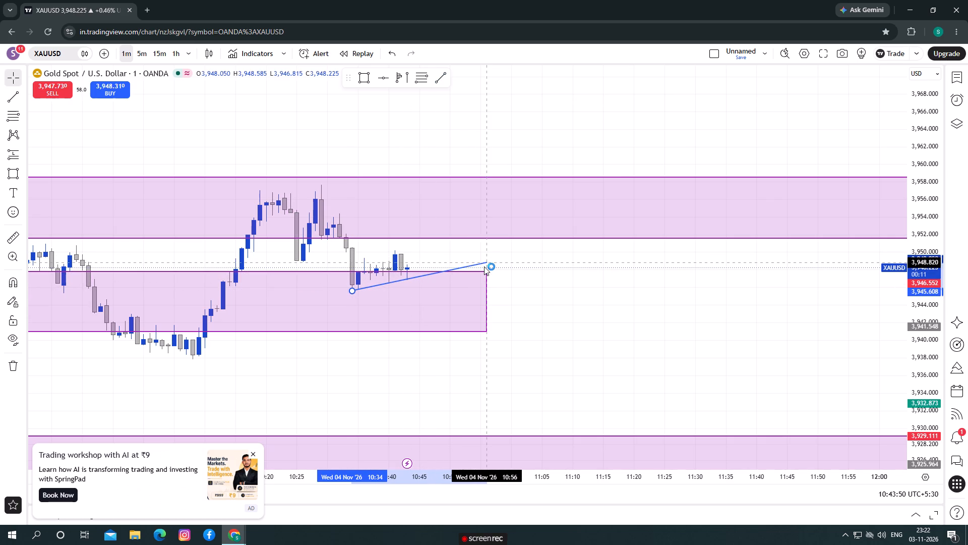
drag(484, 266, 492, 256)
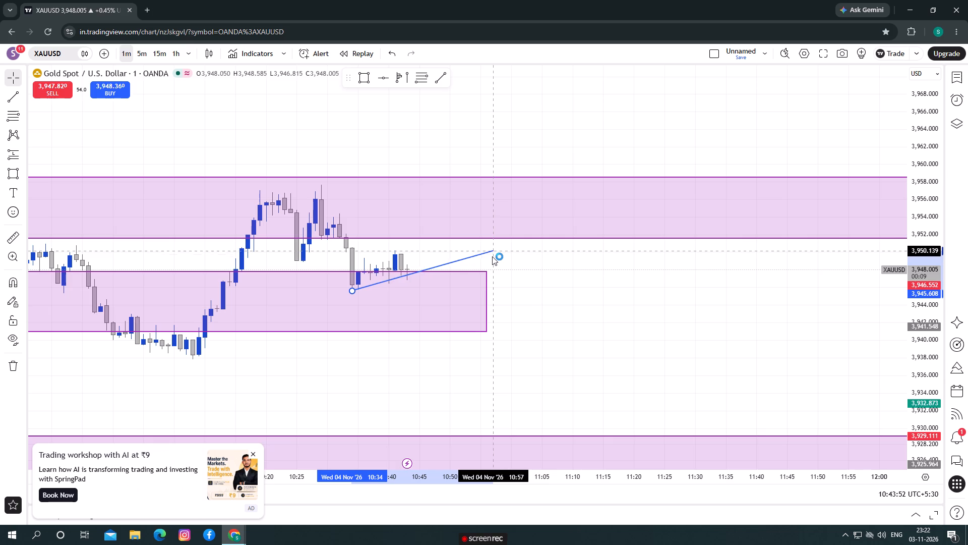
drag(492, 256, 492, 259)
click(522, 299)
Examine the 1-minute chart for how recent candles sit against the rising trend line and the price zones.
drag(522, 303, 555, 232)
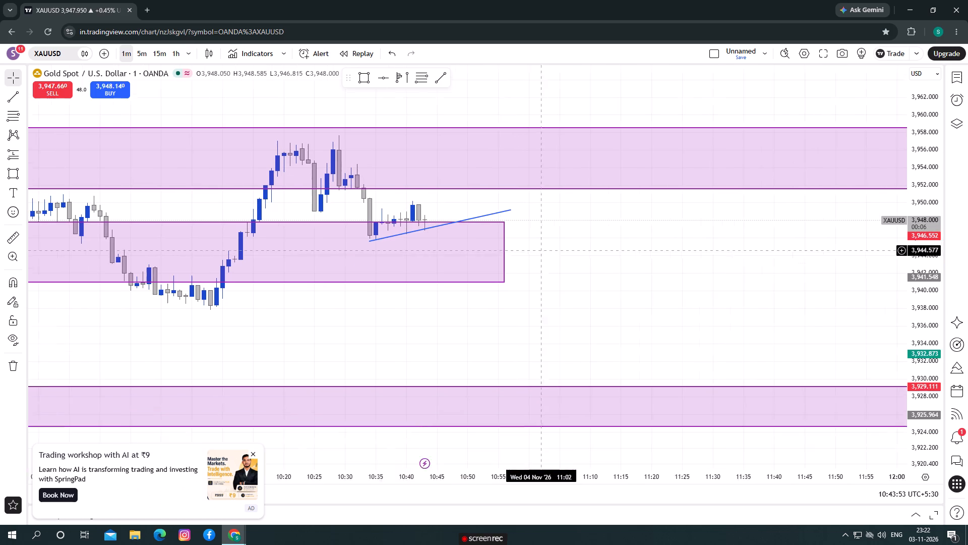
drag(555, 232, 556, 232)
scroll(486, 325, down, 2)
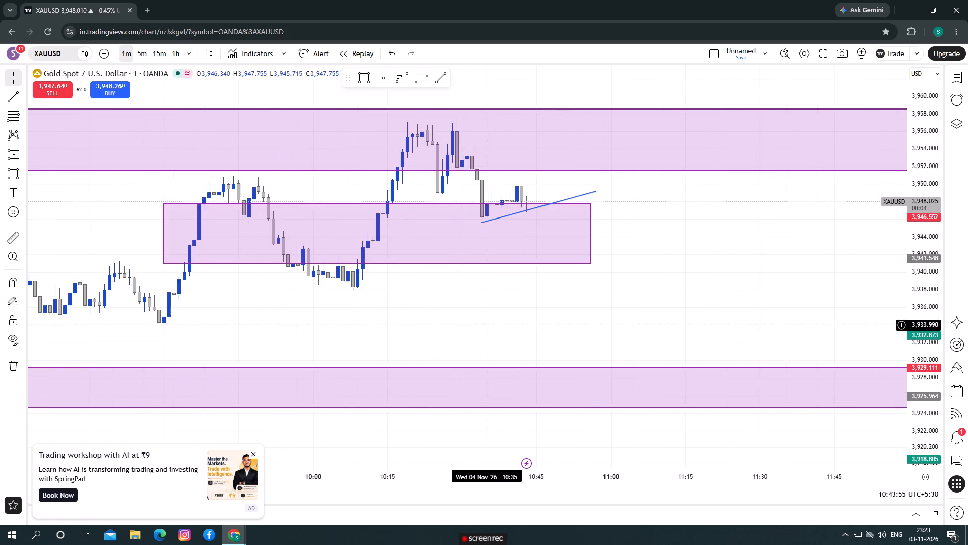
drag(485, 326, 483, 318)
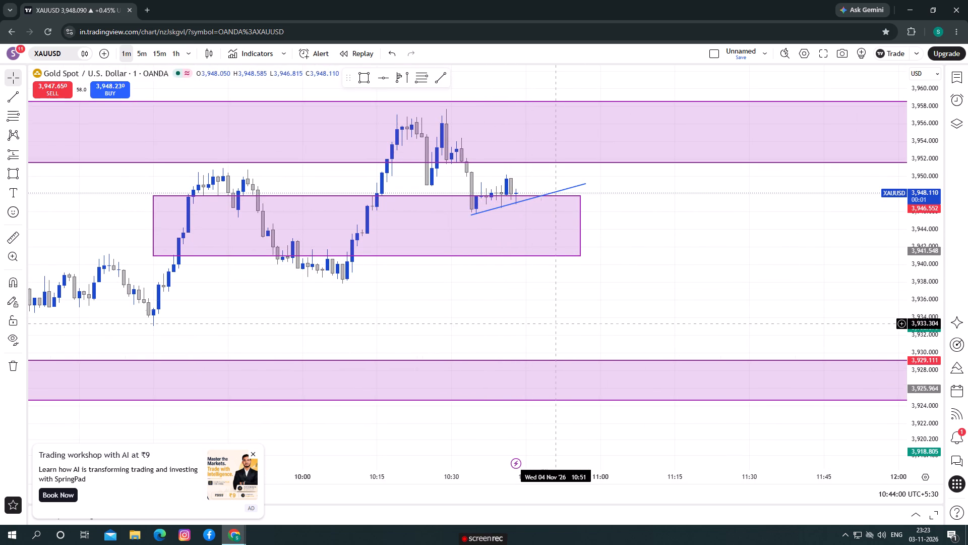
drag(558, 326, 564, 326)
scroll(557, 328, down, 1)
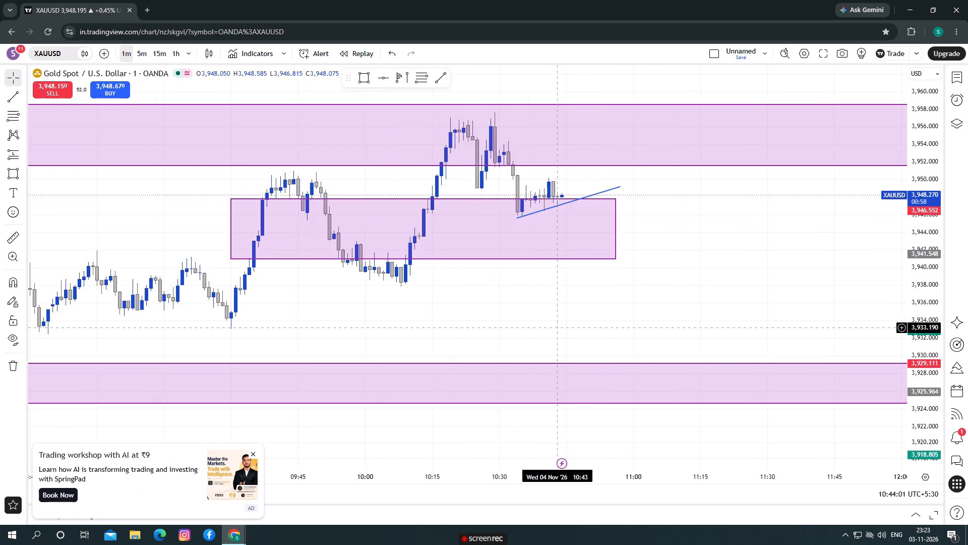
scroll(557, 328, up, 1)
scroll(557, 328, down, 1)
scroll(557, 328, up, 1)
scroll(556, 327, down, 1)
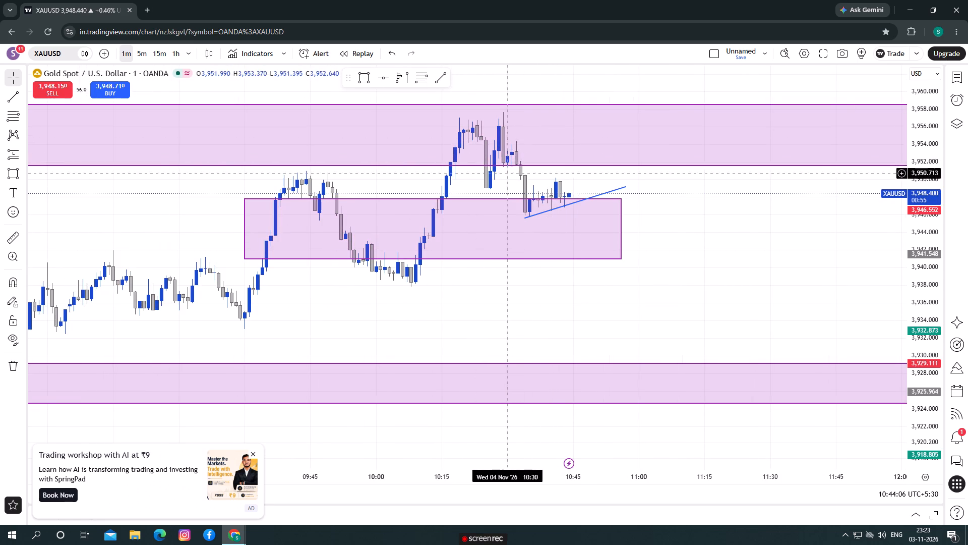
scroll(544, 285, up, 1)
scroll(550, 293, down, 1)
scroll(550, 293, up, 1)
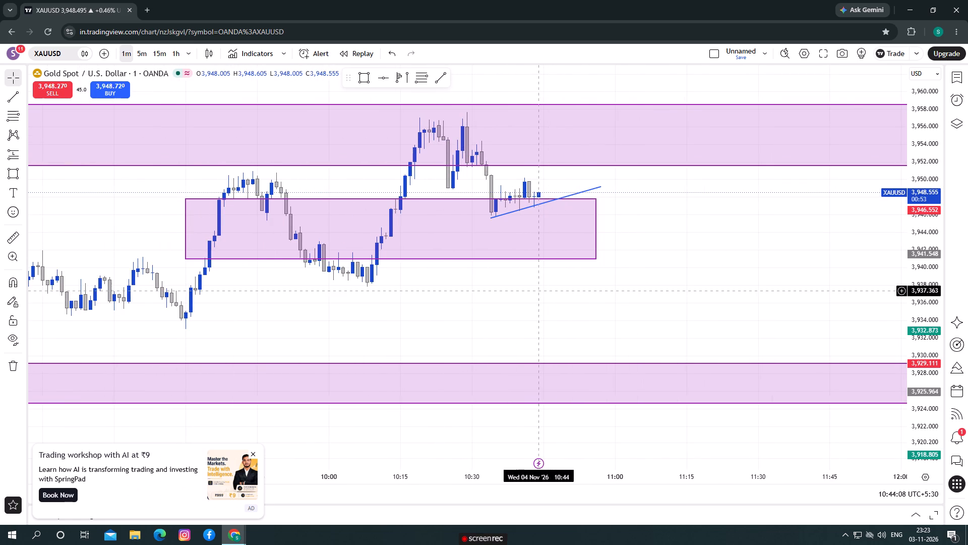
drag(536, 291, 611, 285)
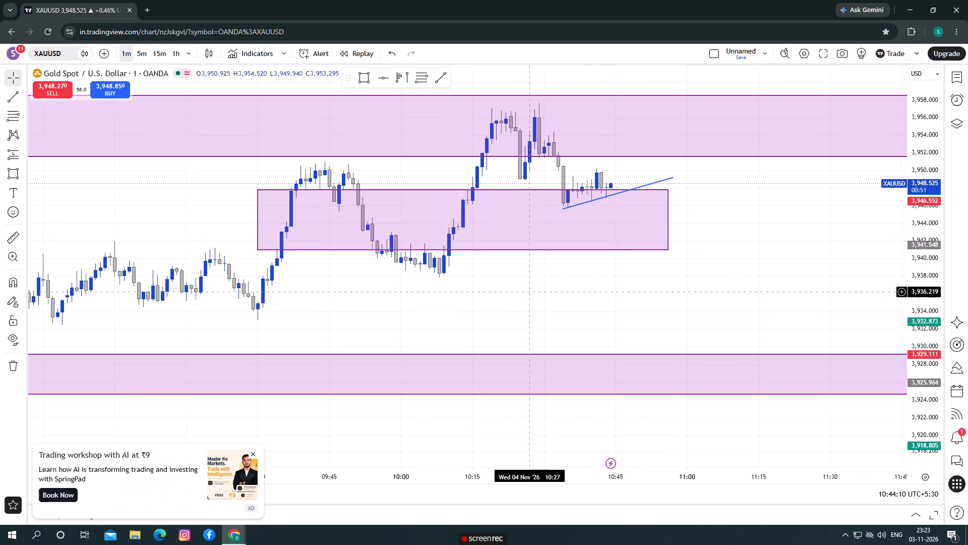
On the 5-minute chart, extend the price zone at about 3,941–3,948 forward to about 11:15 on 4 November.
click(148, 53)
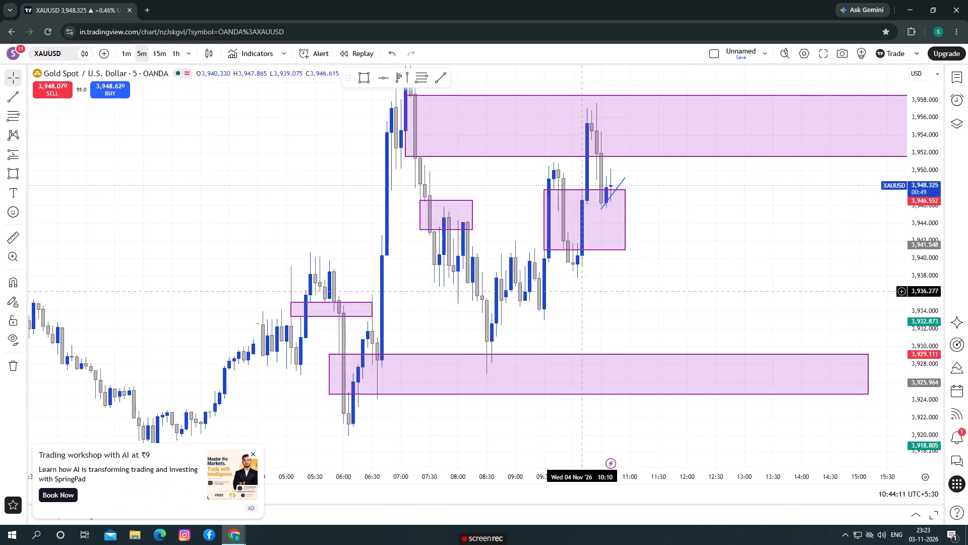
scroll(617, 304, up, 4)
drag(606, 297, 646, 318)
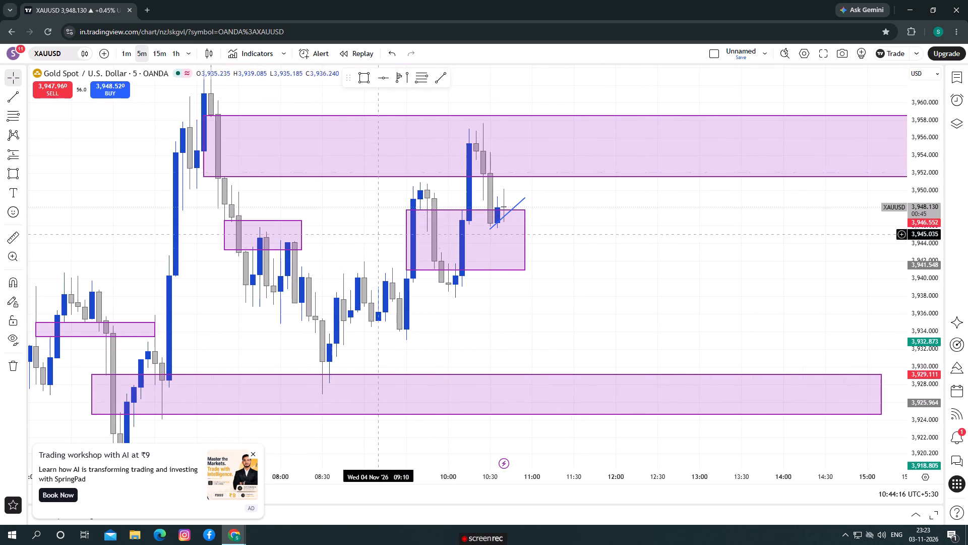
drag(523, 238, 552, 239)
click(641, 261)
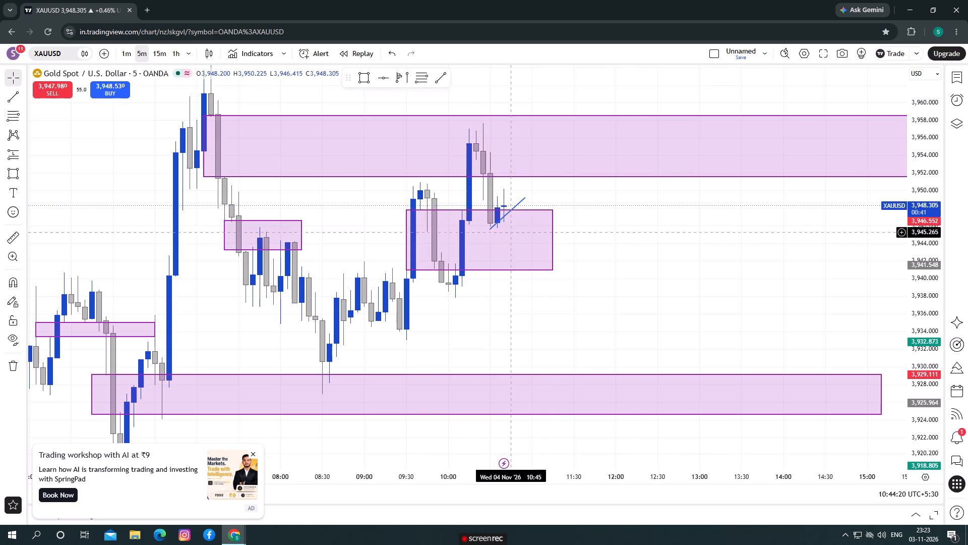
Place a long position from 10:35 to 11:45 with entry about 3,948.36, target about 3,958.5 and stop about 3,941.1.
click(8, 154)
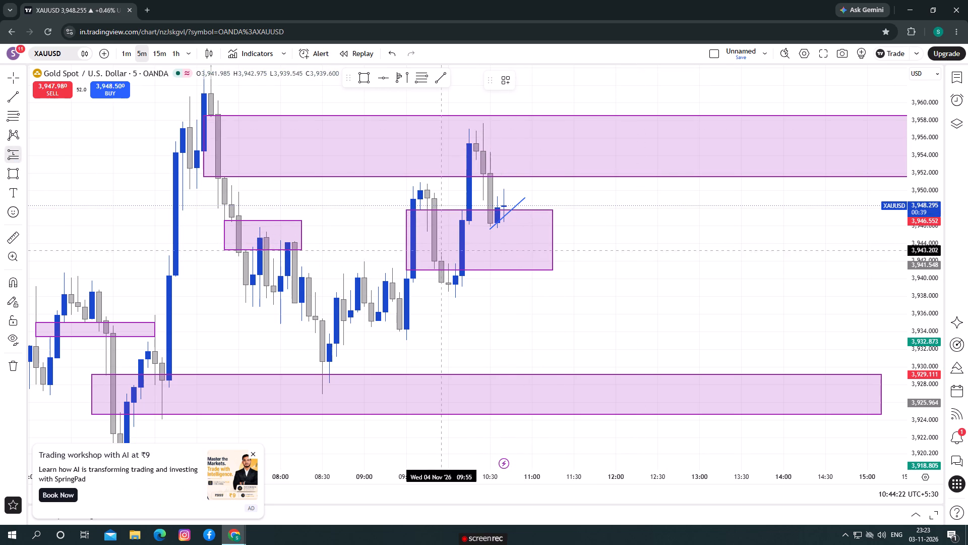
click(500, 205)
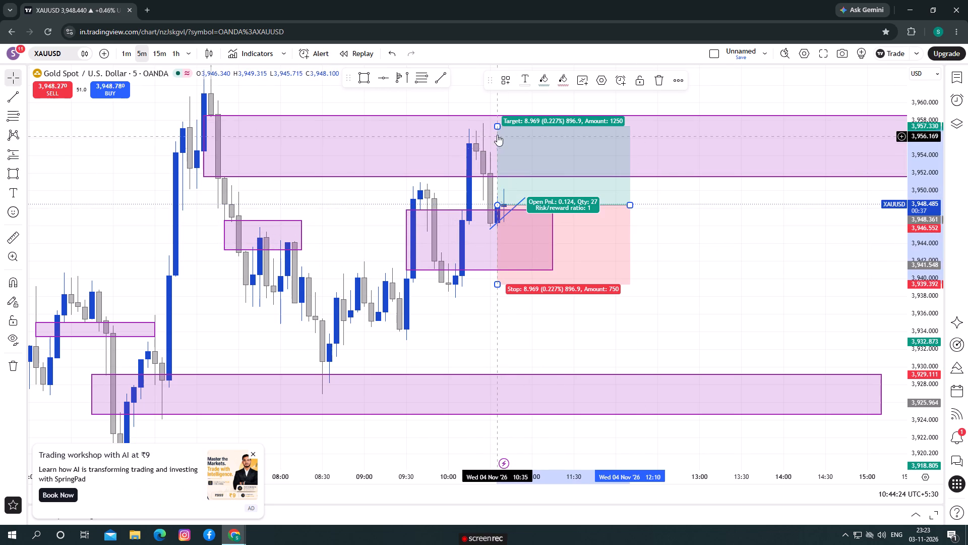
drag(499, 125, 501, 116)
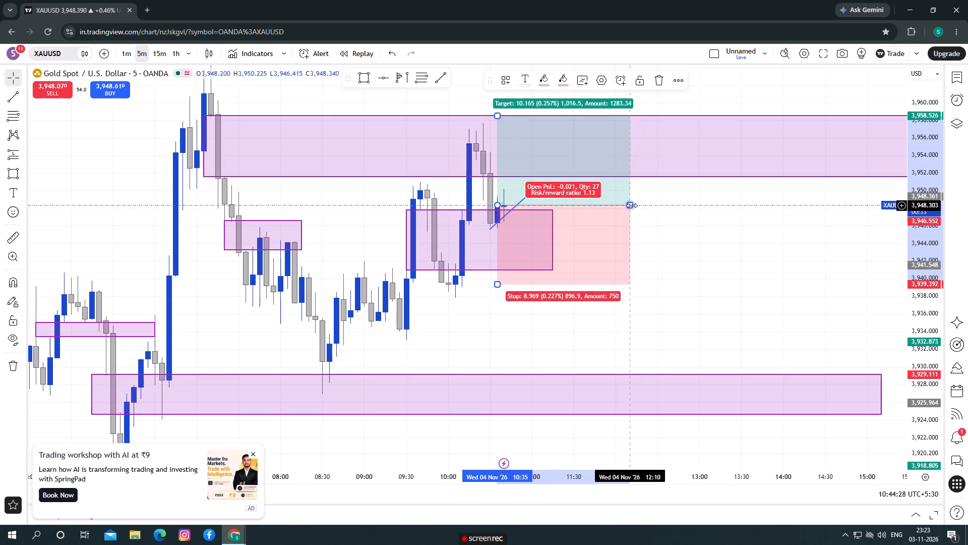
drag(632, 205, 595, 212)
drag(497, 282, 504, 269)
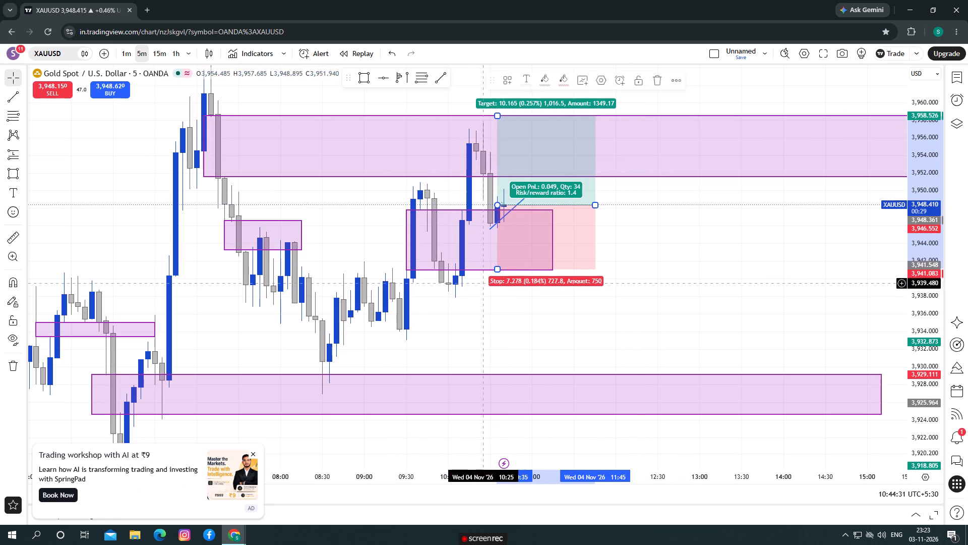
Raise the long position's target to about 3,959.7, just above the upper price zone.
drag(470, 317, 484, 352)
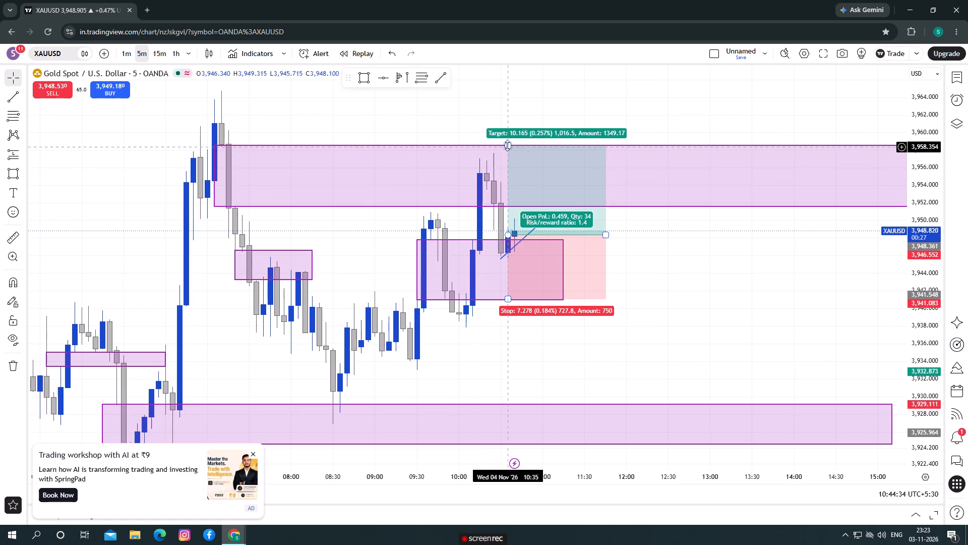
drag(507, 145, 509, 110)
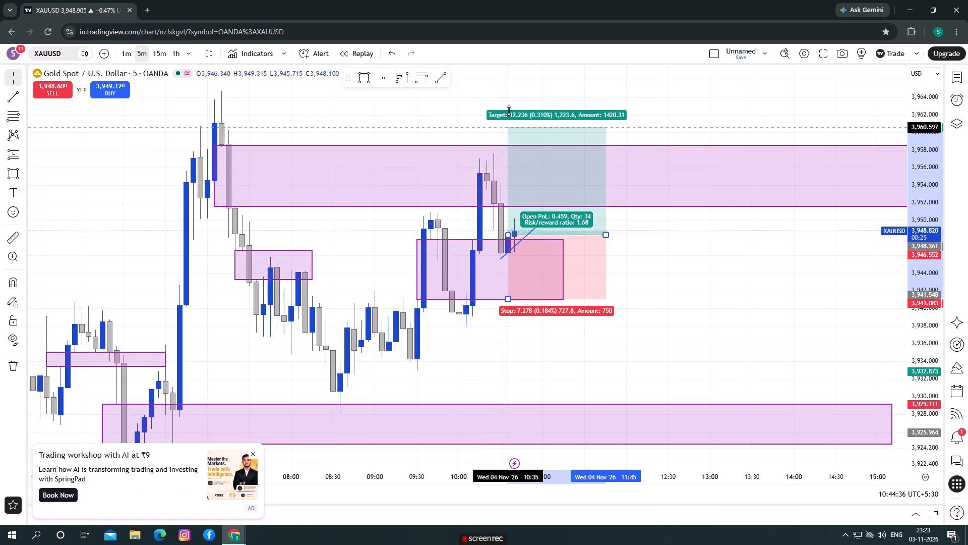
drag(509, 110, 513, 135)
click(510, 300)
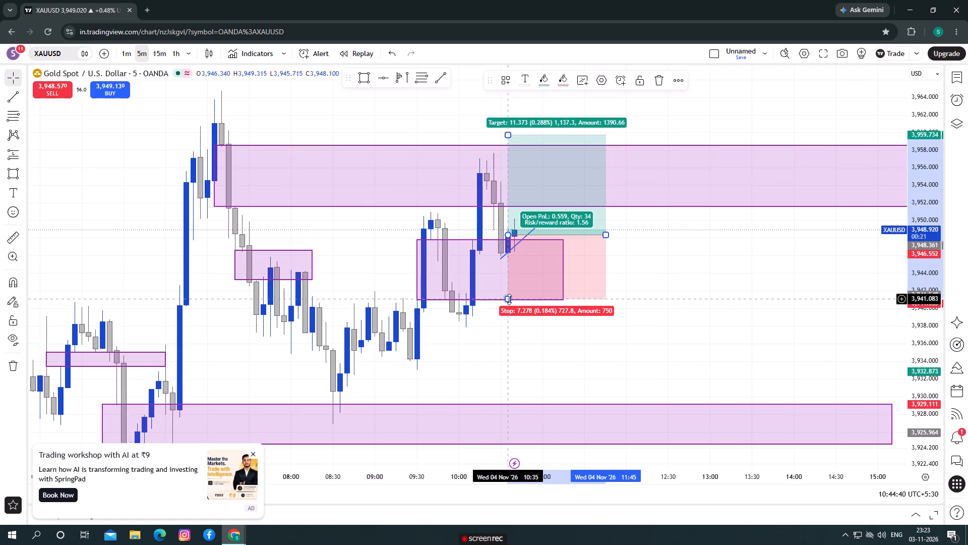
Raise the long position's stop to about 3,943.7, inside the price zone below the entry.
drag(509, 299, 527, 281)
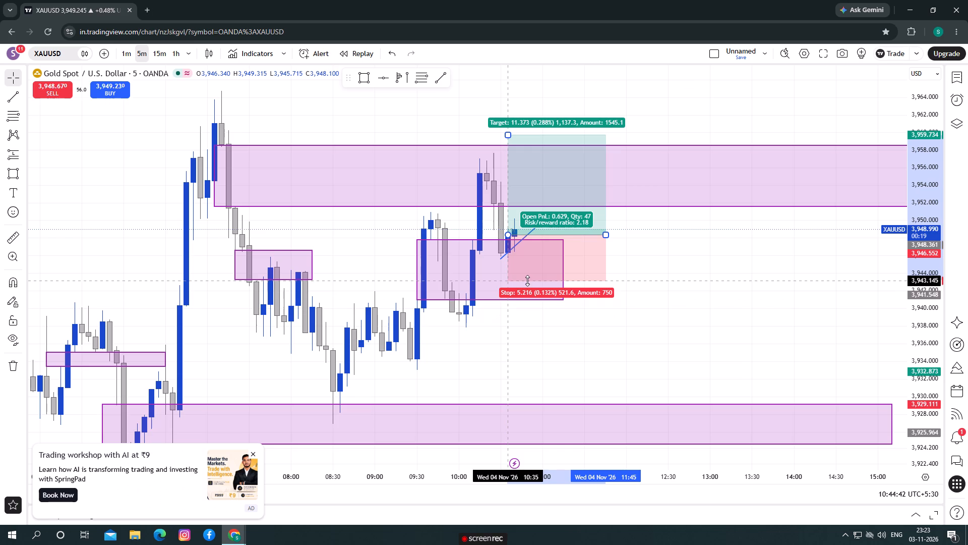
drag(527, 281, 547, 276)
click(706, 310)
On the 1-minute chart, shorten the long position so it ends at about 11:15 on 4 November.
scroll(700, 309, down, 3)
scroll(702, 354, up, 3)
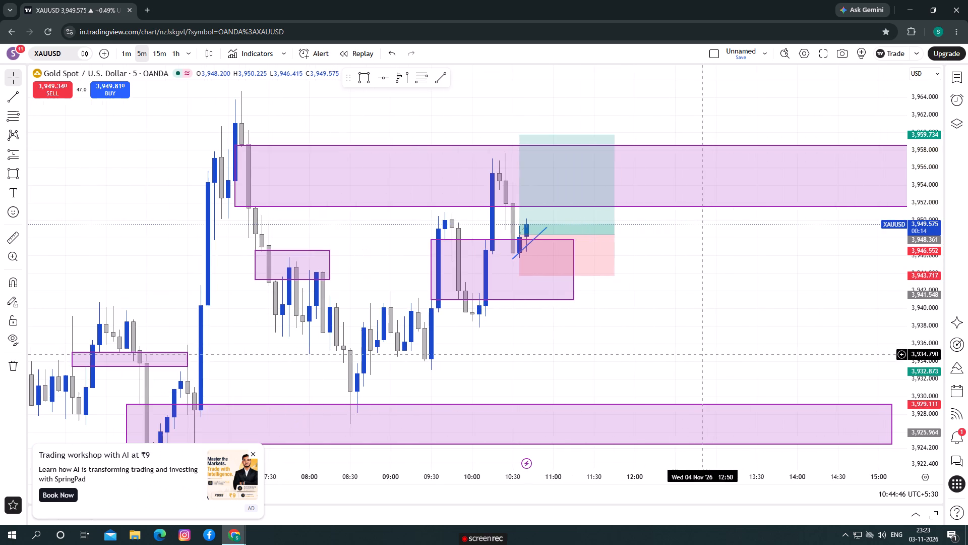
drag(688, 351, 629, 361)
click(127, 51)
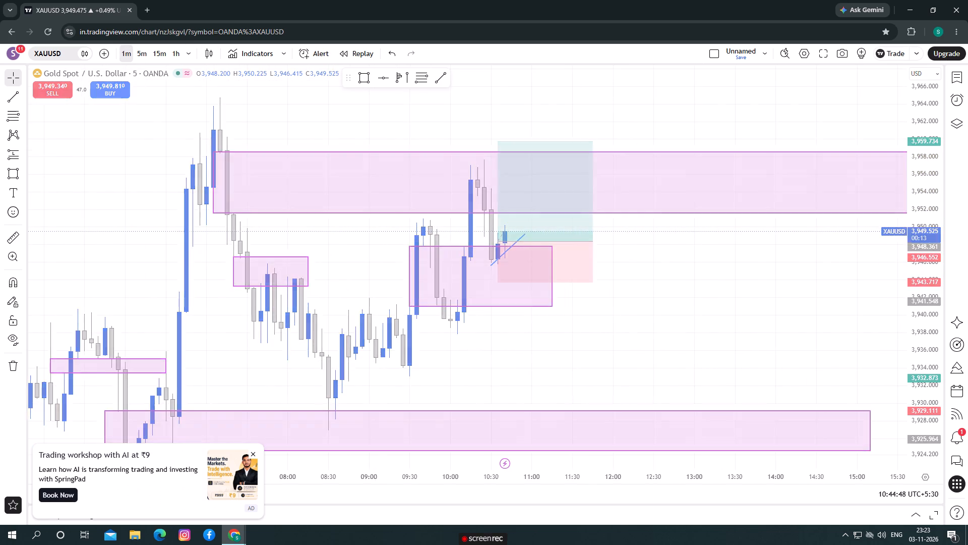
scroll(570, 331, down, 1)
scroll(570, 332, up, 1)
scroll(570, 332, down, 2)
drag(645, 378, 583, 373)
scroll(582, 373, down, 1)
scroll(582, 373, up, 1)
scroll(582, 373, down, 2)
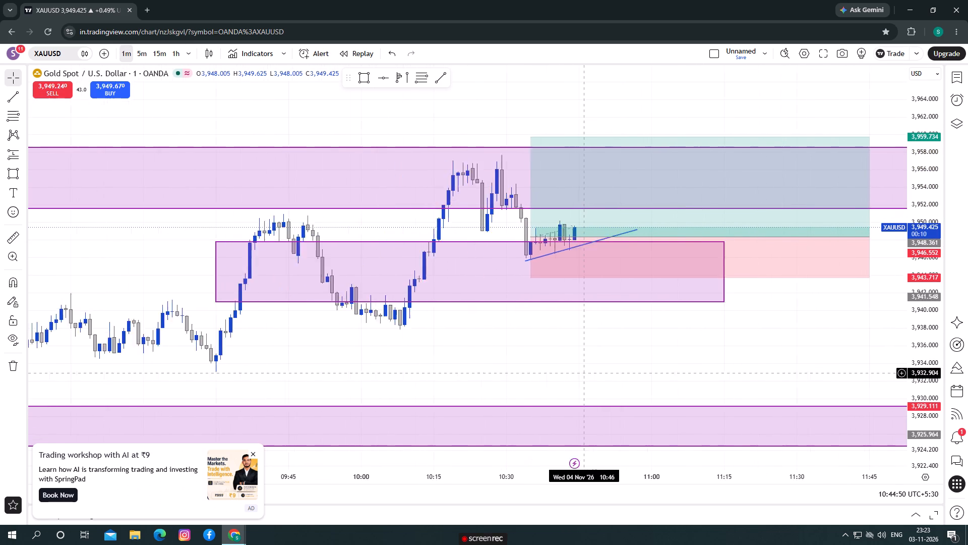
scroll(600, 364, down, 1)
drag(633, 356, 473, 353)
scroll(475, 353, down, 1)
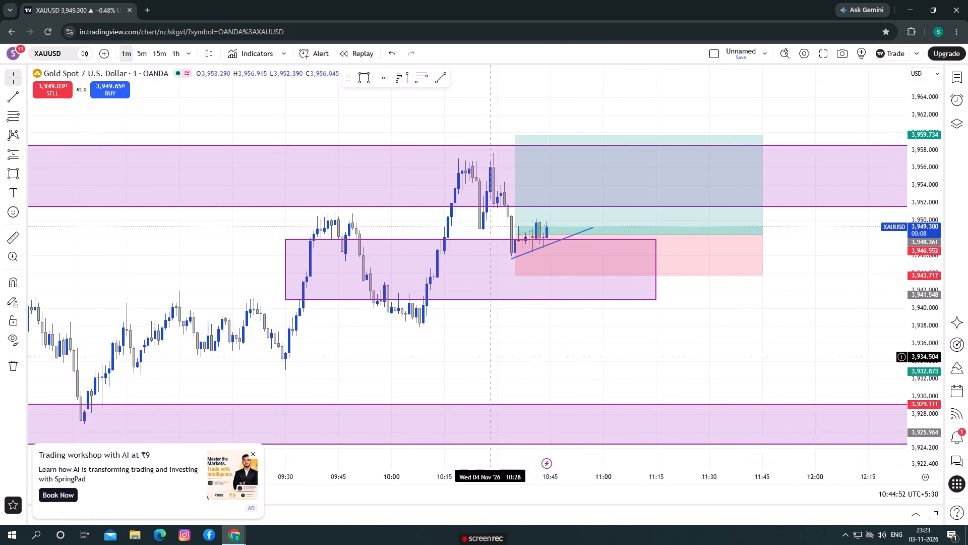
drag(764, 339, 737, 341)
drag(737, 343, 703, 347)
drag(729, 241, 626, 247)
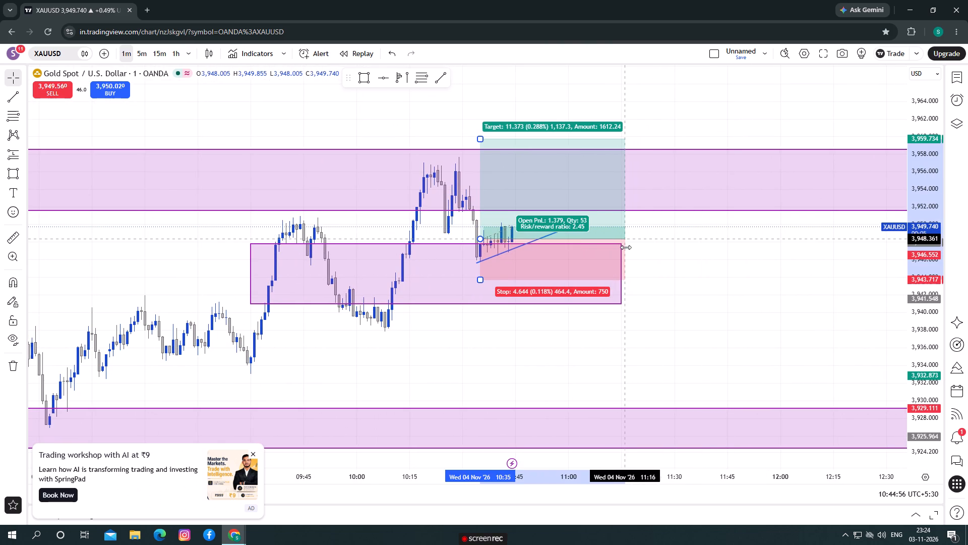
drag(626, 247, 622, 250)
click(650, 252)
Look back through the 1-minute price action to the late evening of 3 November.
drag(585, 340, 639, 331)
drag(562, 348, 619, 333)
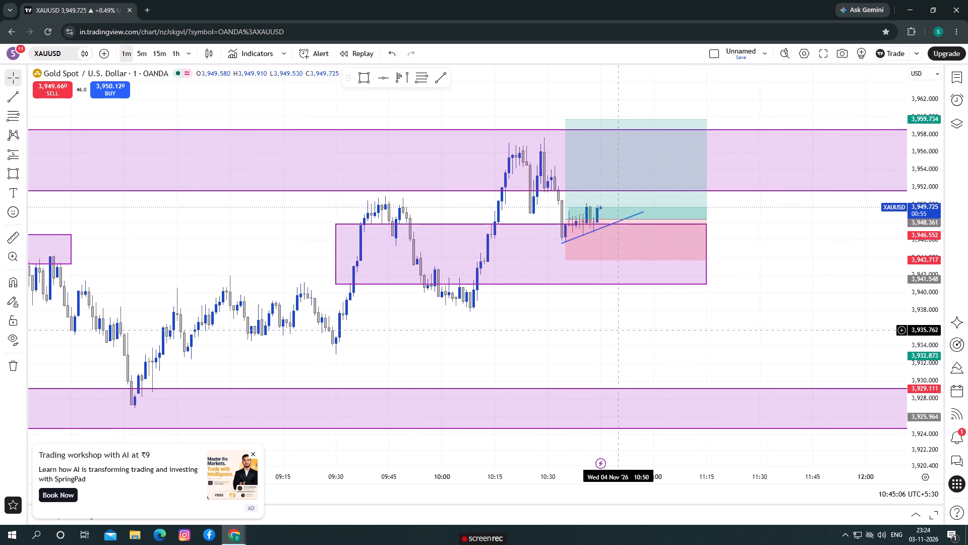
scroll(618, 330, down, 3)
drag(562, 335, 582, 335)
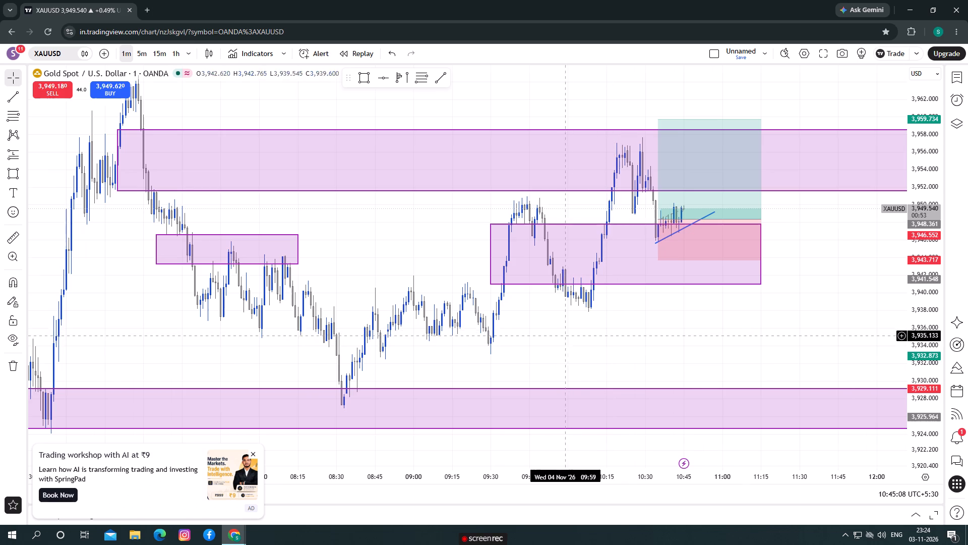
drag(582, 335, 967, 330)
drag(557, 322, 967, 180)
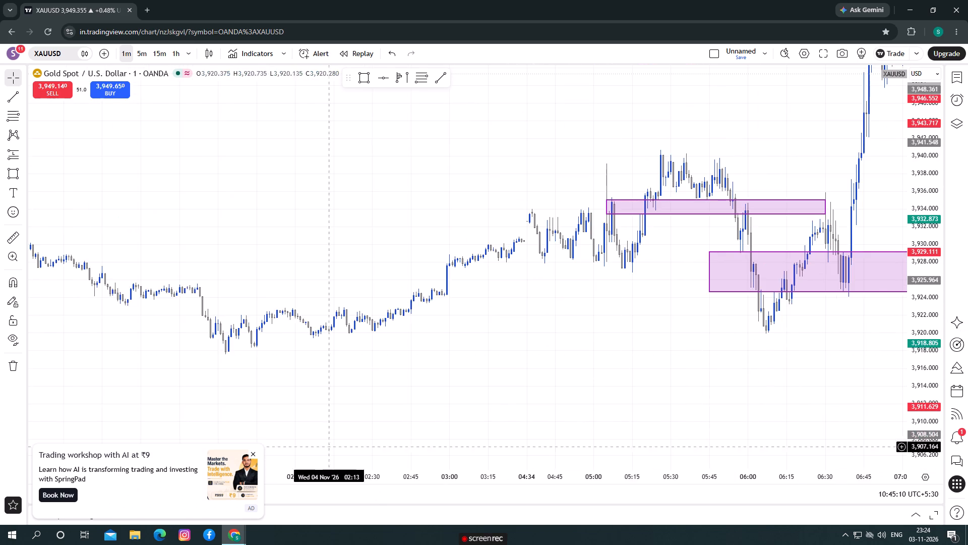
drag(322, 432, 902, 406)
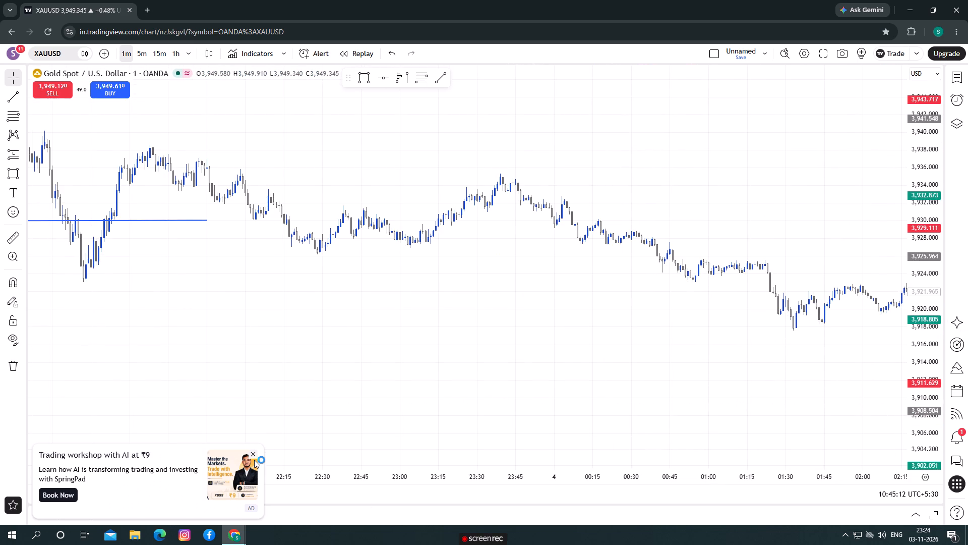
Dismiss the trading workshop advert and the ad-free upgrade offer.
click(254, 456)
drag(193, 360, 442, 431)
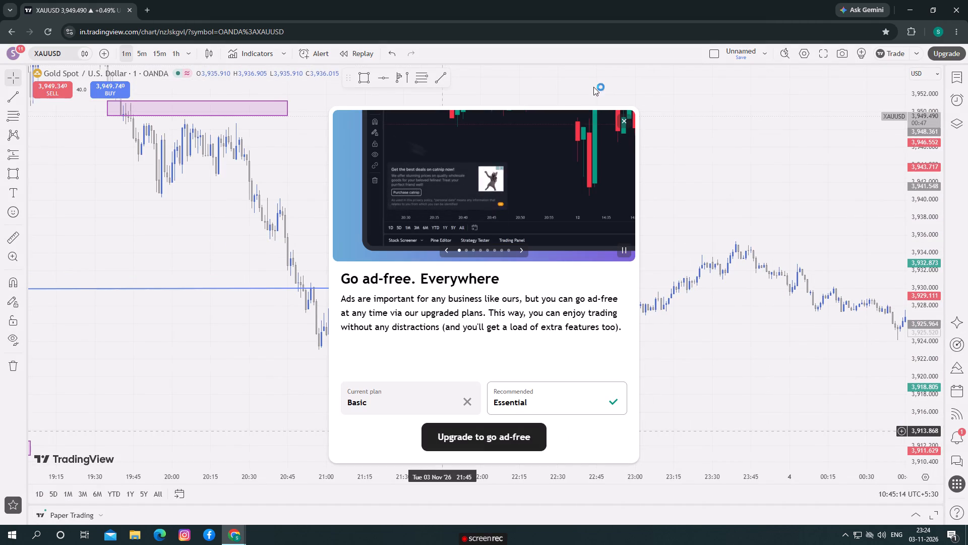
click(626, 120)
Delete the nearly horizontal trend line at about 3,930 that ends at 21:45 on 3 November.
click(376, 289)
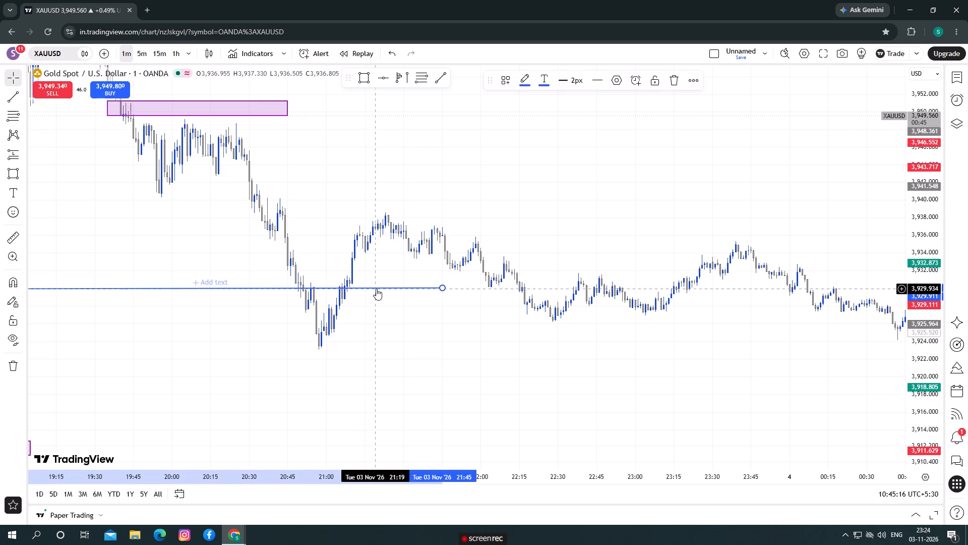
right_click(376, 289)
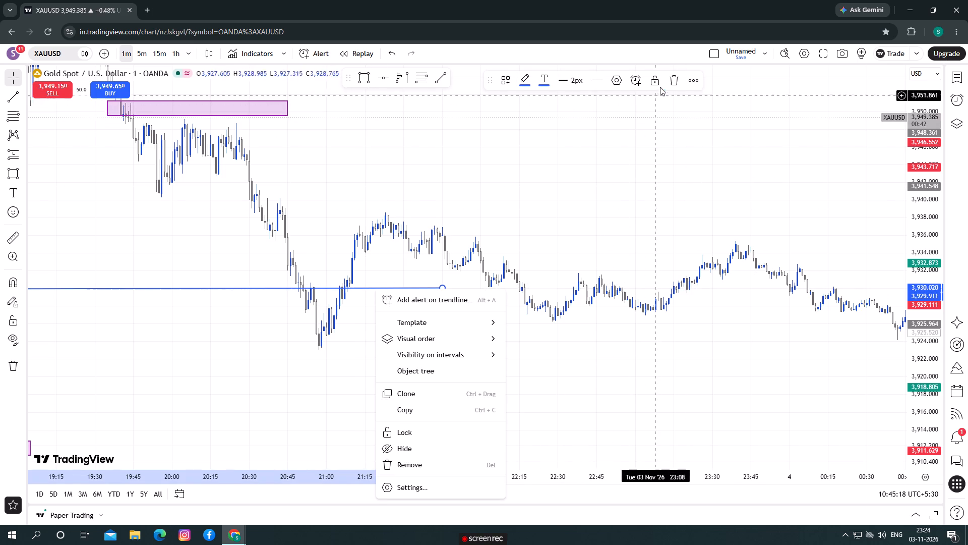
click(675, 81)
Draw a horizontal trend line at about 3,934 under the lows from 21:13 to about 21:36 on 3 November.
scroll(625, 352, down, 1)
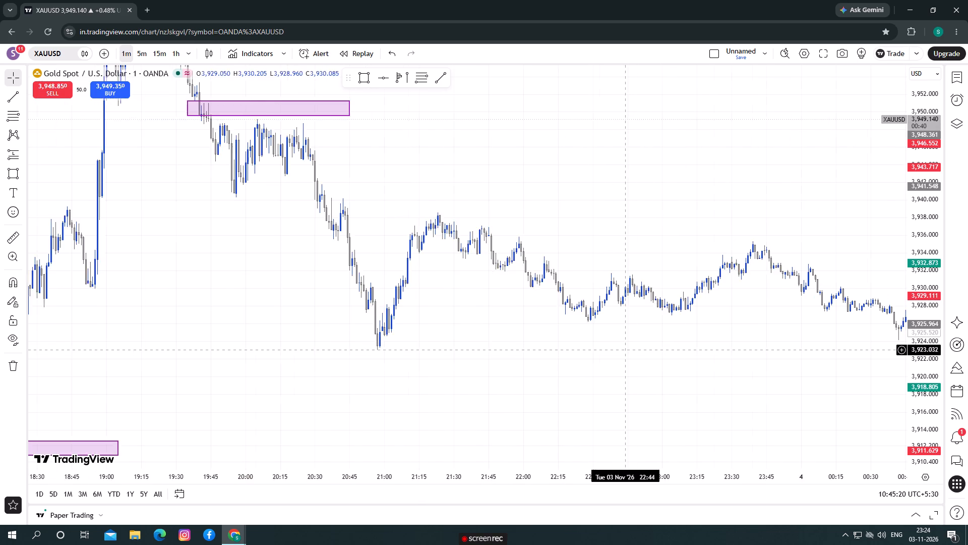
scroll(624, 349, up, 1)
scroll(624, 349, down, 2)
drag(186, 329, 292, 379)
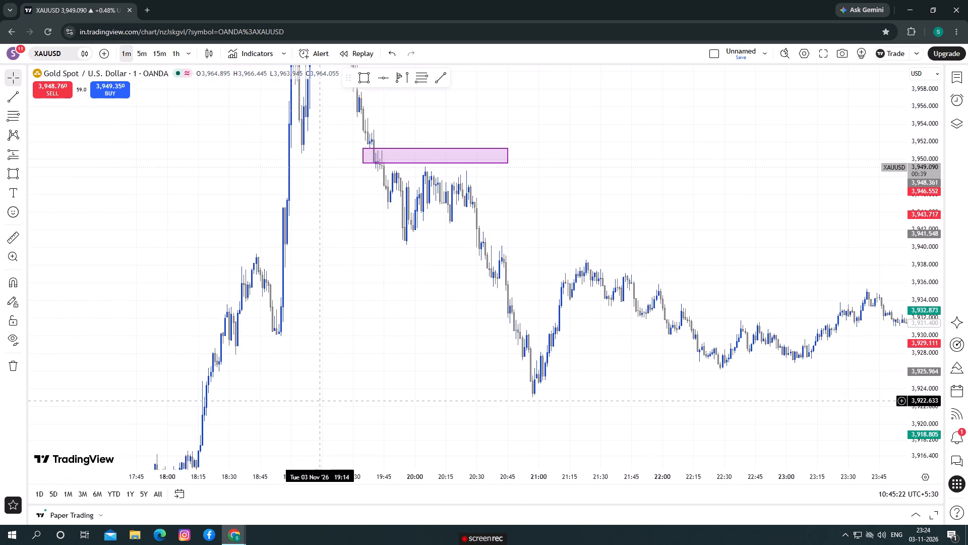
scroll(321, 402, up, 4)
drag(244, 344, 263, 332)
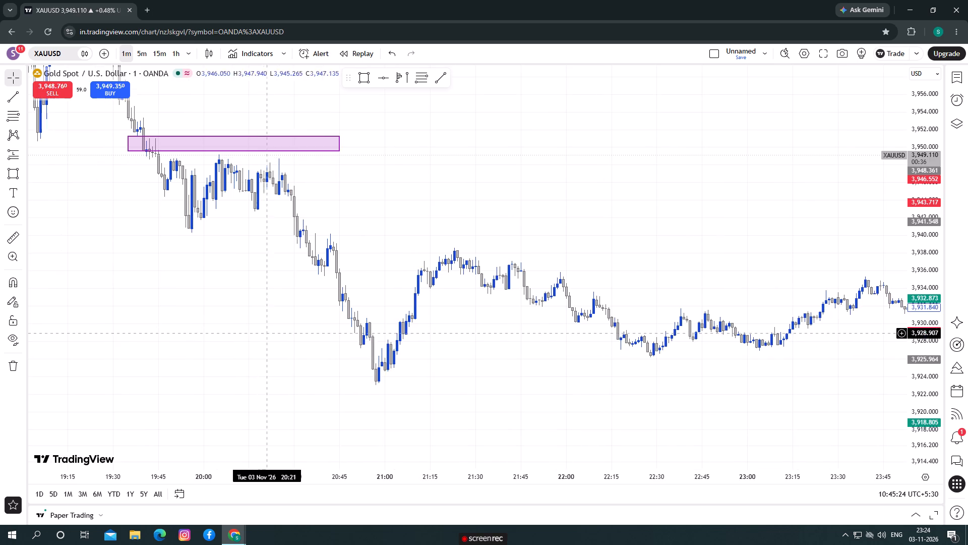
drag(472, 398, 372, 395)
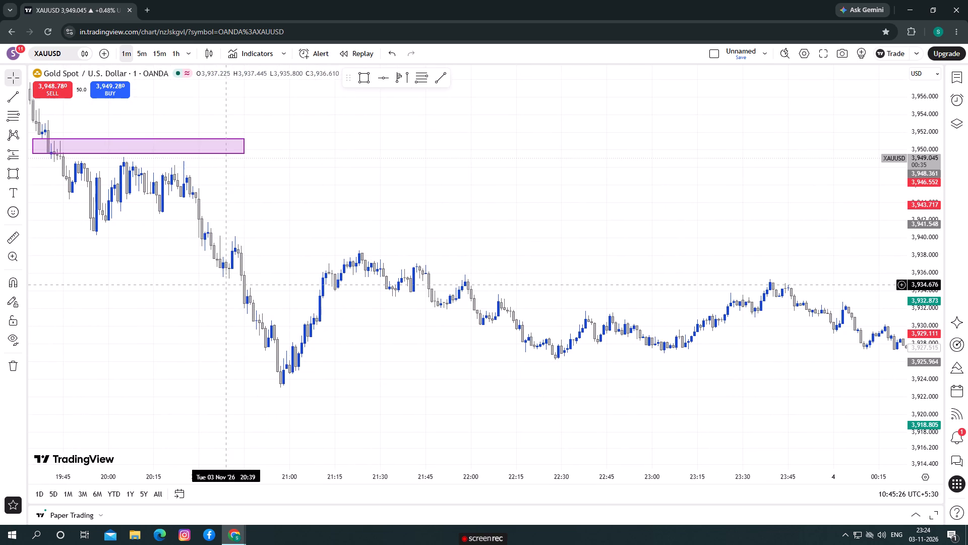
drag(226, 285, 275, 326)
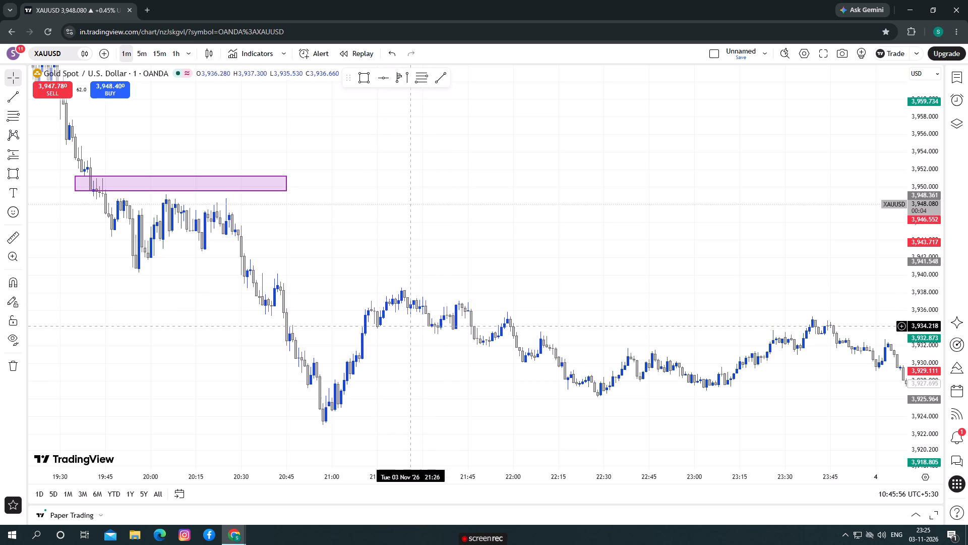
click(441, 82)
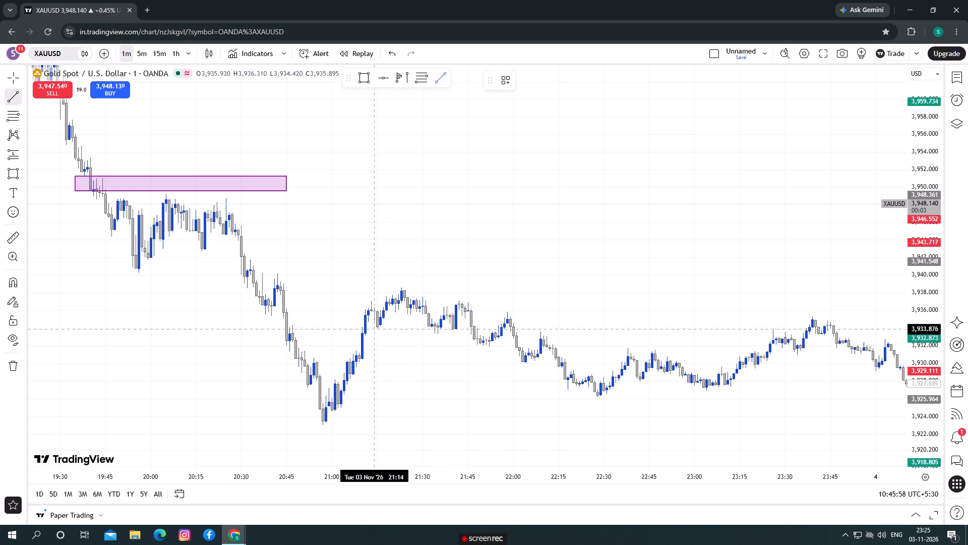
click(372, 328)
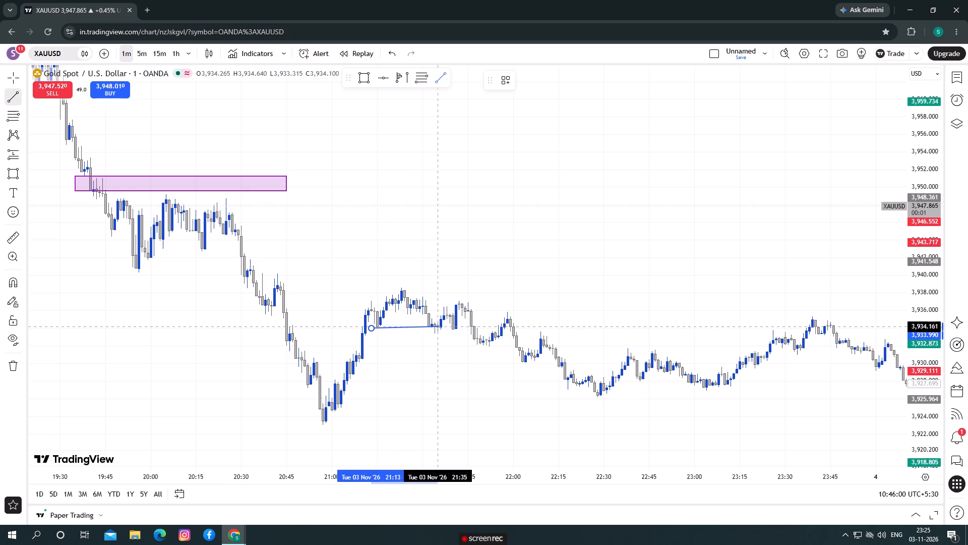
click(441, 328)
click(426, 349)
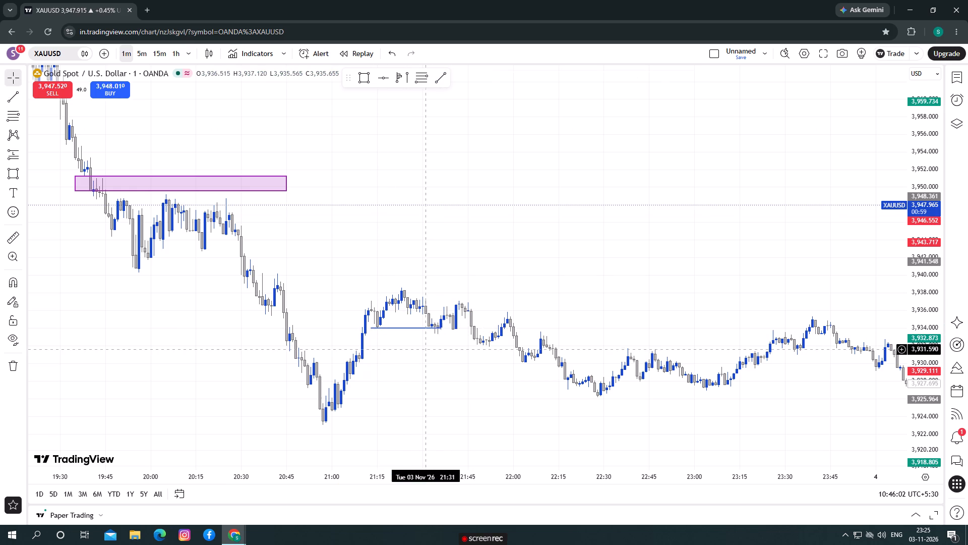
Examine the 1-minute swings that follow the 3,934 line, from about 21:40 to midnight on 3 November.
drag(426, 350, 389, 357)
scroll(430, 352, down, 1)
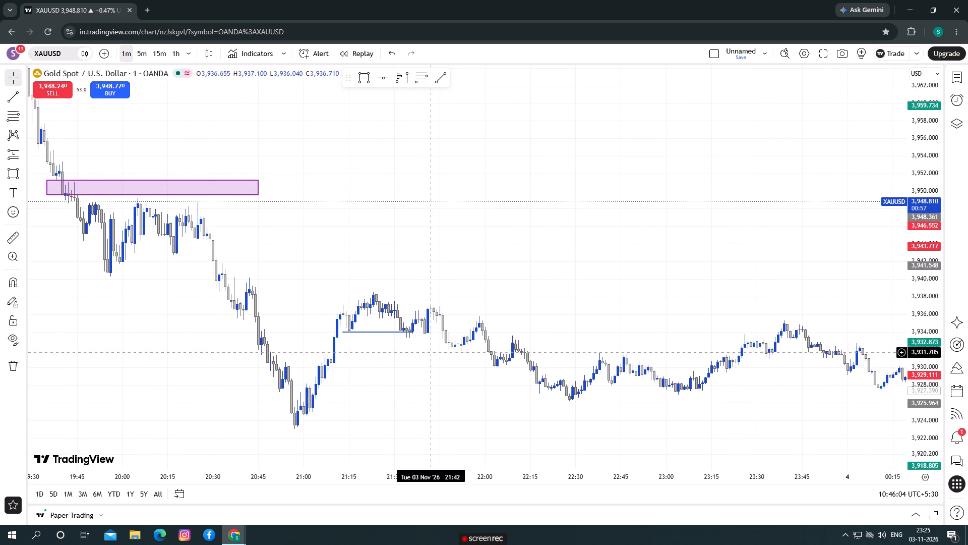
scroll(430, 352, down, 1)
drag(598, 377, 511, 377)
scroll(511, 377, up, 1)
scroll(435, 382, up, 1)
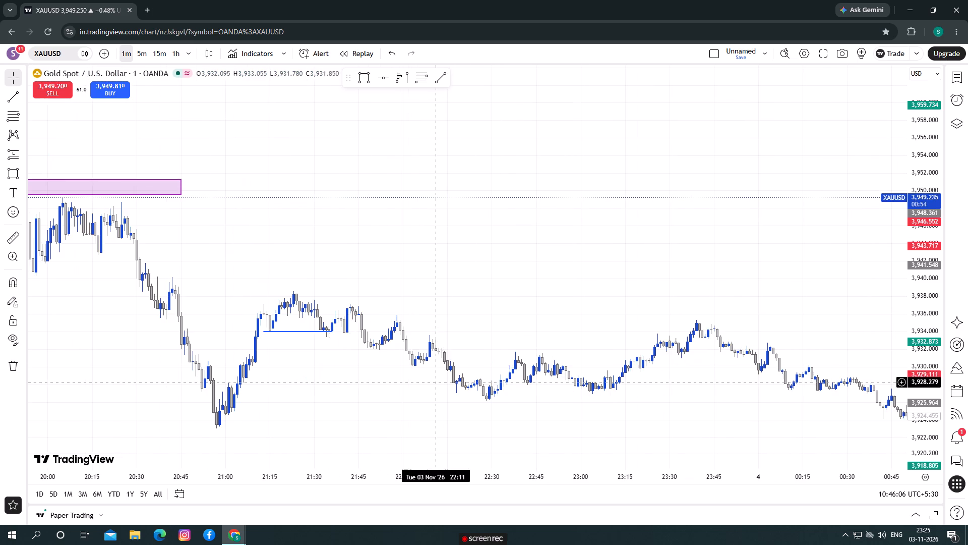
drag(412, 381, 460, 365)
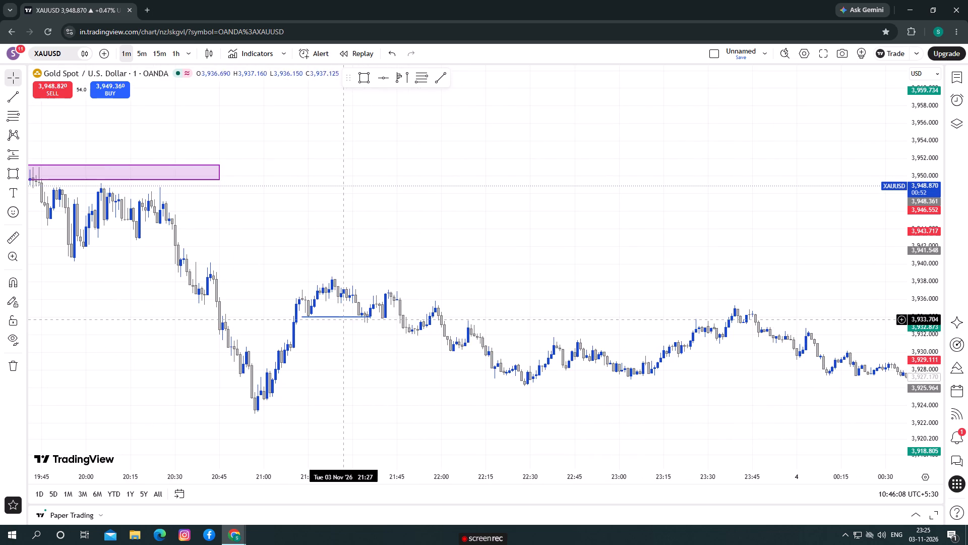
drag(342, 341, 393, 366)
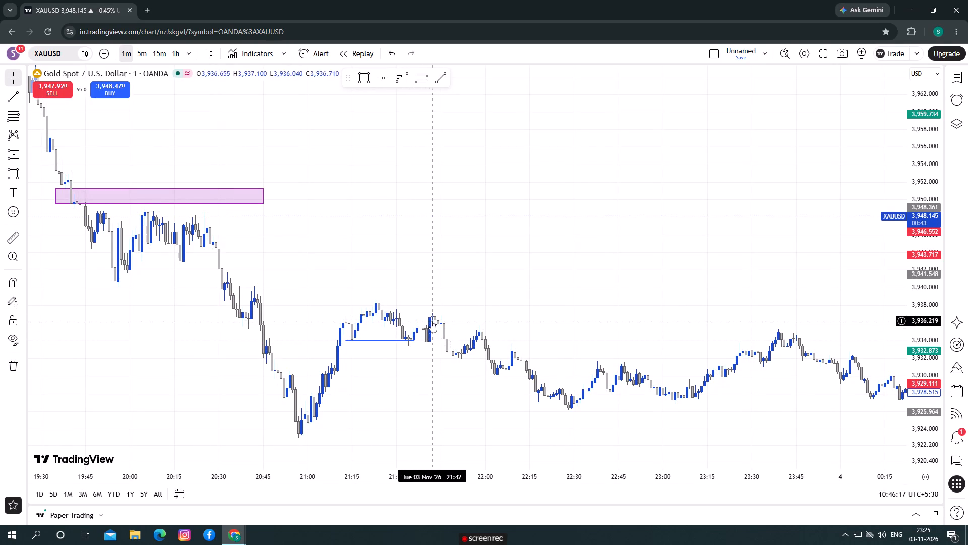
drag(455, 361, 355, 347)
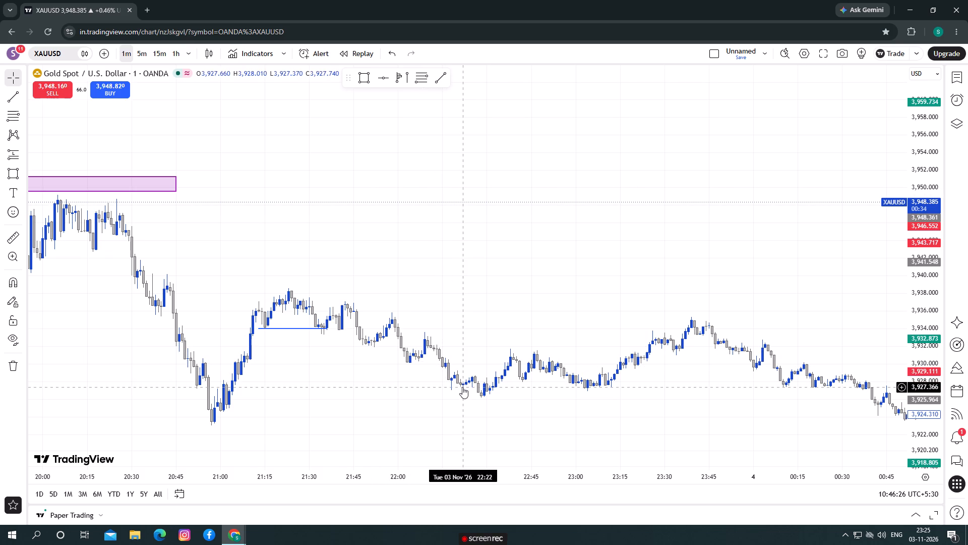
drag(482, 404, 449, 413)
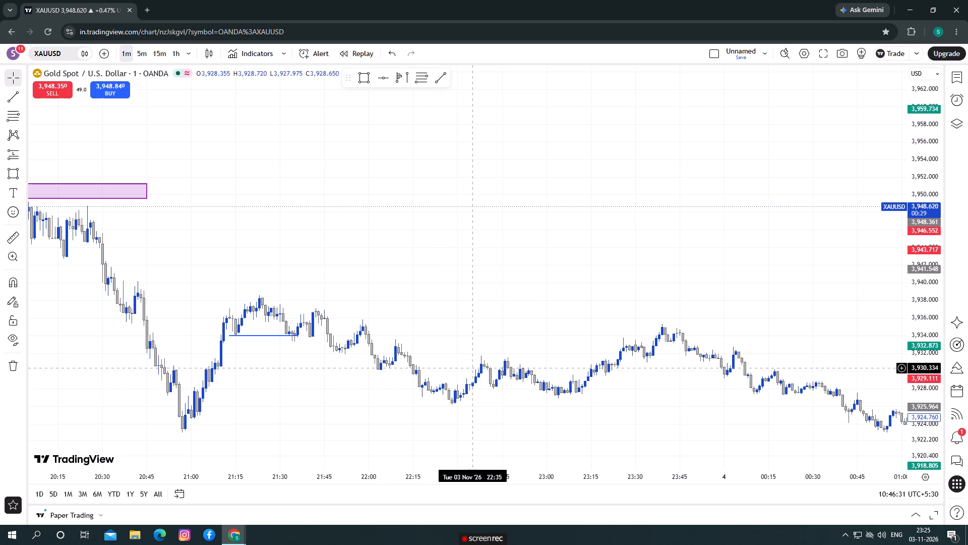
scroll(478, 392, up, 1)
scroll(478, 392, down, 1)
scroll(494, 410, up, 1)
scroll(494, 410, down, 1)
drag(515, 407, 501, 403)
scroll(451, 379, up, 1)
drag(406, 340, 444, 338)
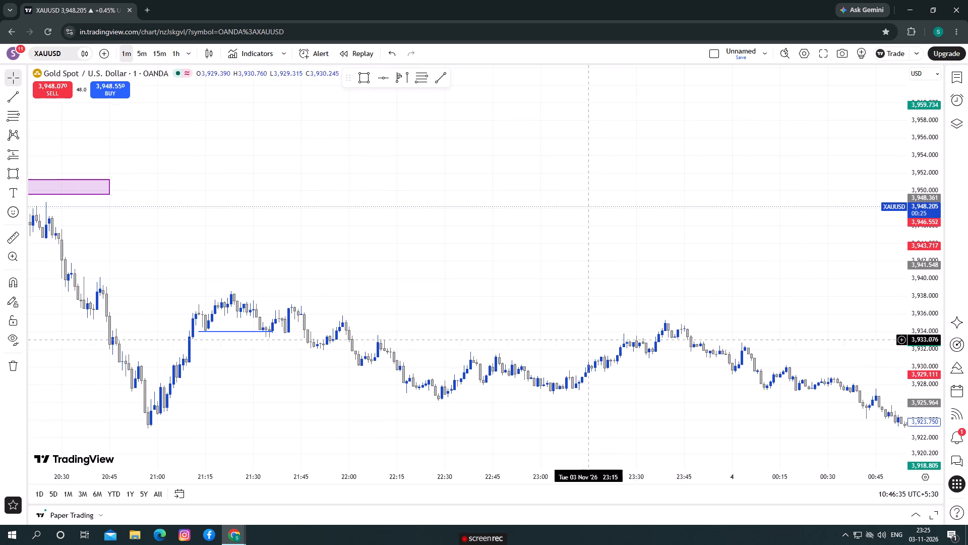
Draw a horizontal trend line at about 3,930.6 from 22:15 to 22:49 on 3 November, with the price scale stretched.
drag(931, 407, 930, 345)
drag(599, 351, 588, 214)
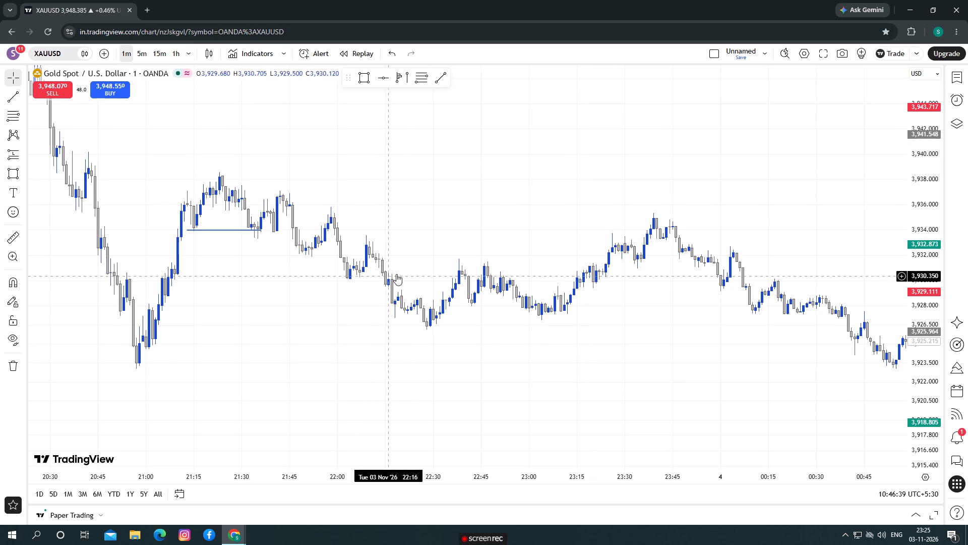
click(446, 80)
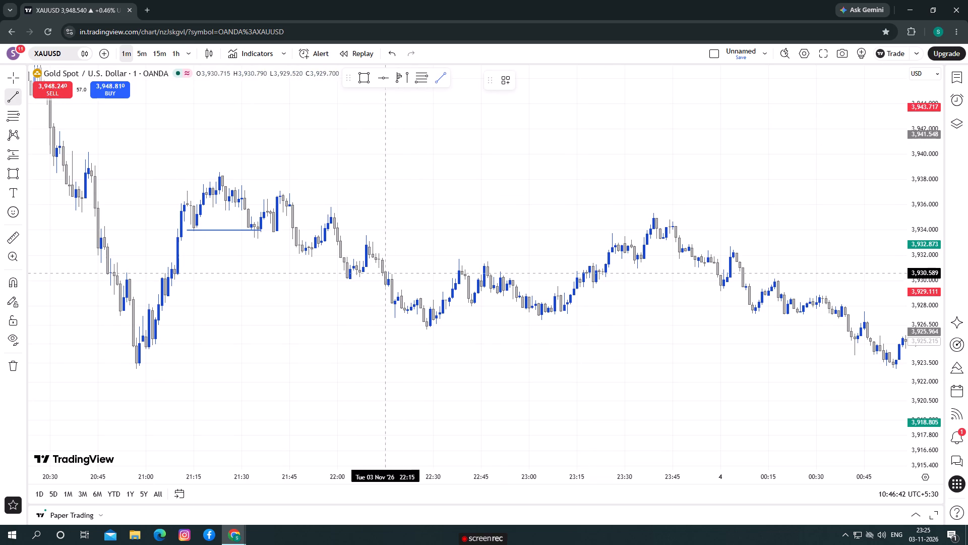
click(385, 273)
click(493, 273)
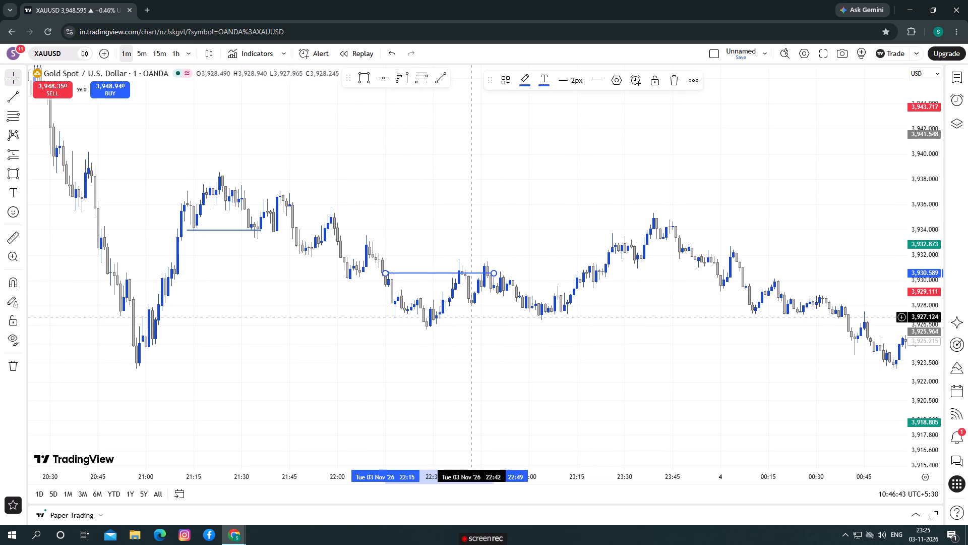
click(472, 317)
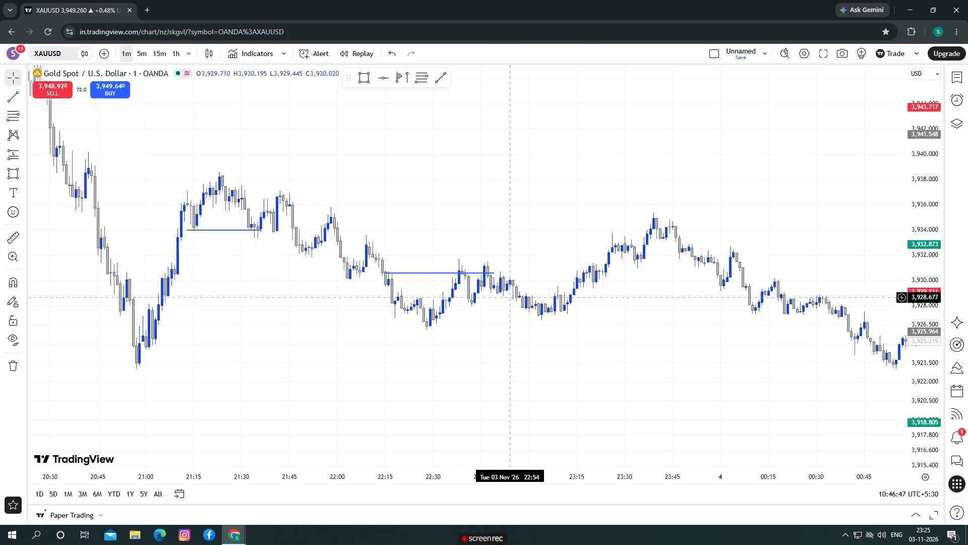
Examine the 1-minute swings after the 3,930.6 line, from about 22:50 on 3 November to about 02:00 on 4 November.
drag(547, 320, 357, 357)
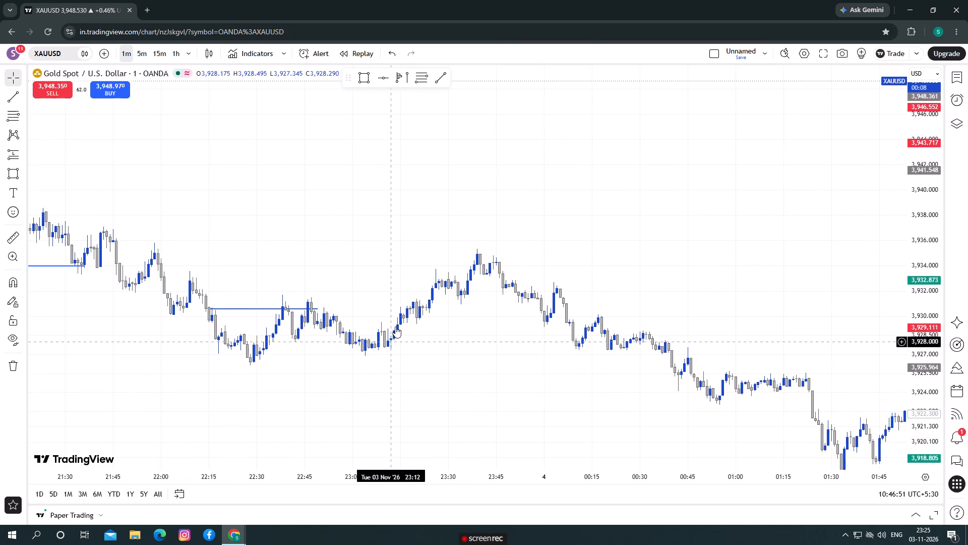
drag(514, 325, 471, 311)
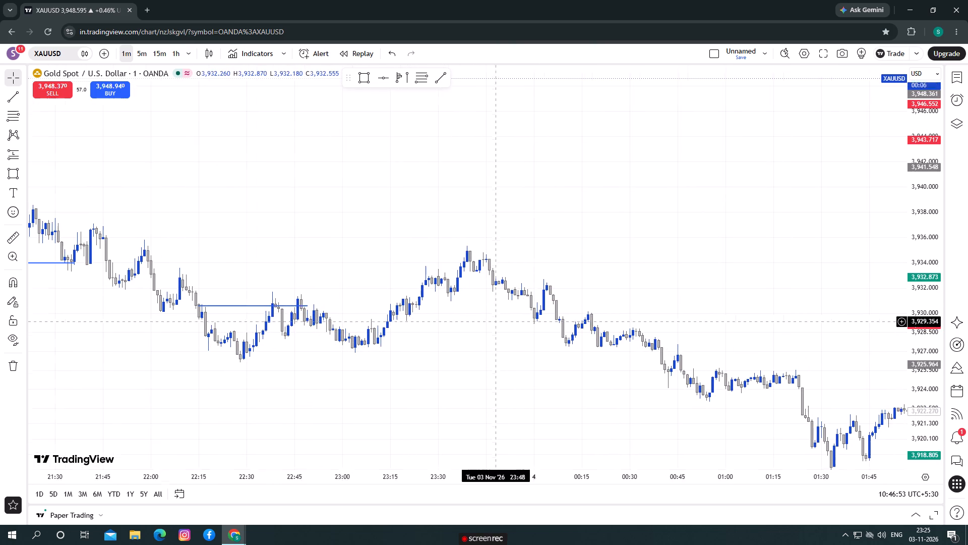
drag(471, 311, 444, 300)
scroll(468, 338, down, 1)
scroll(468, 338, up, 1)
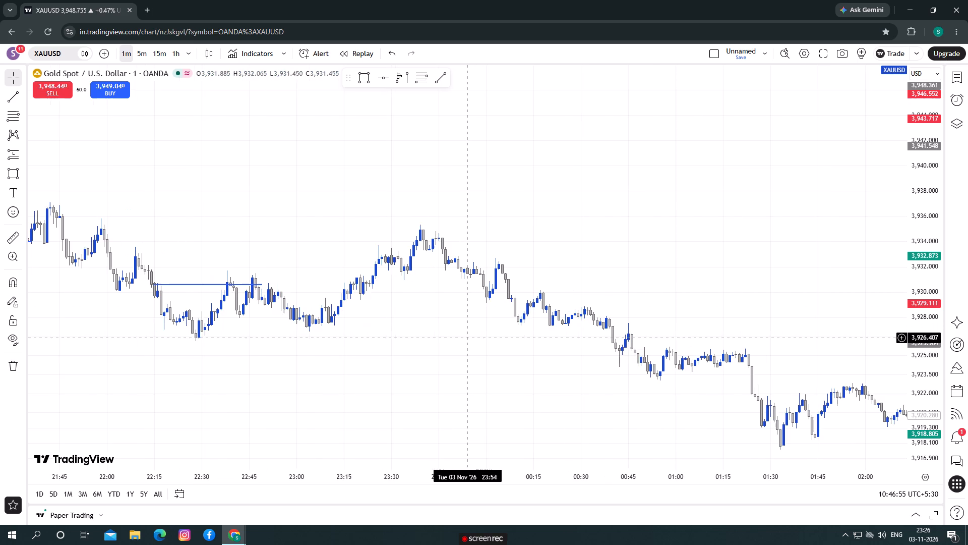
drag(515, 386, 636, 400)
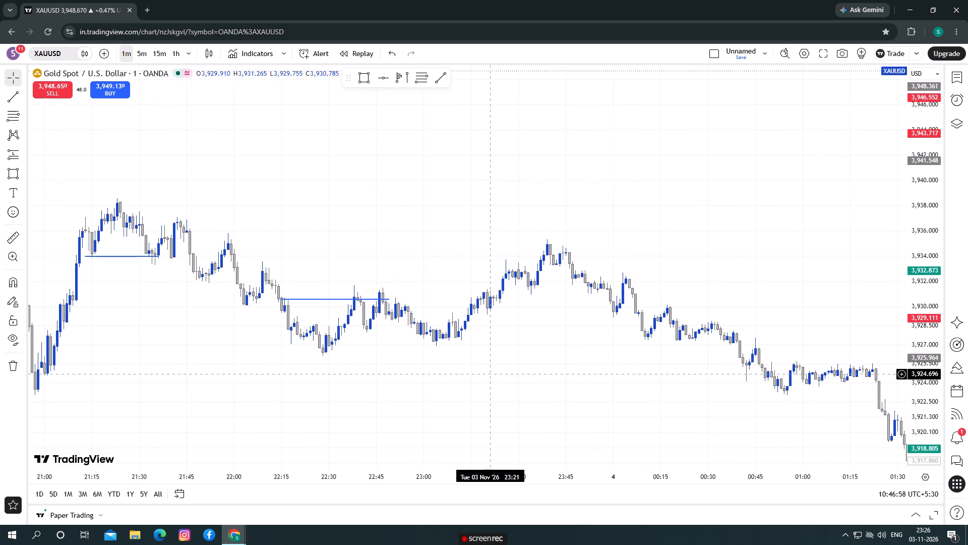
scroll(490, 374, down, 1)
scroll(489, 373, up, 2)
drag(446, 406, 509, 414)
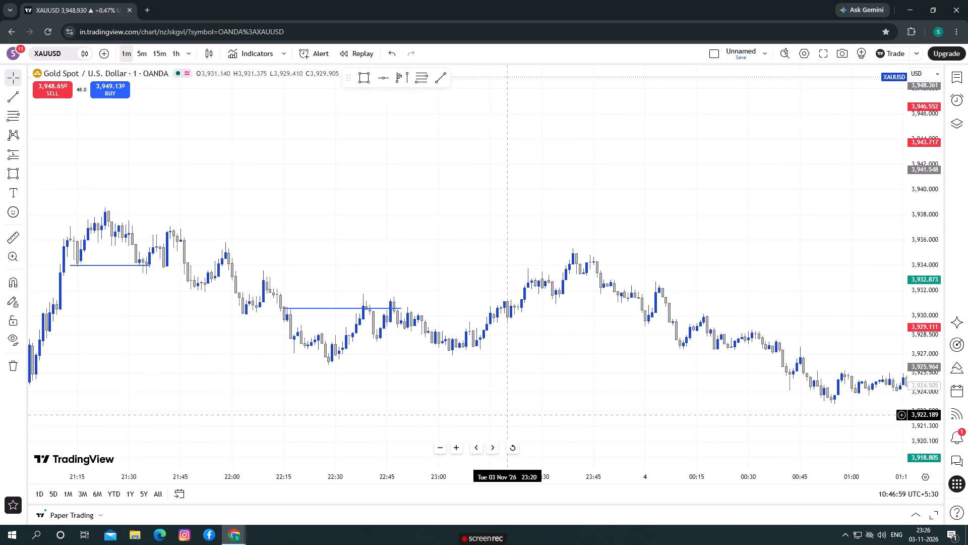
drag(509, 414, 518, 408)
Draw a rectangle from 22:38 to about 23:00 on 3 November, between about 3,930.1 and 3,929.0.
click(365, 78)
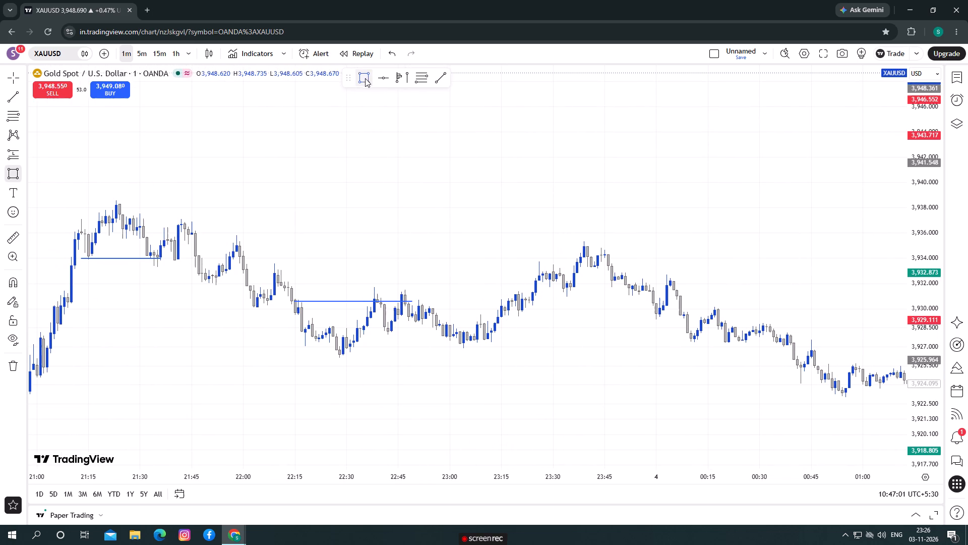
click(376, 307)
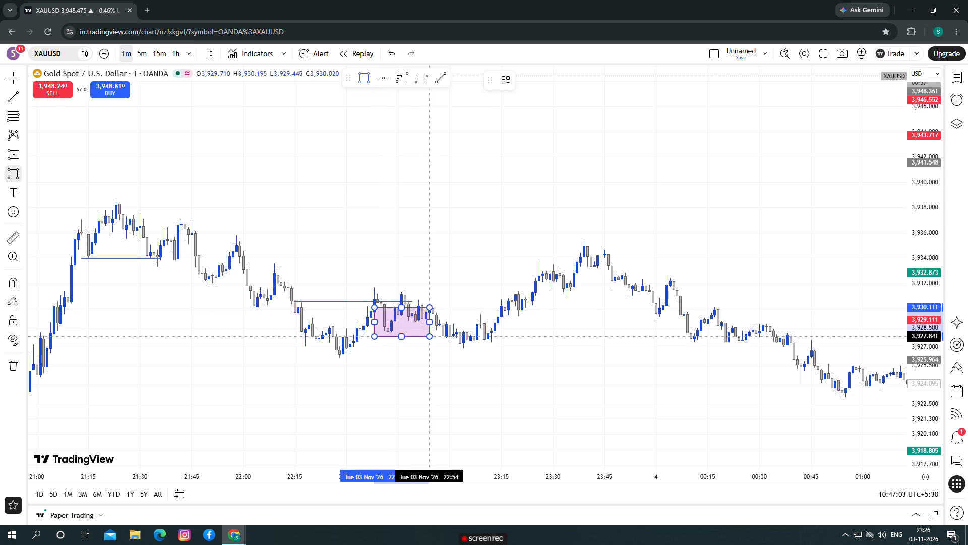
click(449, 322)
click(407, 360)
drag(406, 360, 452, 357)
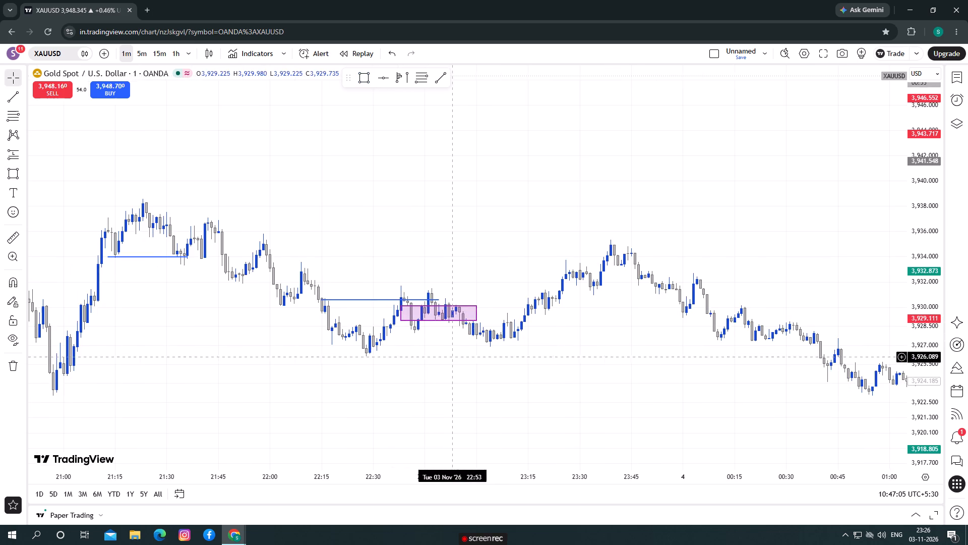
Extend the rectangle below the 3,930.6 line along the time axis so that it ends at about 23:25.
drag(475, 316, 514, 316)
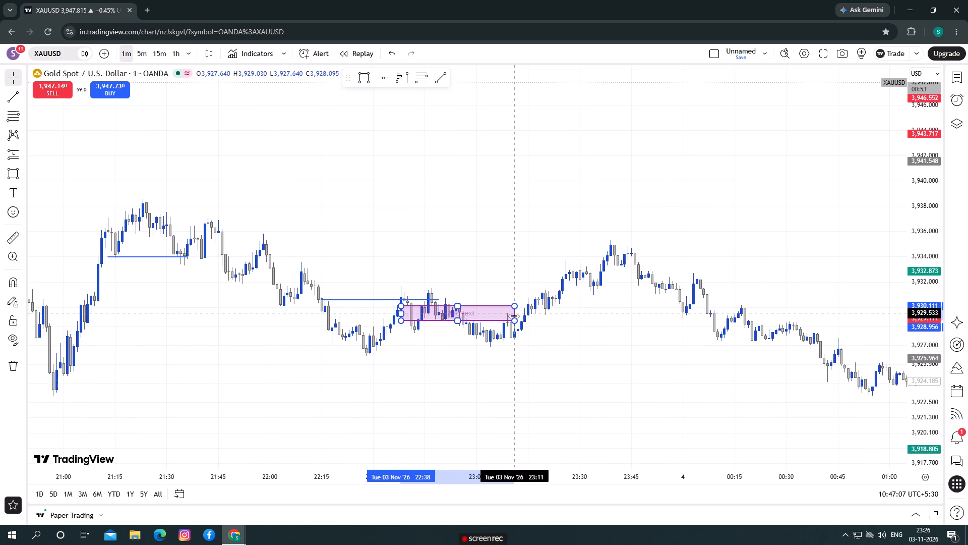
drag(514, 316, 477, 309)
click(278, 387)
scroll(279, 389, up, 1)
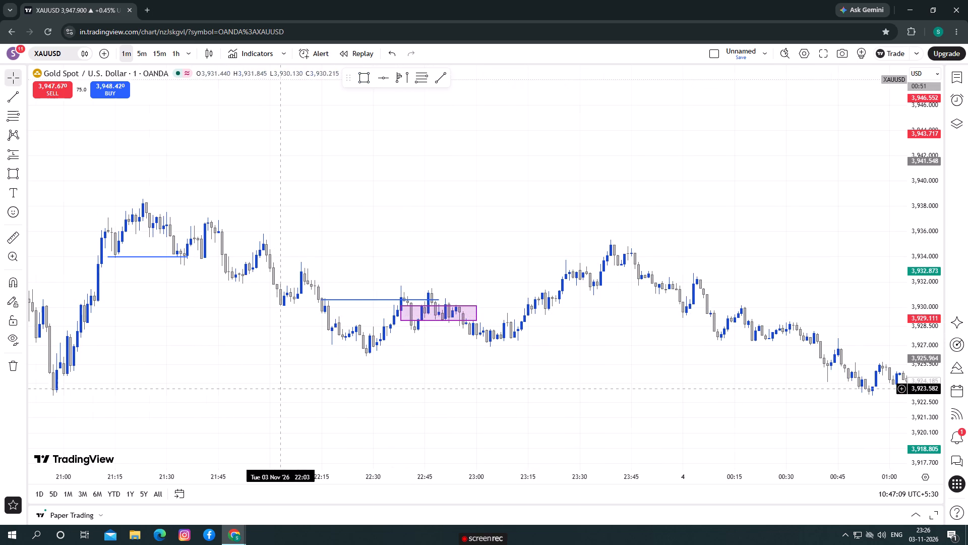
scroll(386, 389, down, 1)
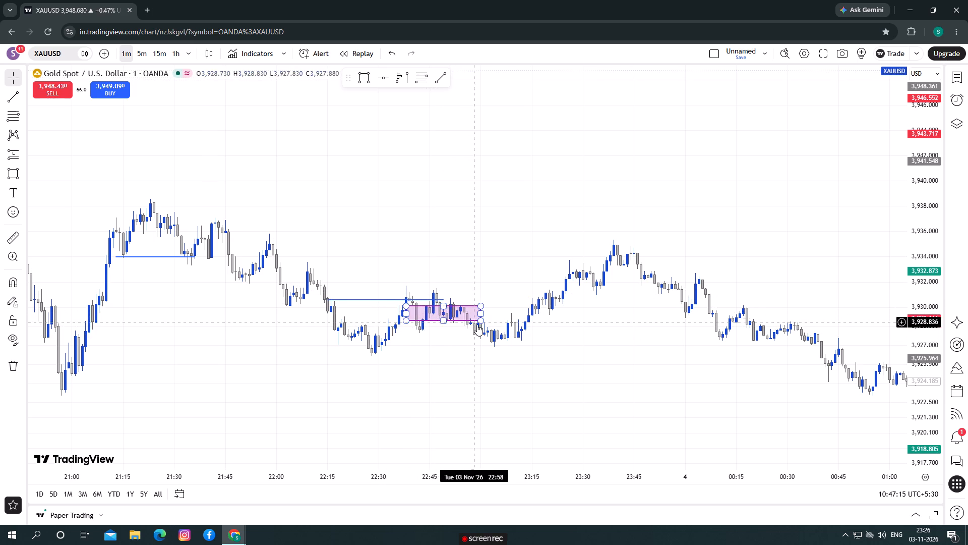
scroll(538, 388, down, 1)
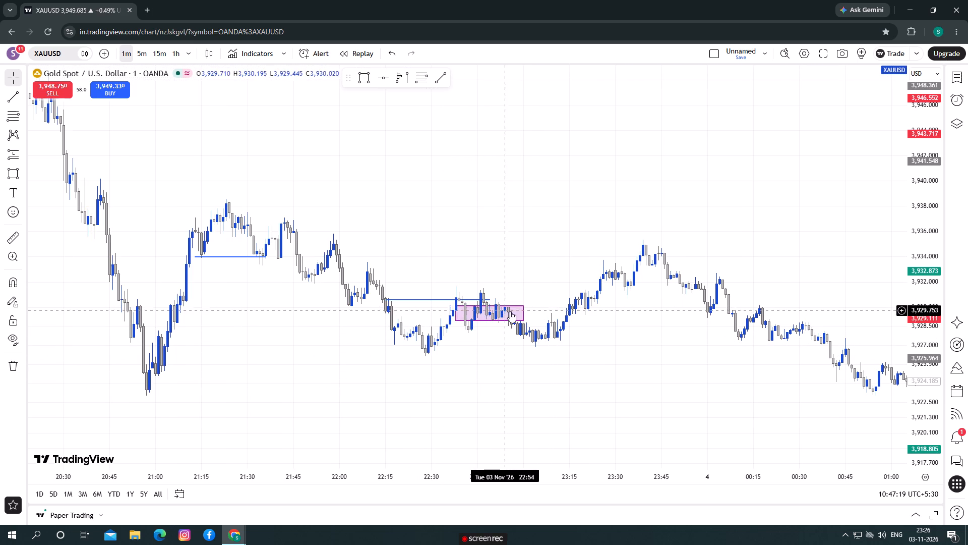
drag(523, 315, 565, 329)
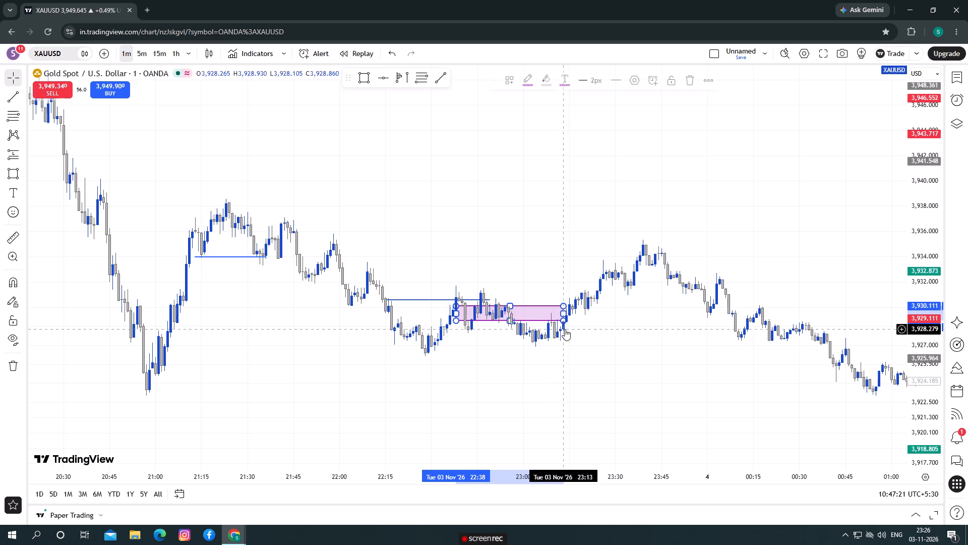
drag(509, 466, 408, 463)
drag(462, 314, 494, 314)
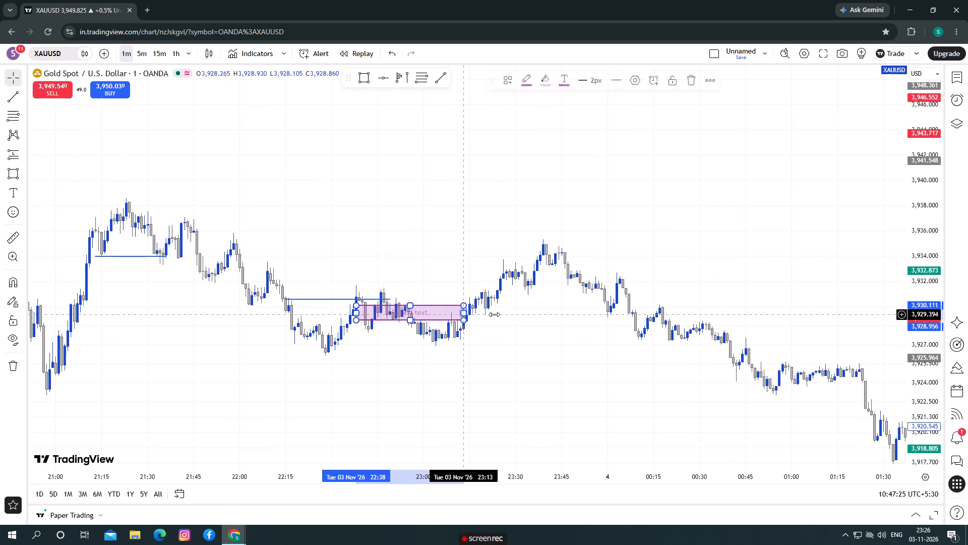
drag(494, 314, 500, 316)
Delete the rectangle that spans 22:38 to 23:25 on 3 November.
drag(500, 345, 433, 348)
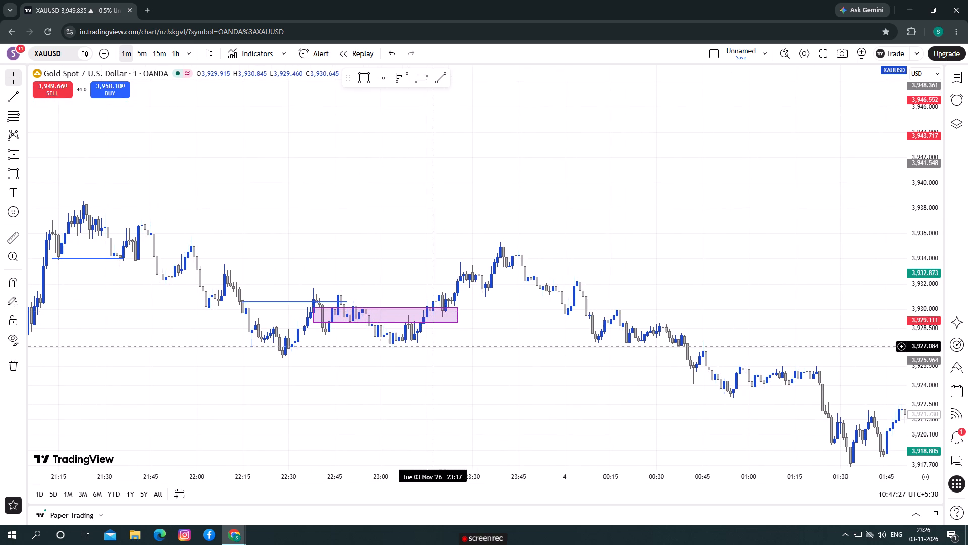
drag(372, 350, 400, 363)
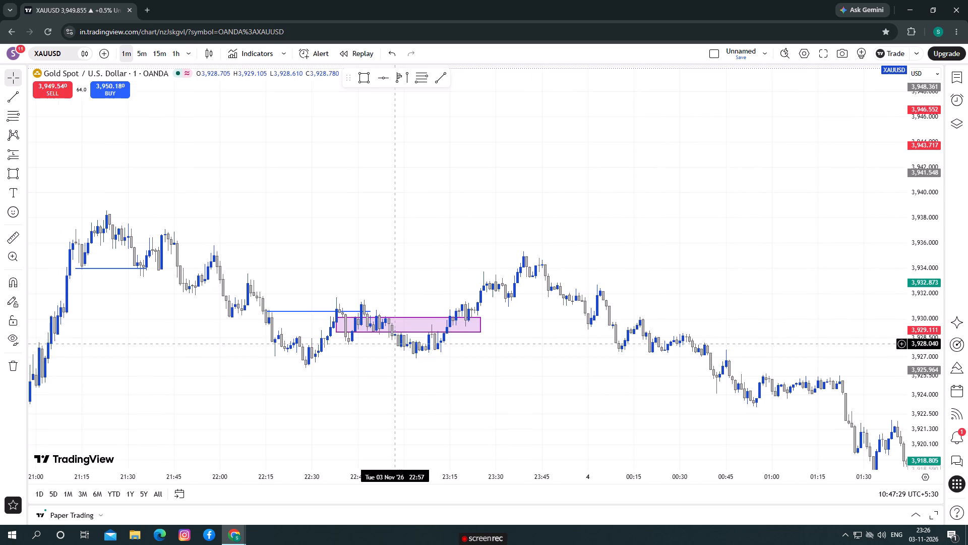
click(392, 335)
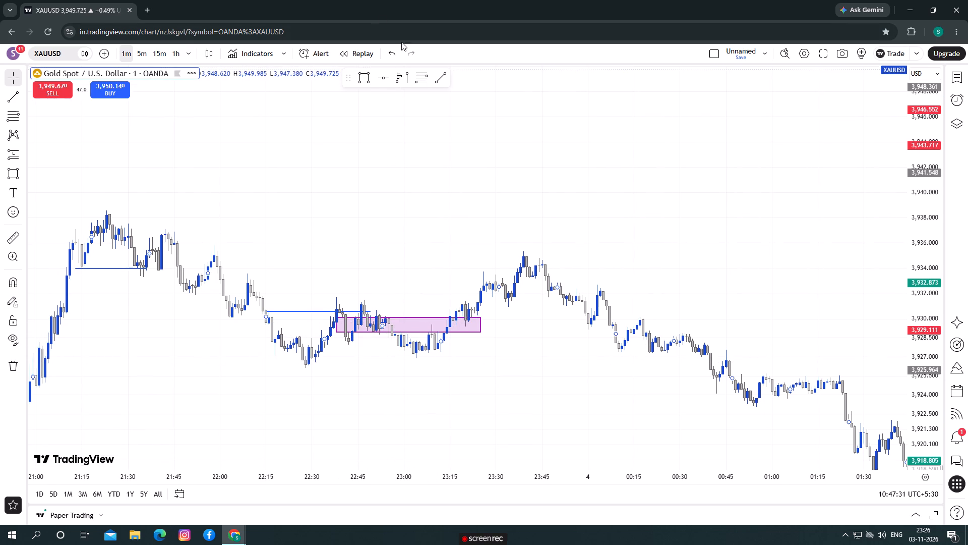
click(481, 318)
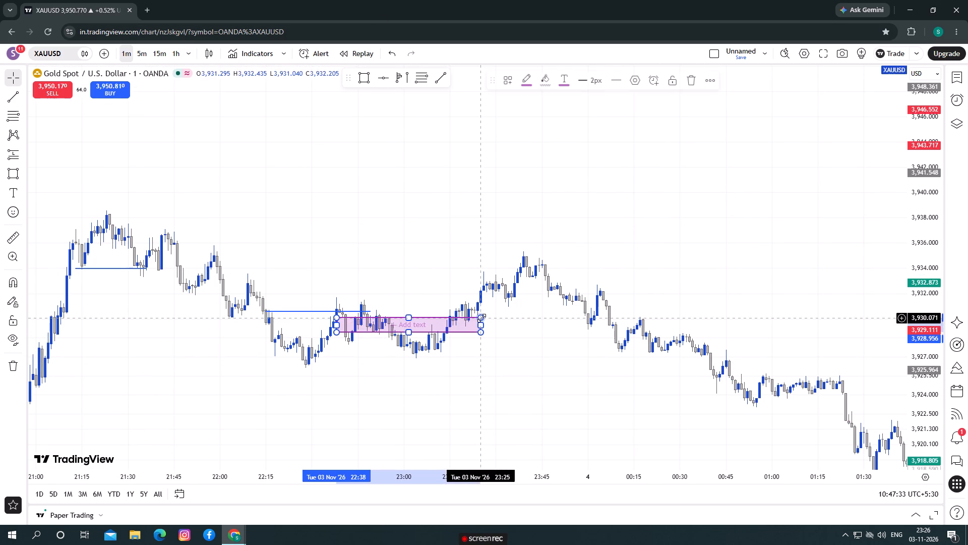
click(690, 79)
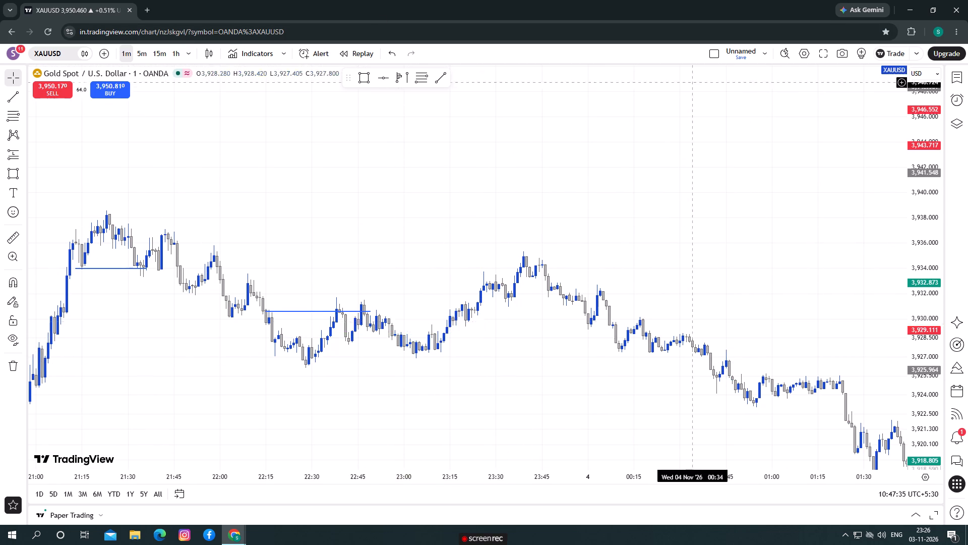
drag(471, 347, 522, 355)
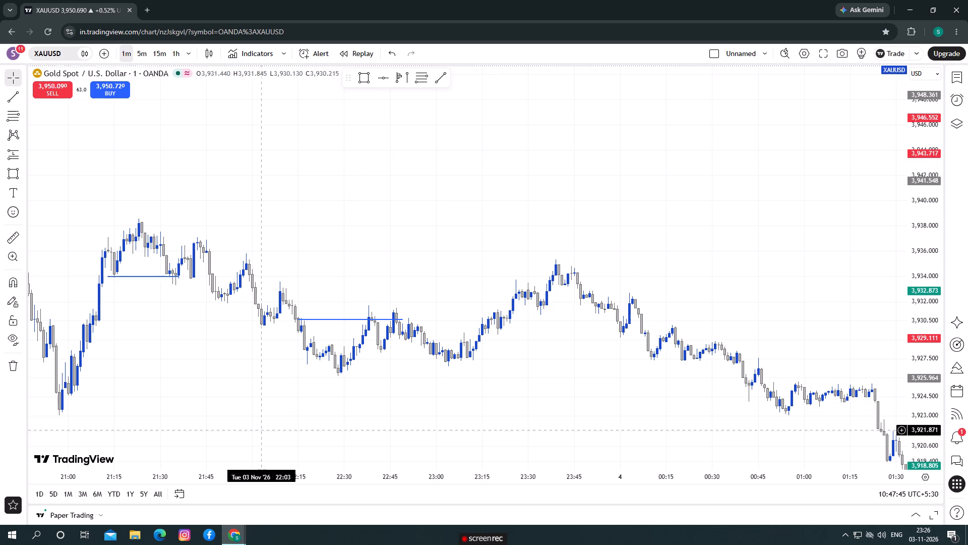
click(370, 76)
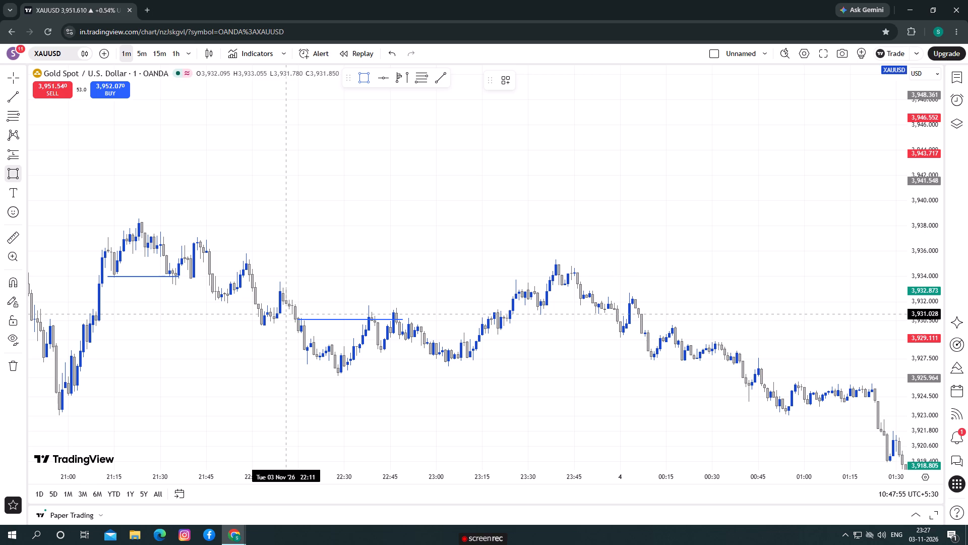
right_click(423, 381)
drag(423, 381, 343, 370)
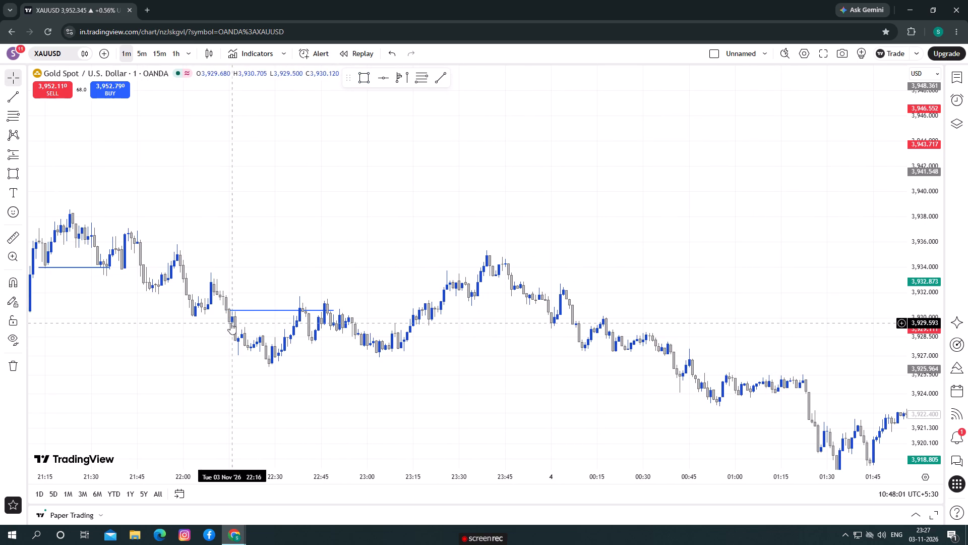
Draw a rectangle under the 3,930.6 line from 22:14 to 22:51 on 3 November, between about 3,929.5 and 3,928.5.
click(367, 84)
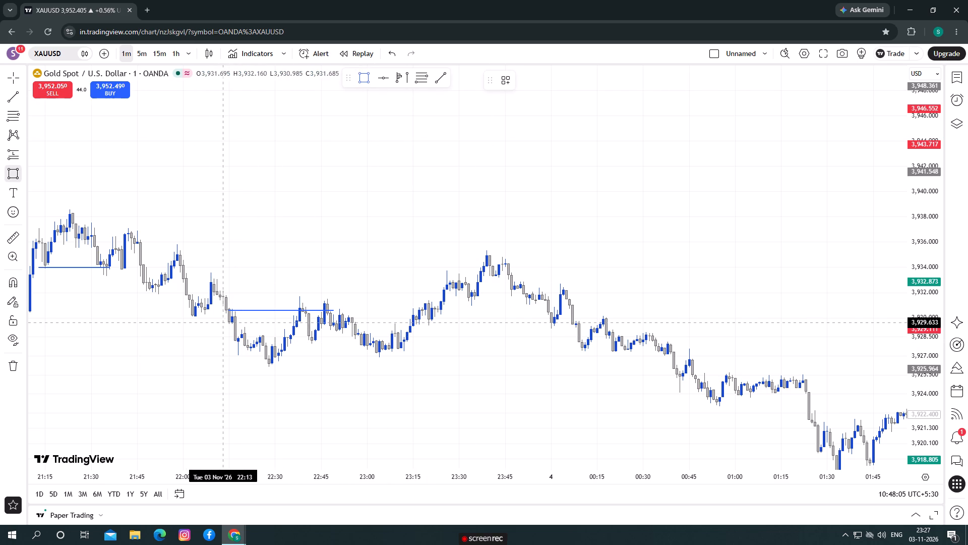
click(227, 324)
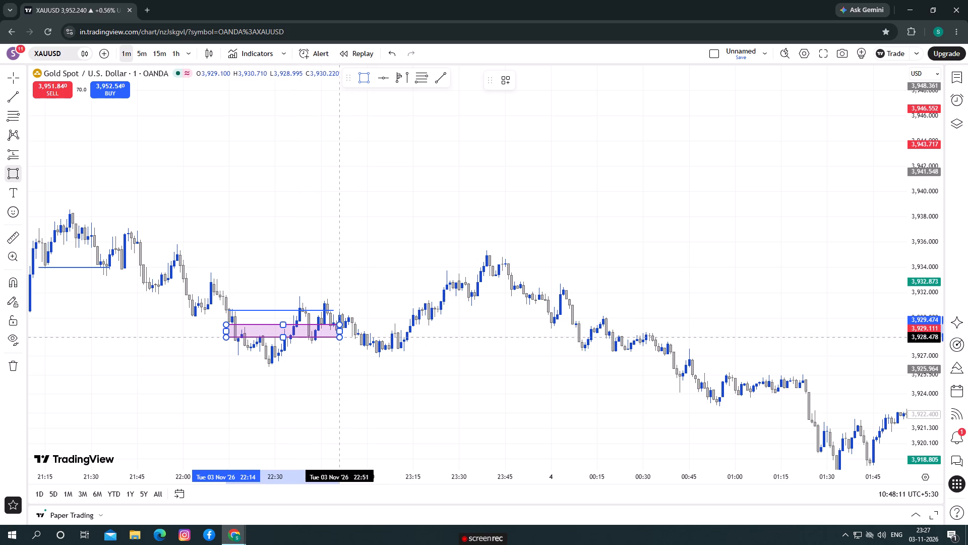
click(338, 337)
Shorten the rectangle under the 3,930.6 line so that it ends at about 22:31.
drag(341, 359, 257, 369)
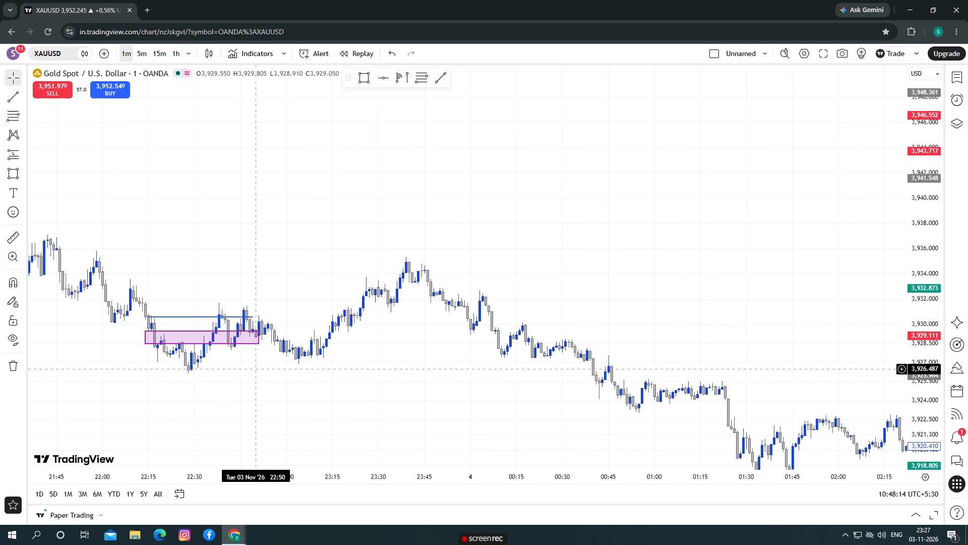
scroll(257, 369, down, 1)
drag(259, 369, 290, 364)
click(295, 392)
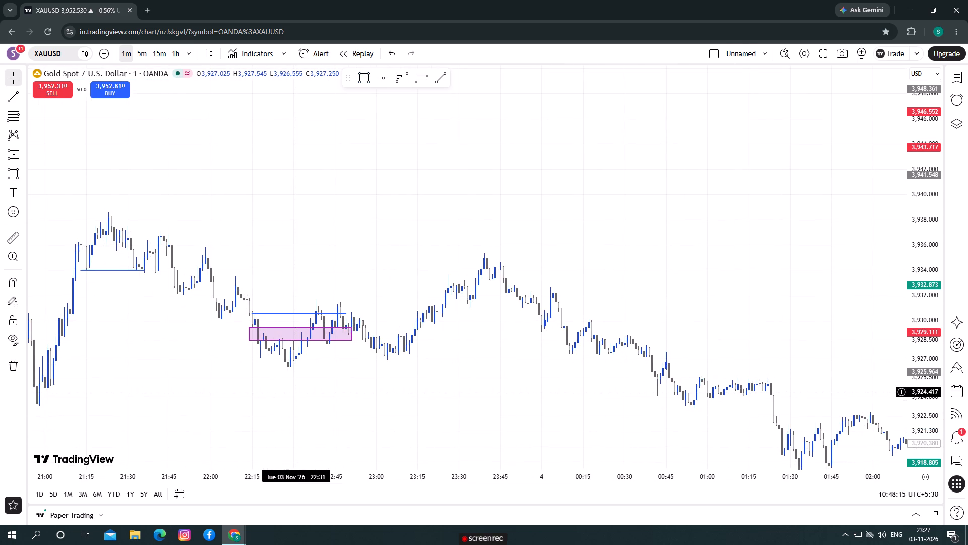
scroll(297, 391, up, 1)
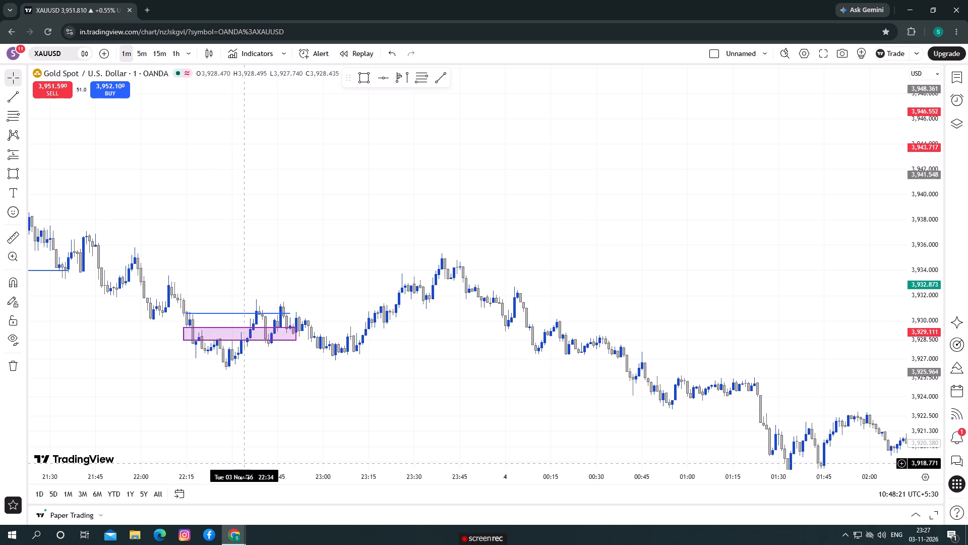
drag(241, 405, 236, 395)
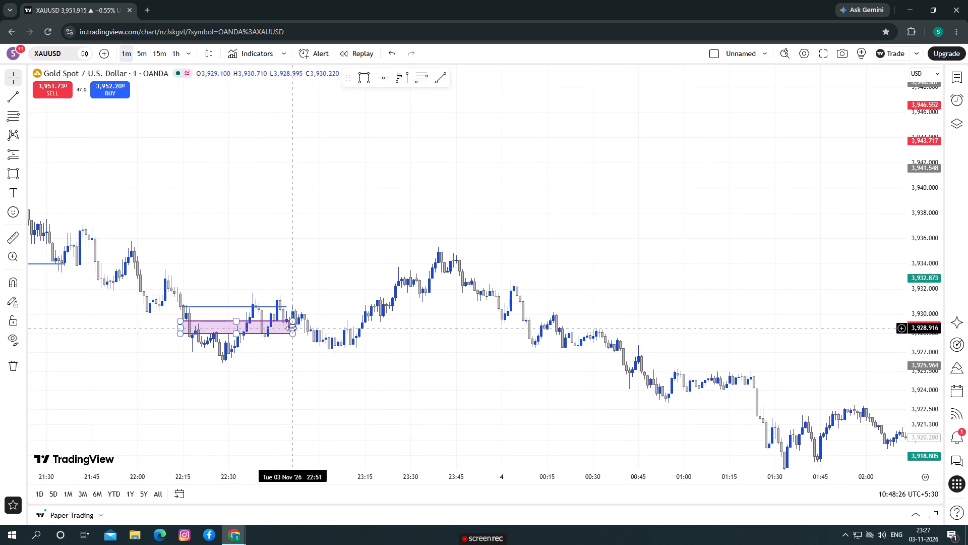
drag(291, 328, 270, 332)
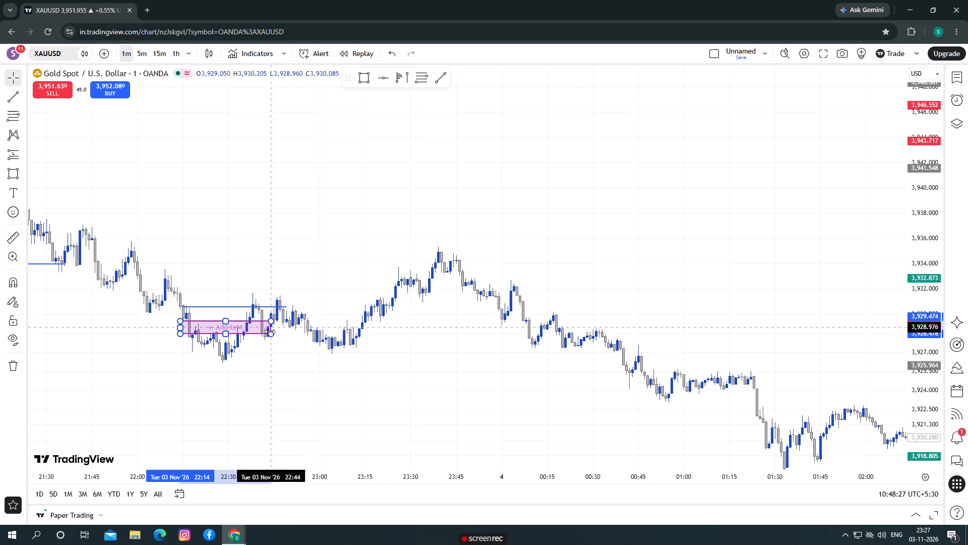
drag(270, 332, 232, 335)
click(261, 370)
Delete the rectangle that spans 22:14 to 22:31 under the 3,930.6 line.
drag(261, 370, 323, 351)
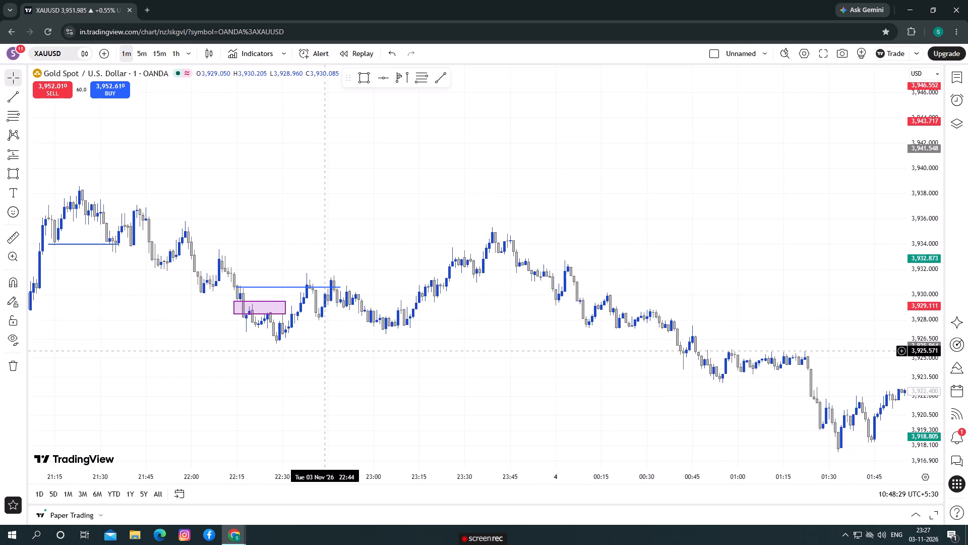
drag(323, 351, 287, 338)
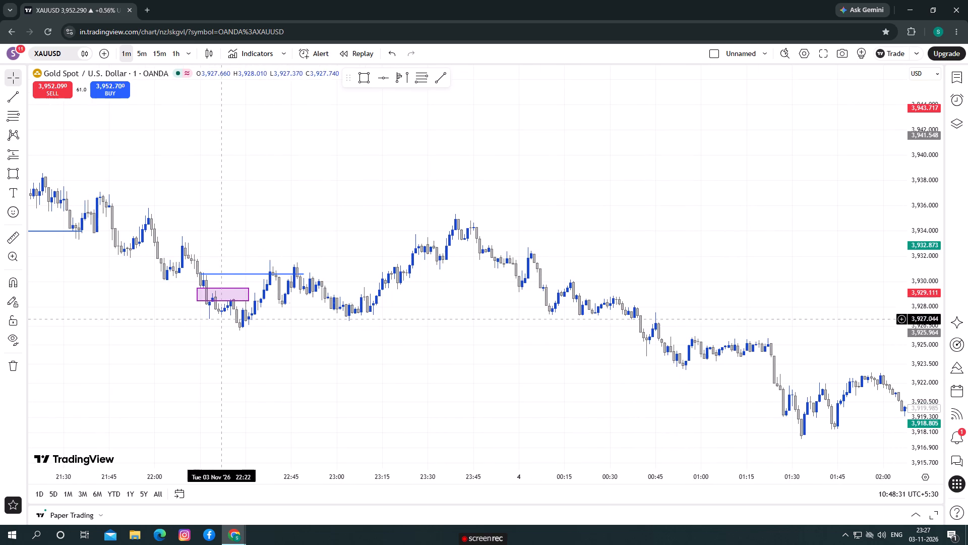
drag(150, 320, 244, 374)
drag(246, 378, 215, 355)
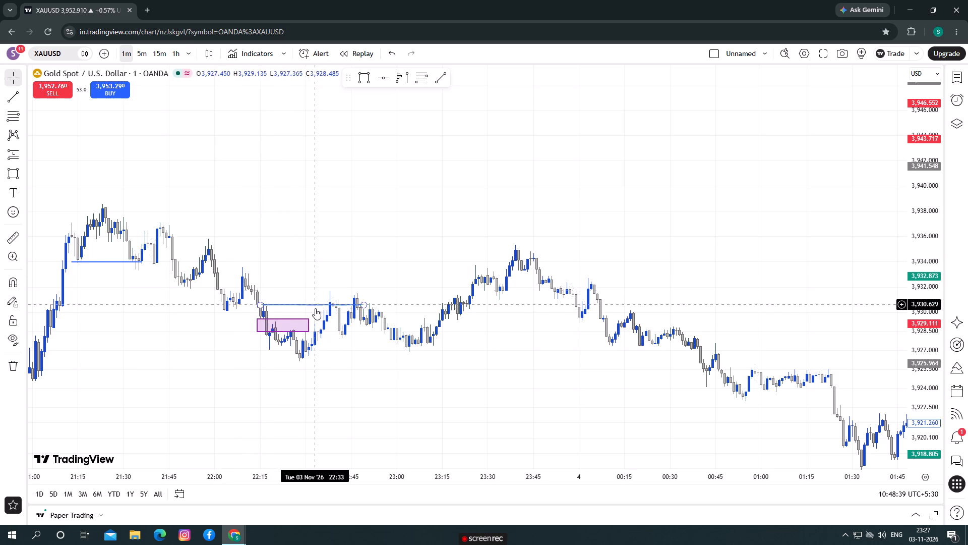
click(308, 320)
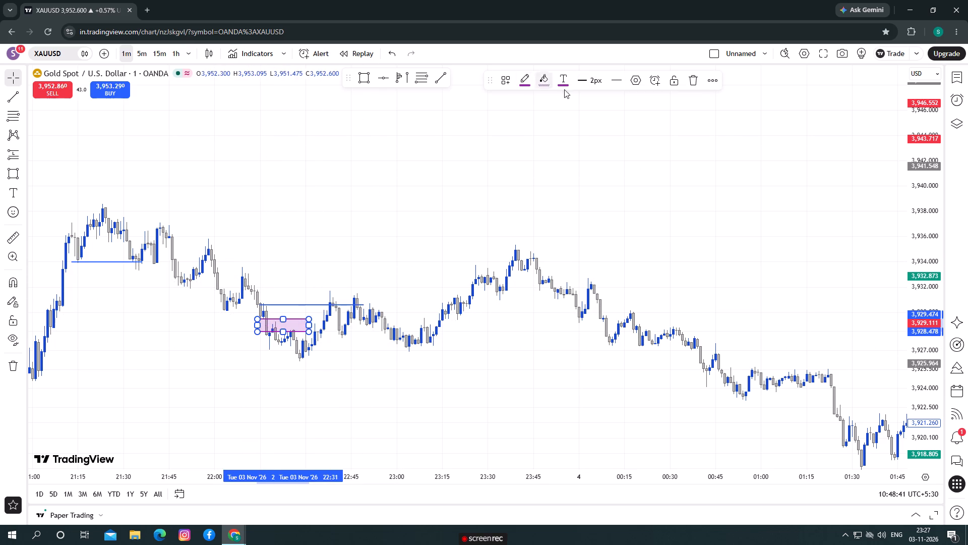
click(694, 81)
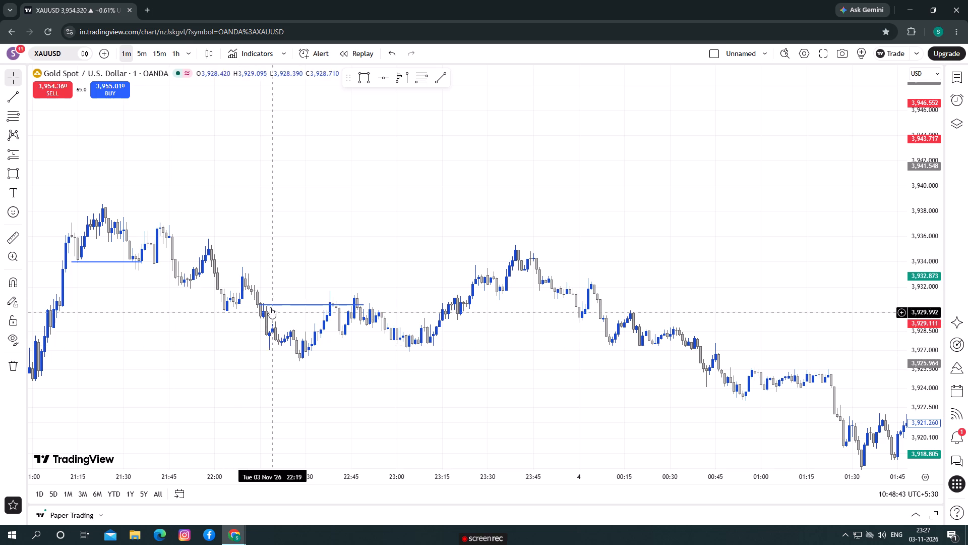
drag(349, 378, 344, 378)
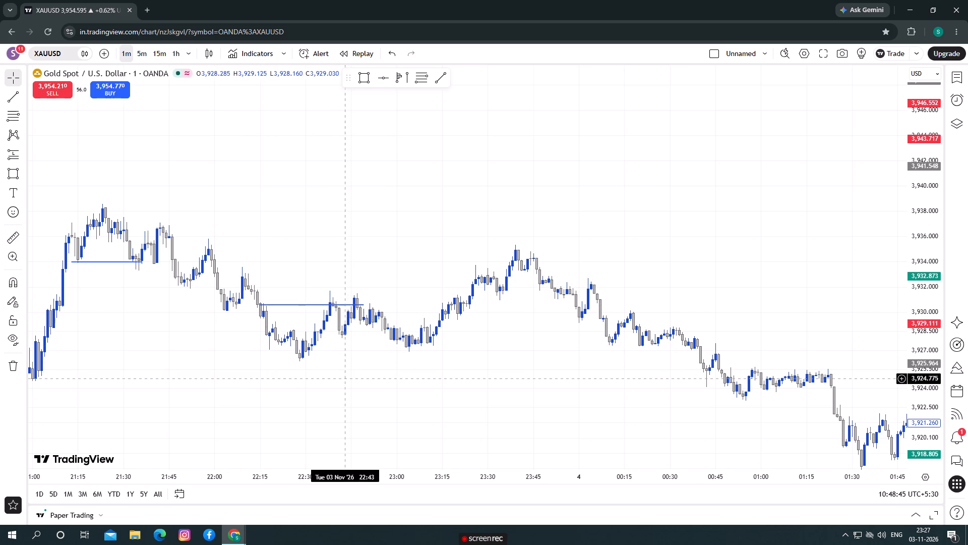
Examine the one-minute price action from about 21:45 on 3 November to 02:15 on 4 November for further zones.
drag(344, 378, 284, 372)
drag(280, 371, 227, 365)
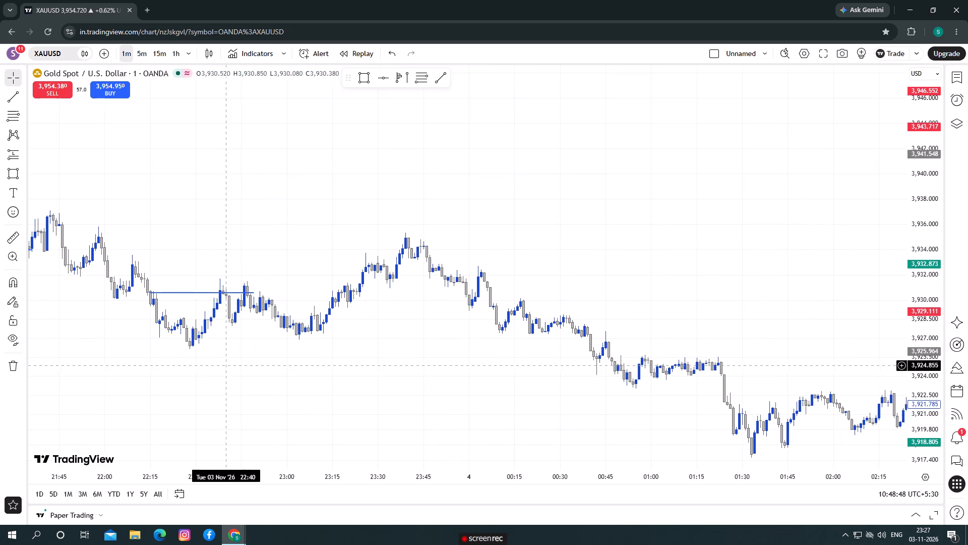
drag(227, 365, 230, 367)
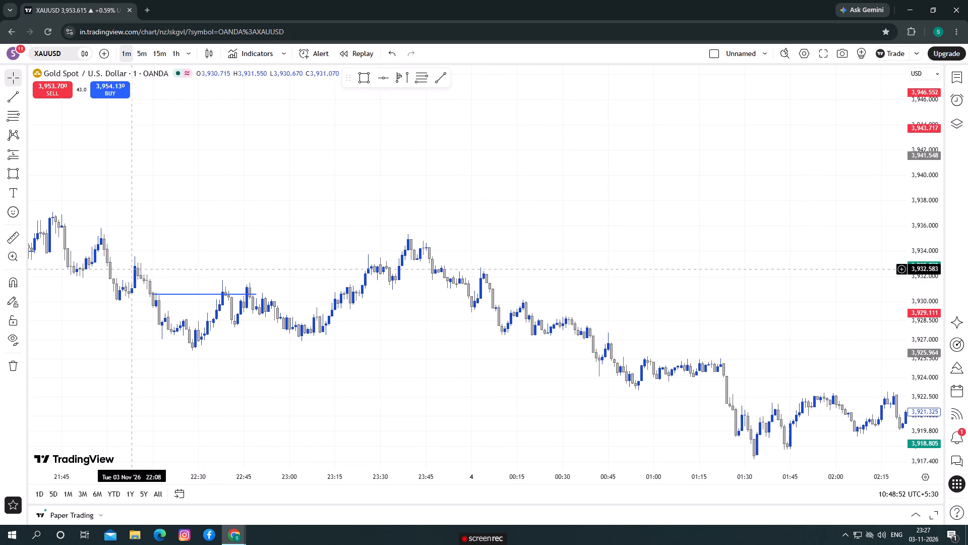
drag(136, 240, 193, 246)
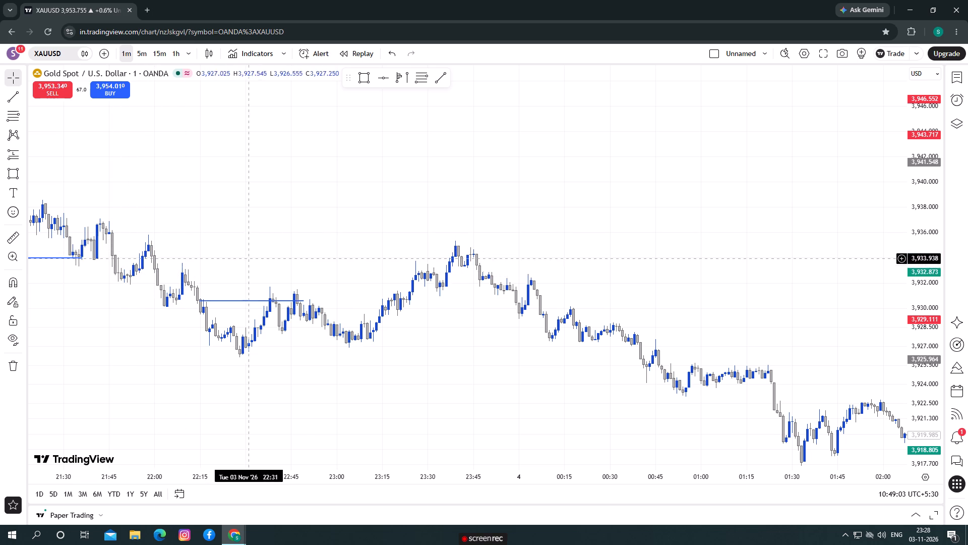
drag(438, 227, 438, 228)
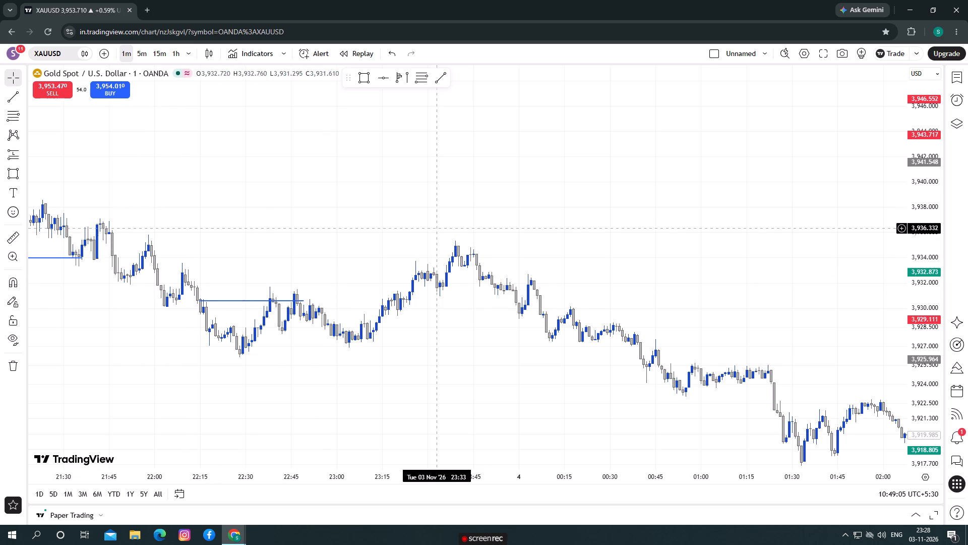
drag(438, 228, 445, 230)
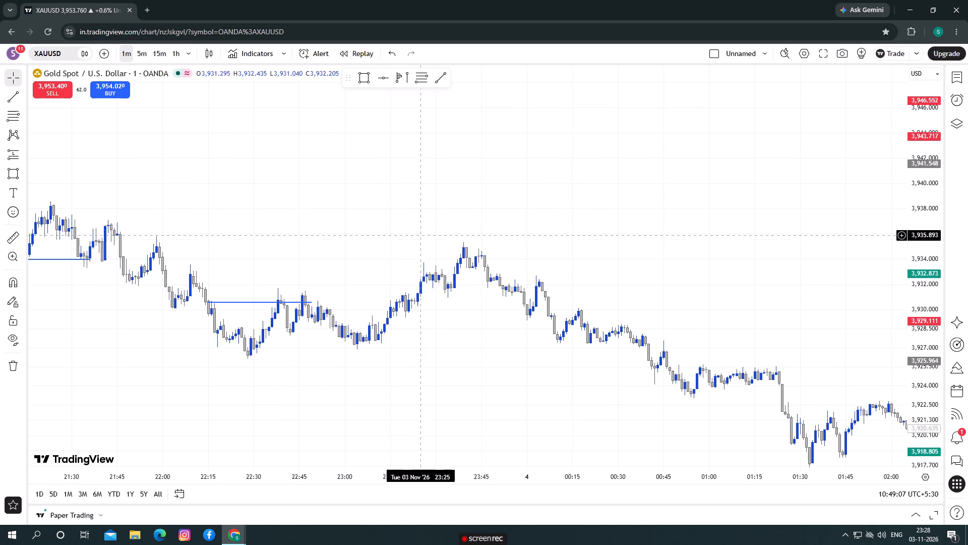
drag(383, 242, 314, 226)
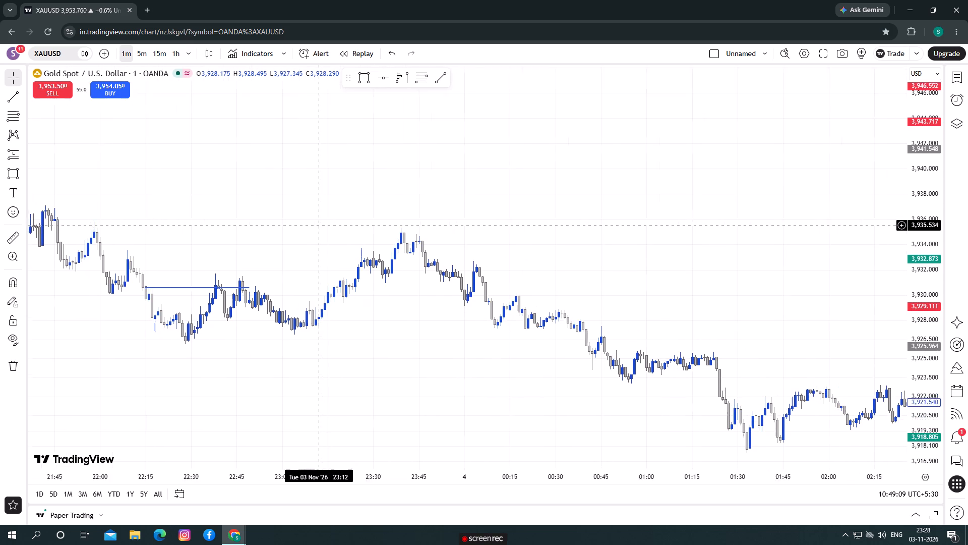
drag(314, 226, 307, 226)
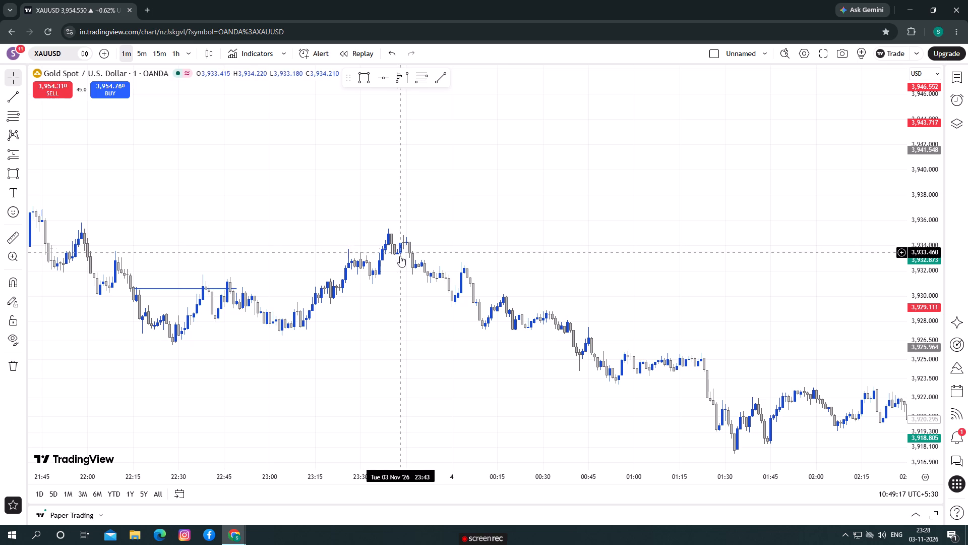
drag(440, 338, 432, 338)
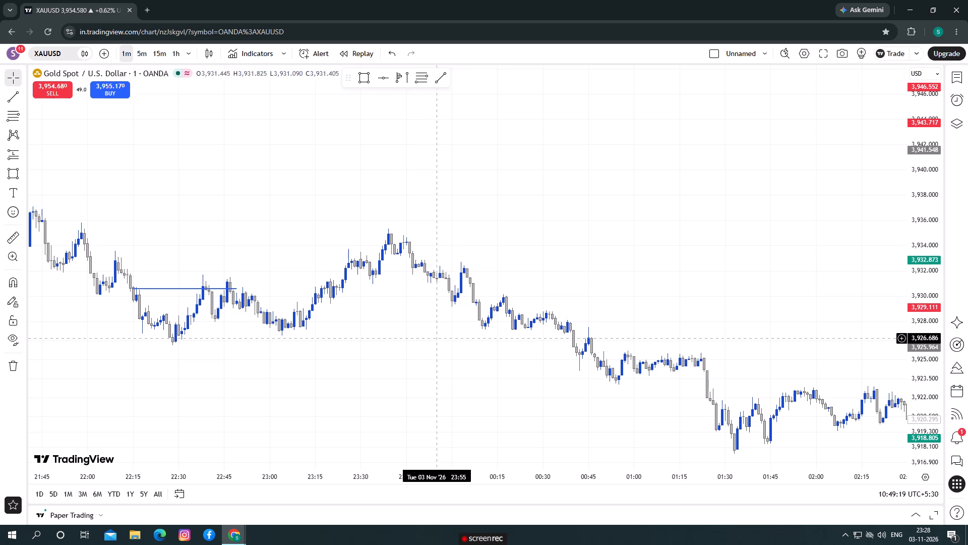
drag(432, 338, 414, 334)
drag(376, 331, 409, 335)
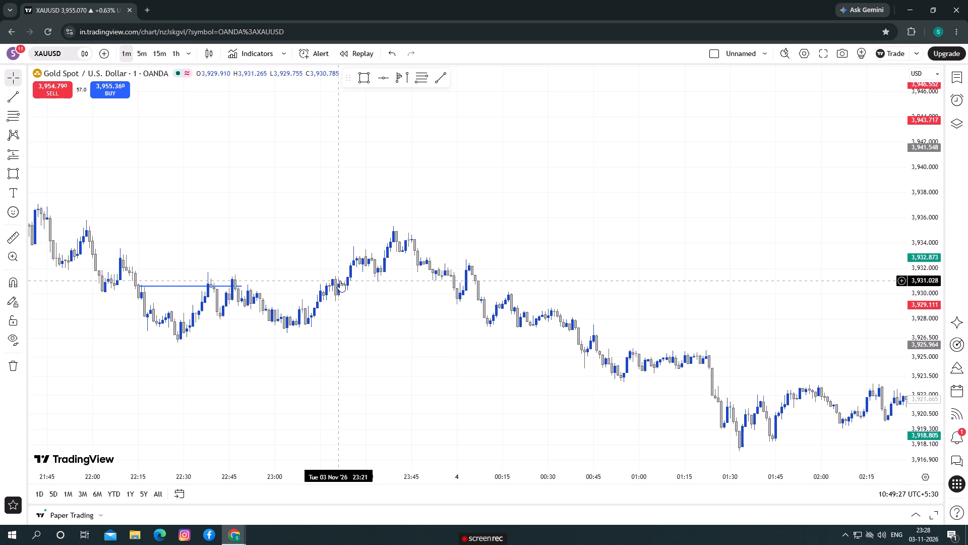
drag(415, 322, 434, 328)
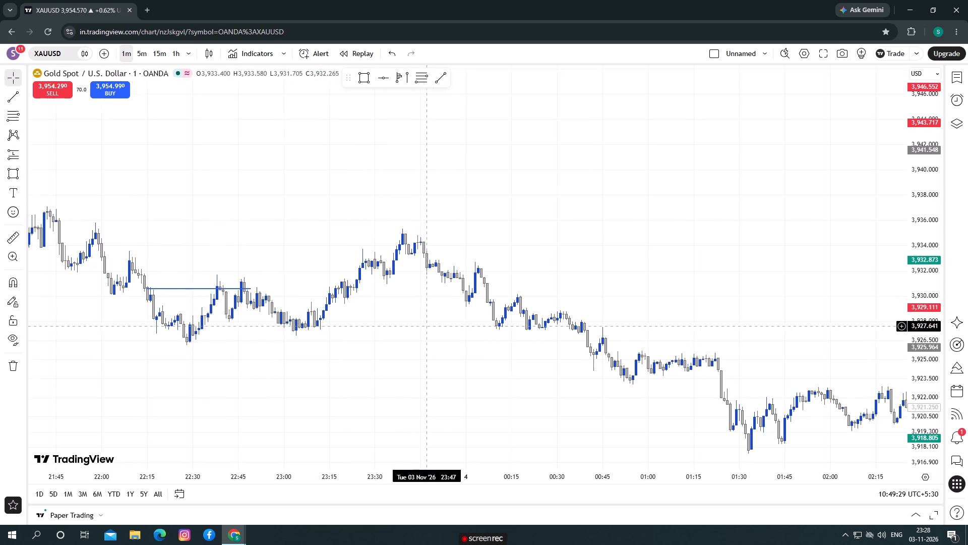
drag(434, 328, 438, 328)
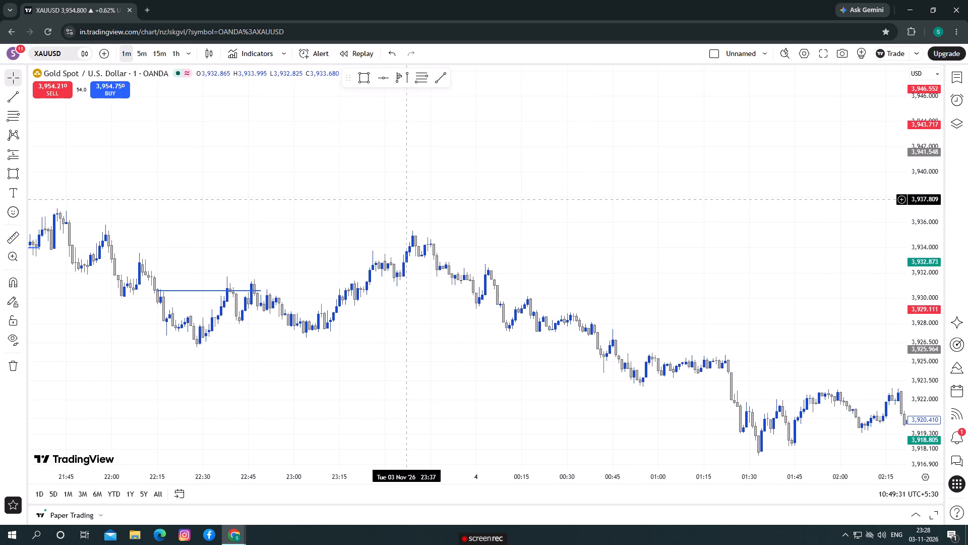
drag(419, 352, 459, 339)
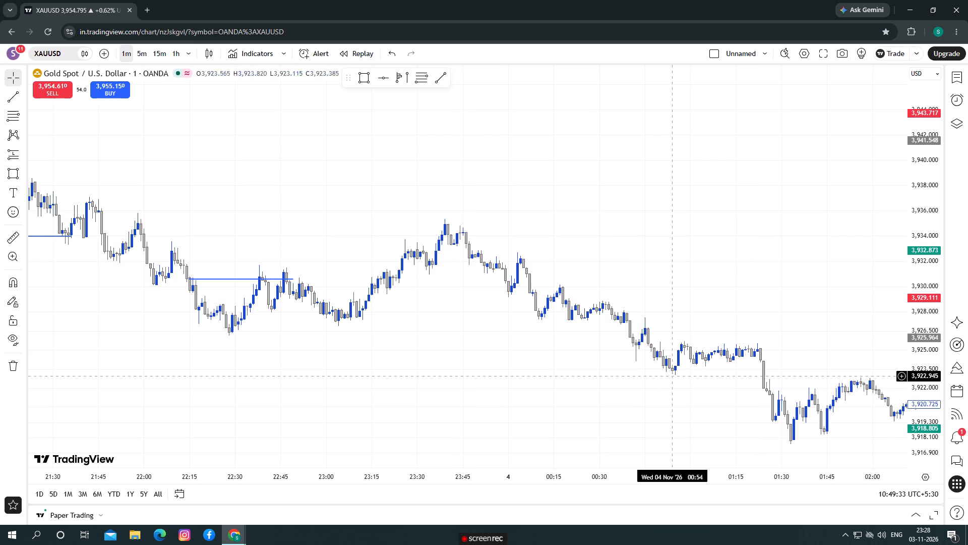
Draw a rectangle below the 23:40 swing high from 23:32 to about 23:57 on 3 November, between about 3,932.2 and 3,932.8.
drag(932, 400, 917, 355)
click(597, 389)
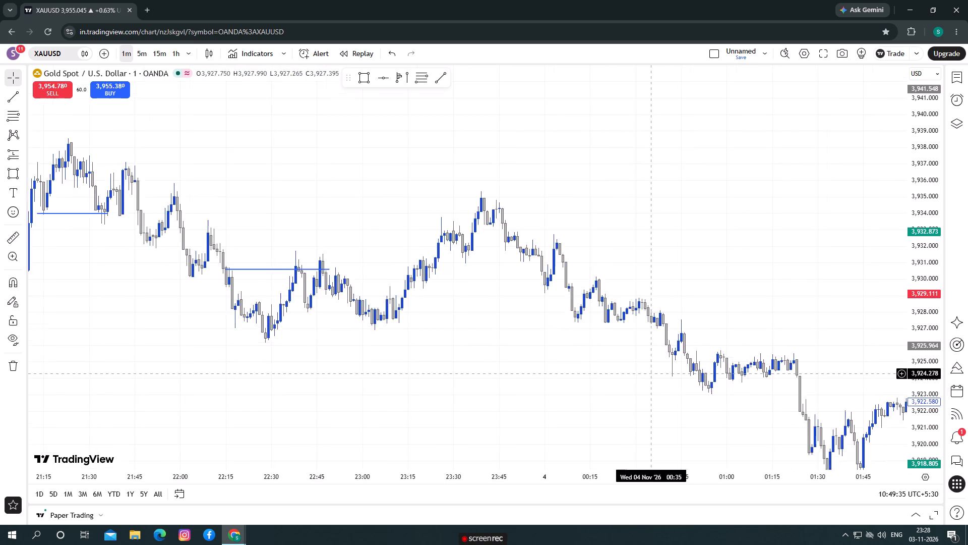
scroll(595, 384, up, 1)
drag(452, 356, 505, 327)
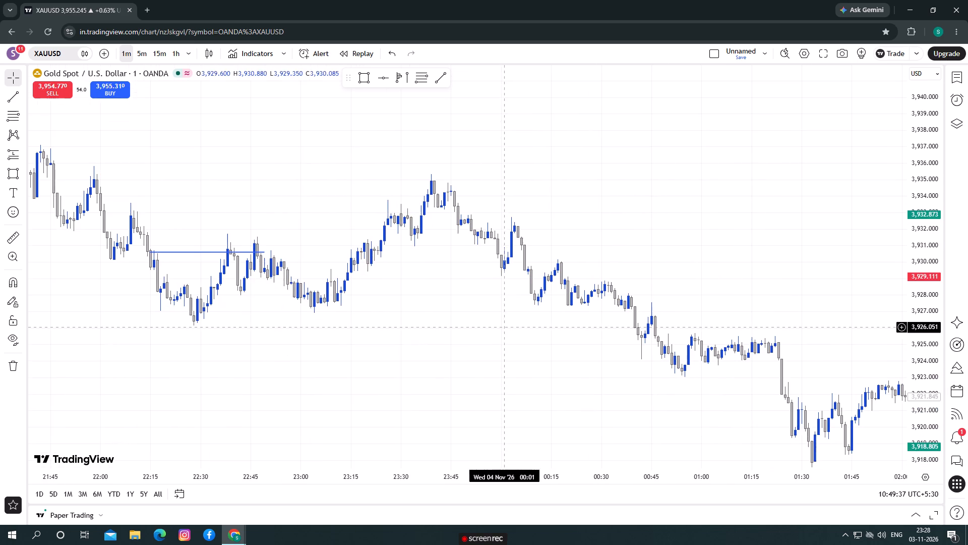
drag(505, 327, 505, 326)
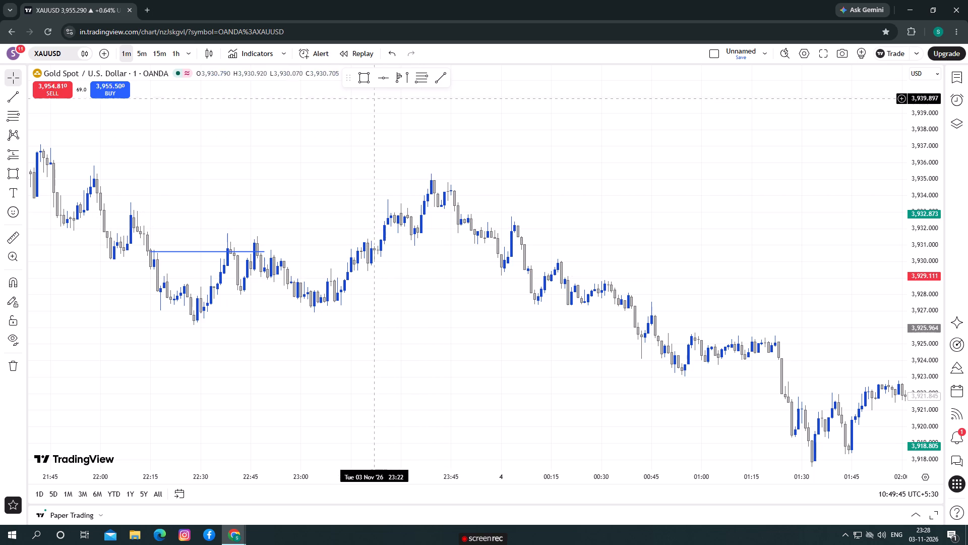
click(365, 79)
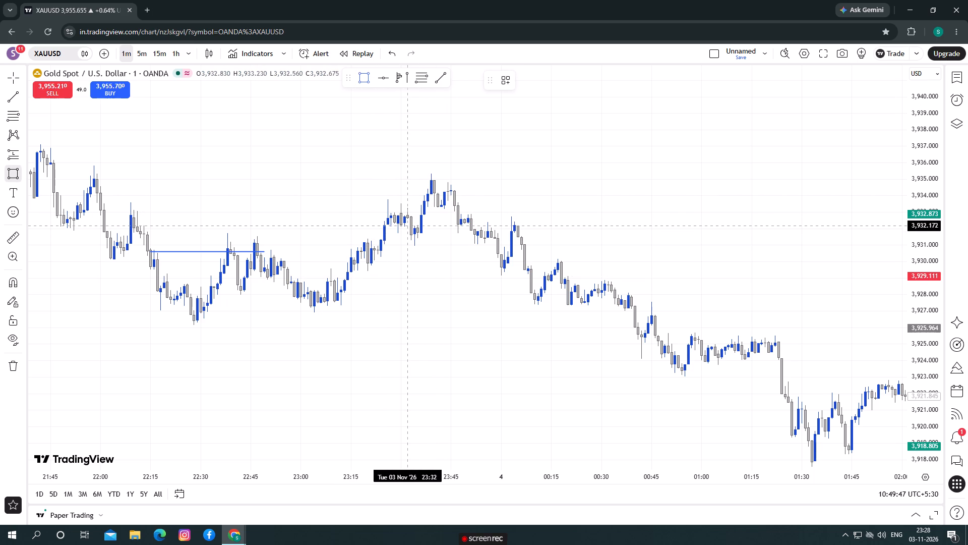
click(409, 226)
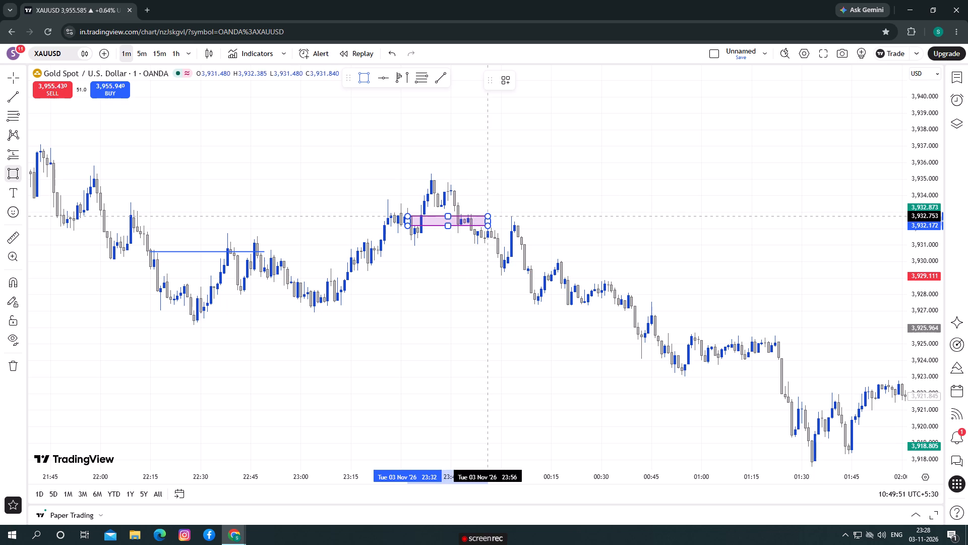
click(493, 214)
click(451, 265)
Extend the rectangle below the 23:40 swing high so that it ends at about 00:26 on 4 November.
drag(445, 268, 461, 243)
scroll(462, 230, down, 1)
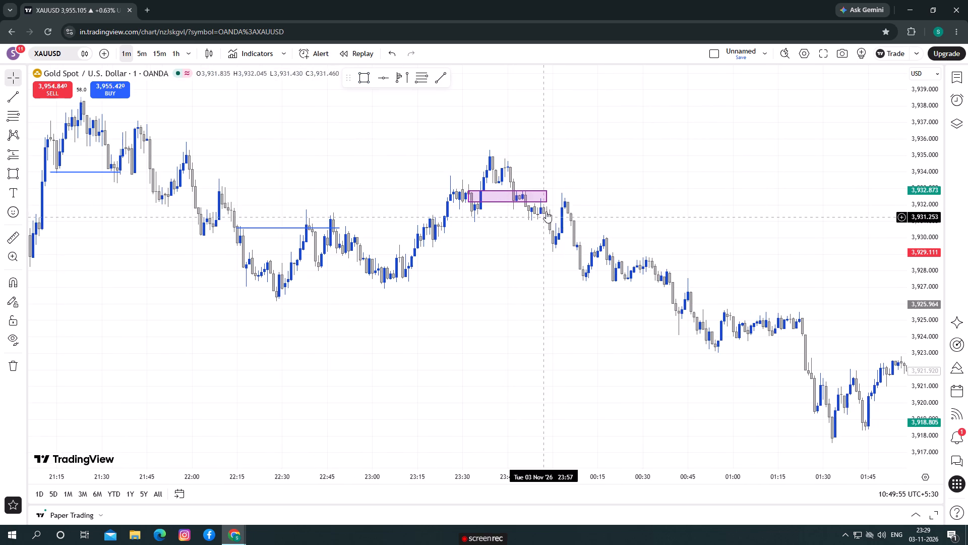
drag(548, 195, 631, 196)
click(506, 321)
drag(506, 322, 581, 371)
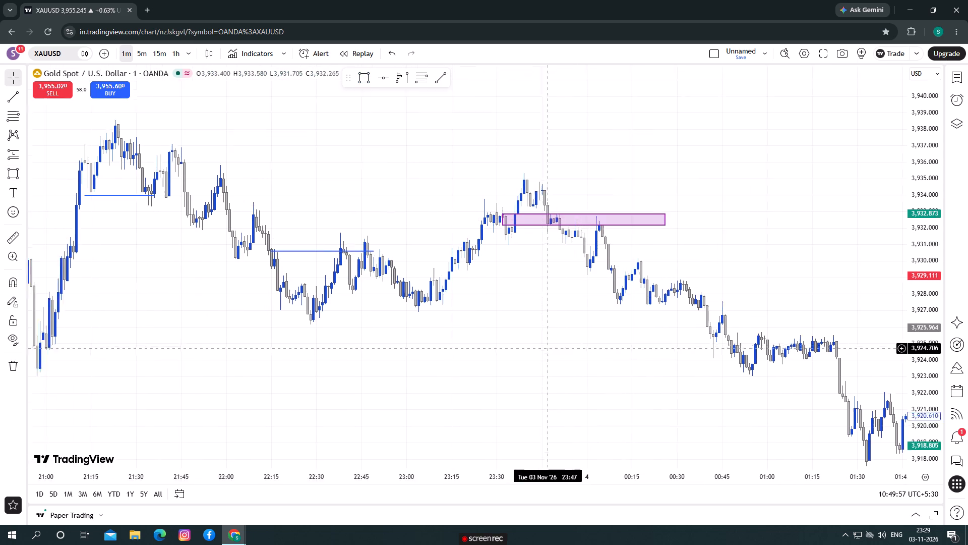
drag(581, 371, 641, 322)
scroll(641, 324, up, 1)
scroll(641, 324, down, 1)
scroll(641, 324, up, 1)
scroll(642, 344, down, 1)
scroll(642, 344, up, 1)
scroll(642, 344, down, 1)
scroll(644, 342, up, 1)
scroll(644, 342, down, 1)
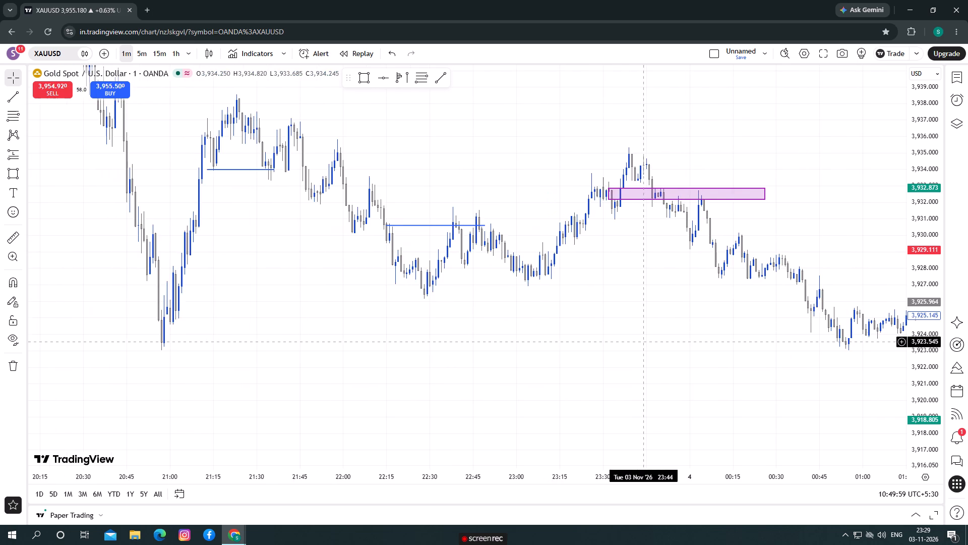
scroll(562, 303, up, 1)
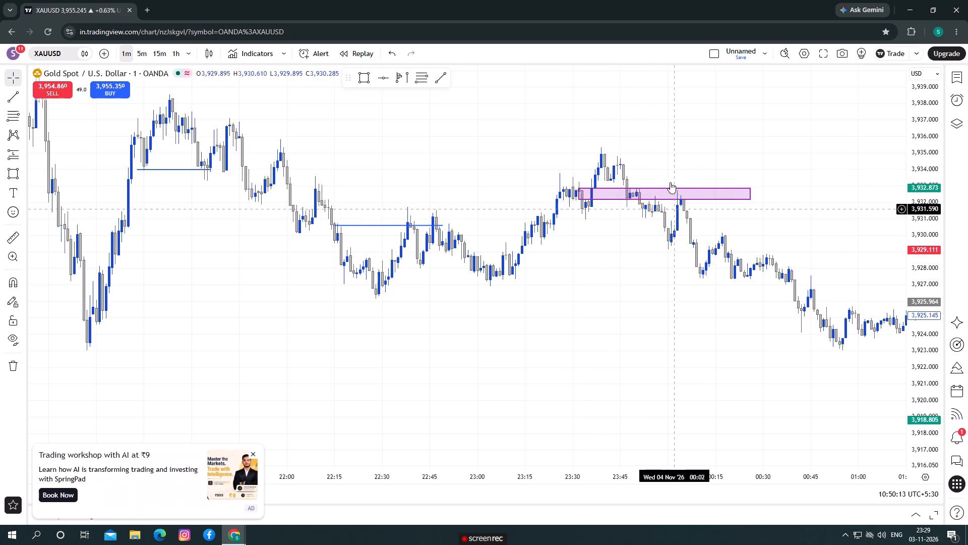
Draw a rectangle from about 23:59 on 3 November to 00:42 on 4 November, between about 3,930.7 and 3,929.7.
drag(709, 223, 616, 212)
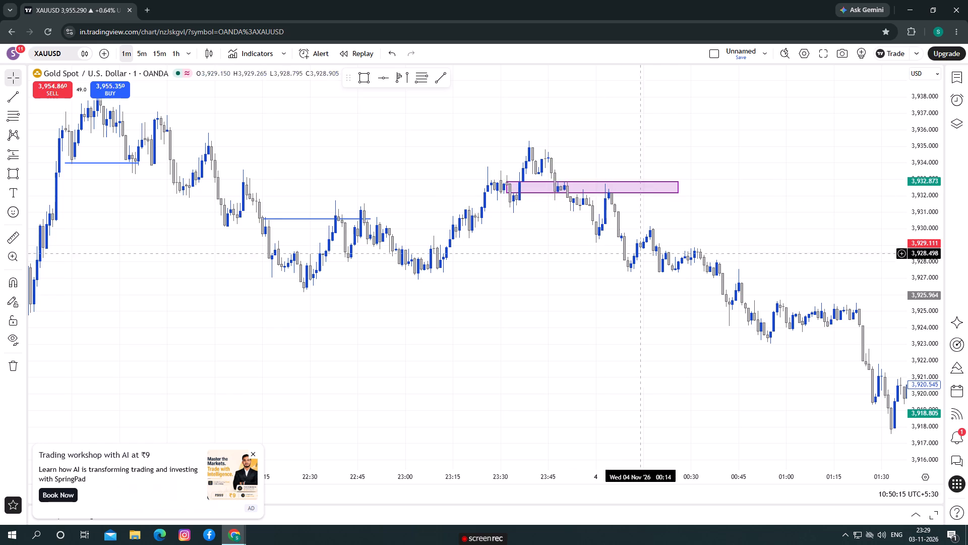
drag(679, 308, 525, 266)
scroll(528, 297, down, 1)
scroll(528, 305, up, 1)
scroll(533, 284, down, 3)
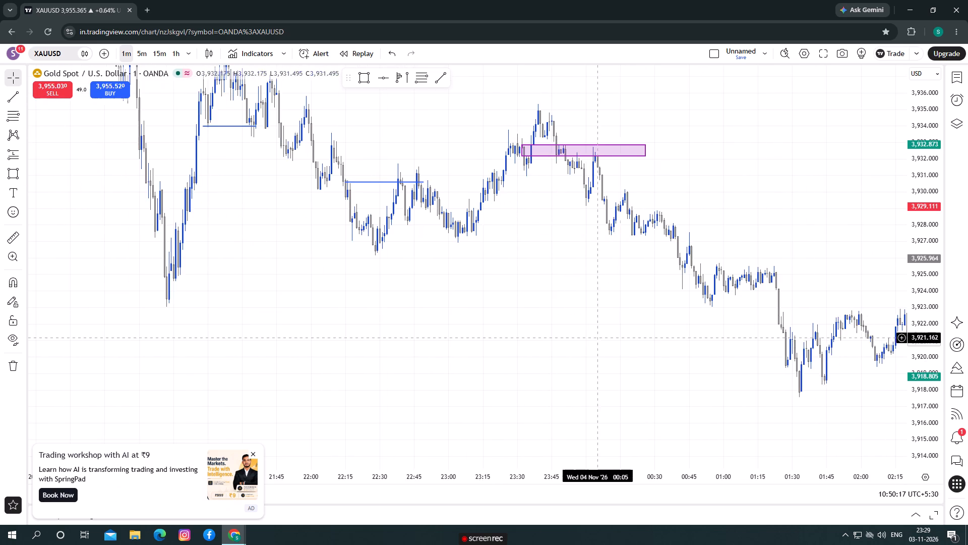
drag(625, 349, 566, 341)
scroll(584, 349, up, 2)
drag(587, 350, 364, 289)
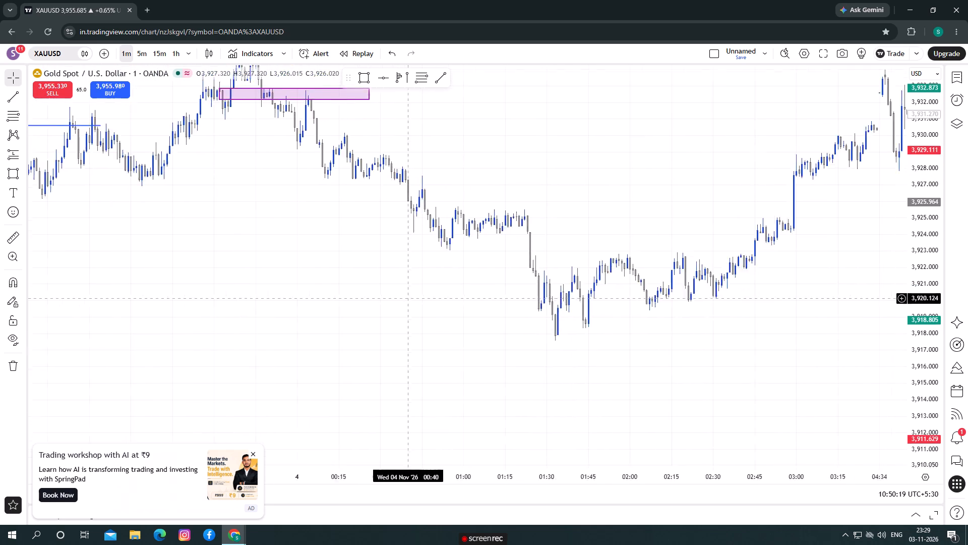
drag(364, 289, 353, 288)
click(369, 76)
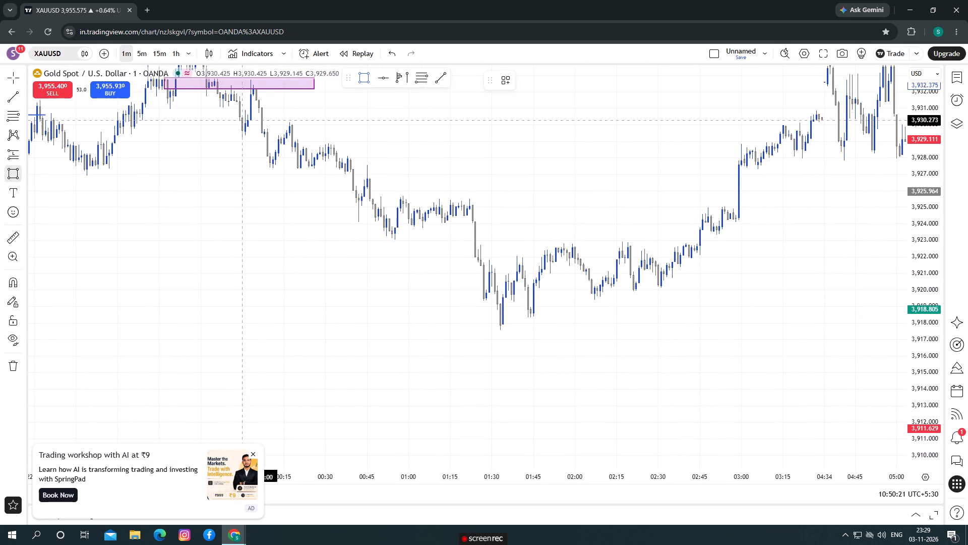
click(239, 113)
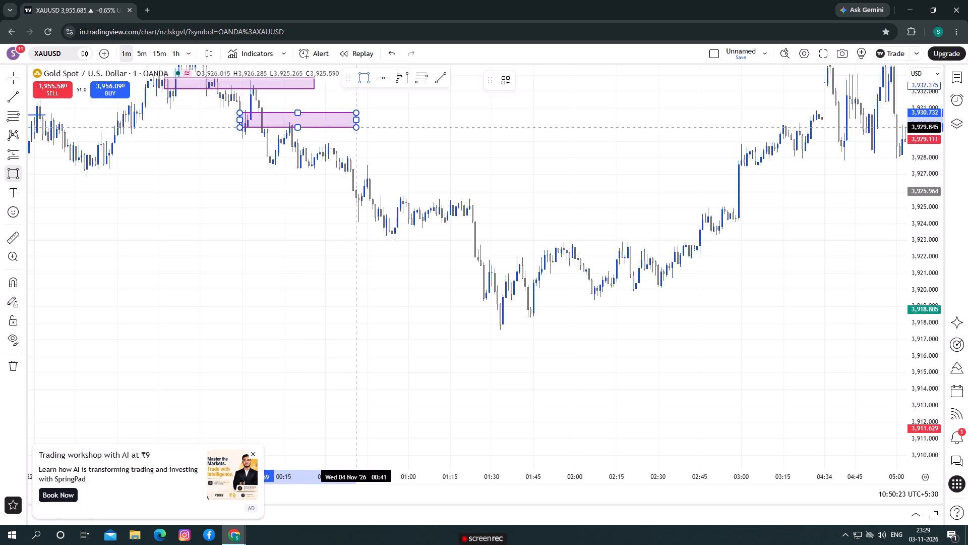
click(359, 129)
click(432, 119)
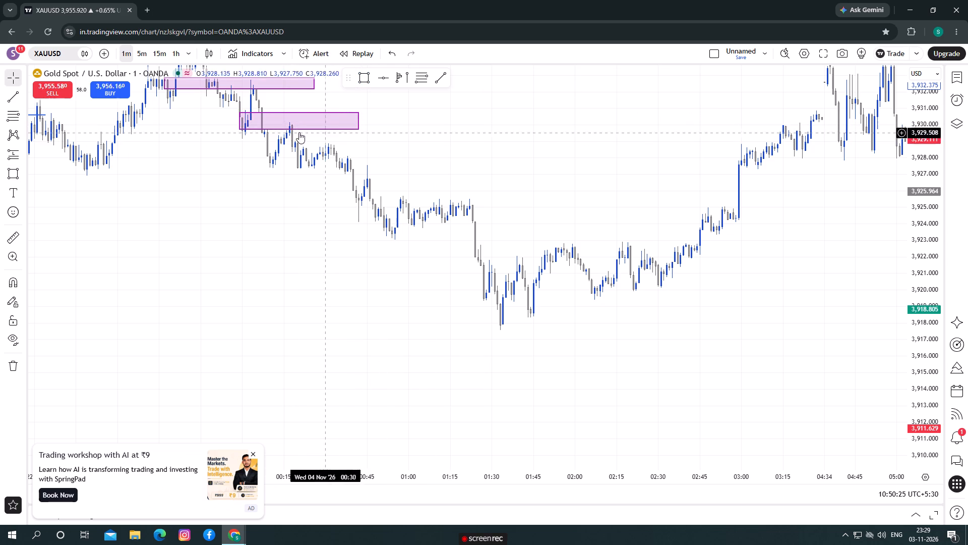
Draw a rectangle from about 00:37 to 00:52 on 4 November, between about 3,927.1 and 3,926.3.
drag(402, 225, 322, 226)
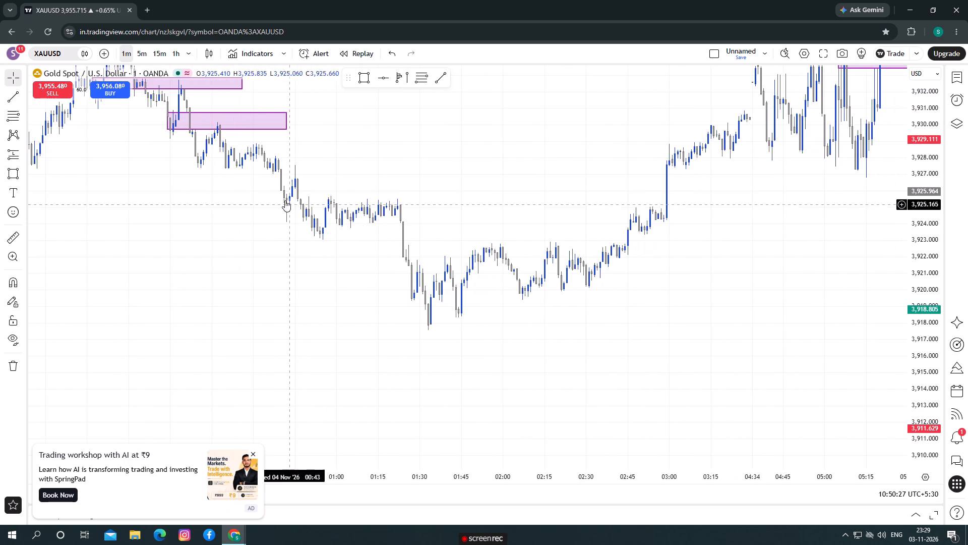
click(363, 78)
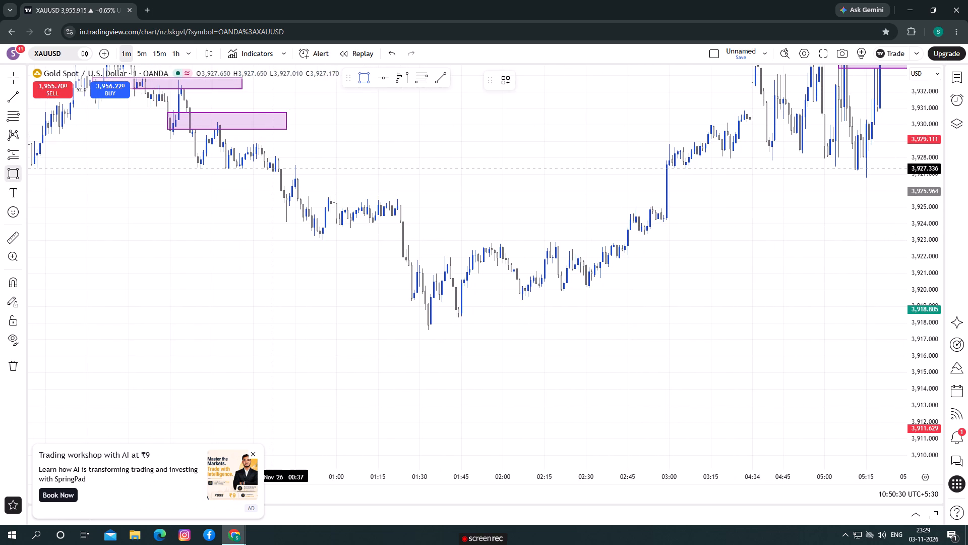
click(274, 173)
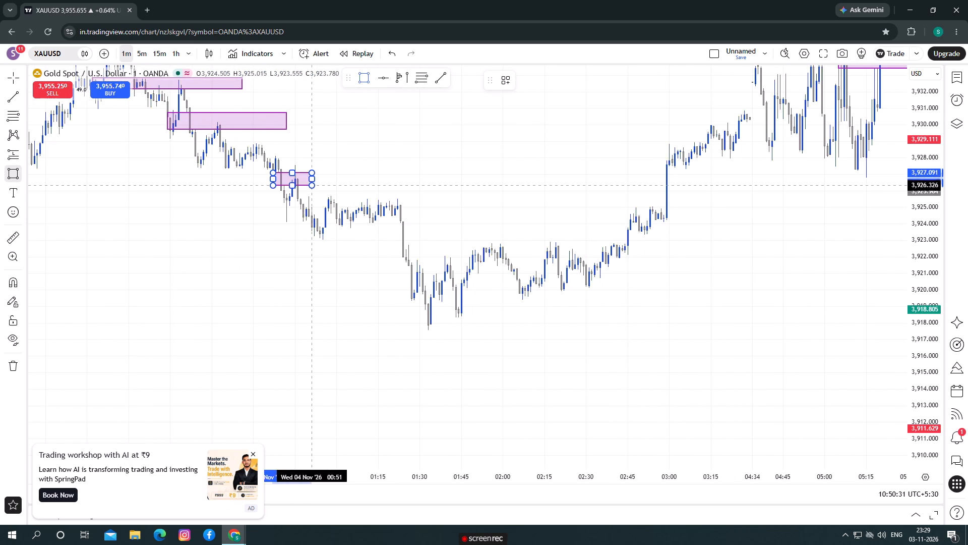
click(316, 186)
click(294, 227)
Draw a rectangle from about 00:58 to 01:31 on 4 November, between about 3,925.0 and 3,924.6.
drag(291, 226, 250, 219)
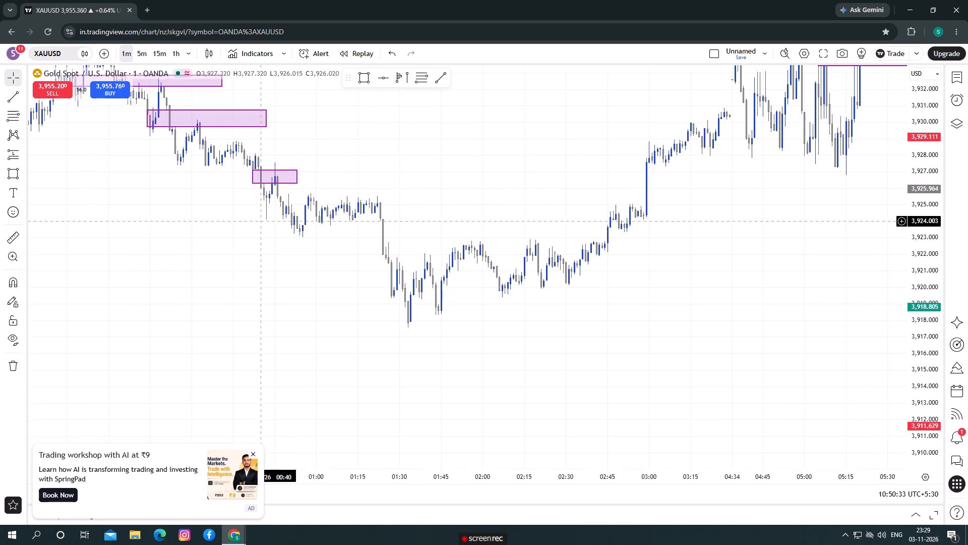
drag(250, 219, 241, 217)
drag(306, 257, 288, 253)
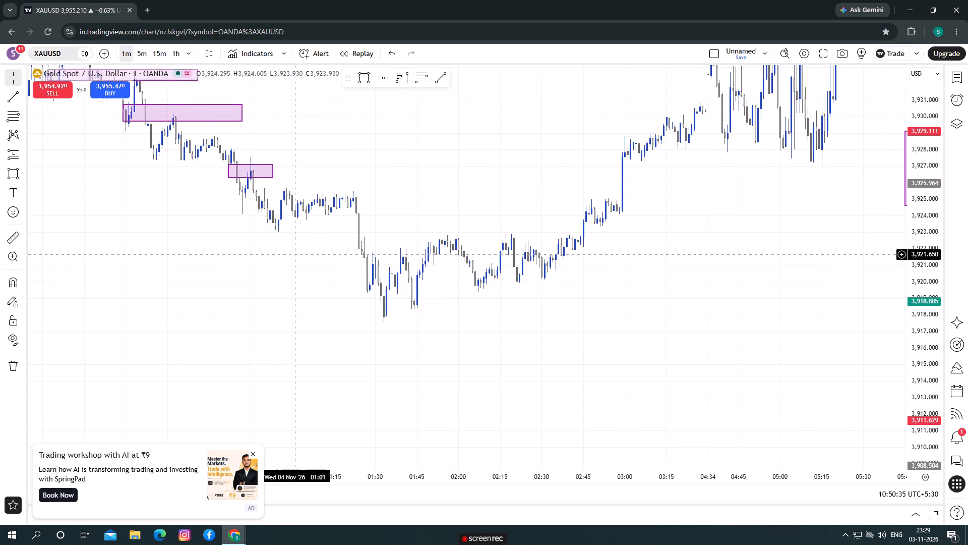
drag(288, 253, 226, 234)
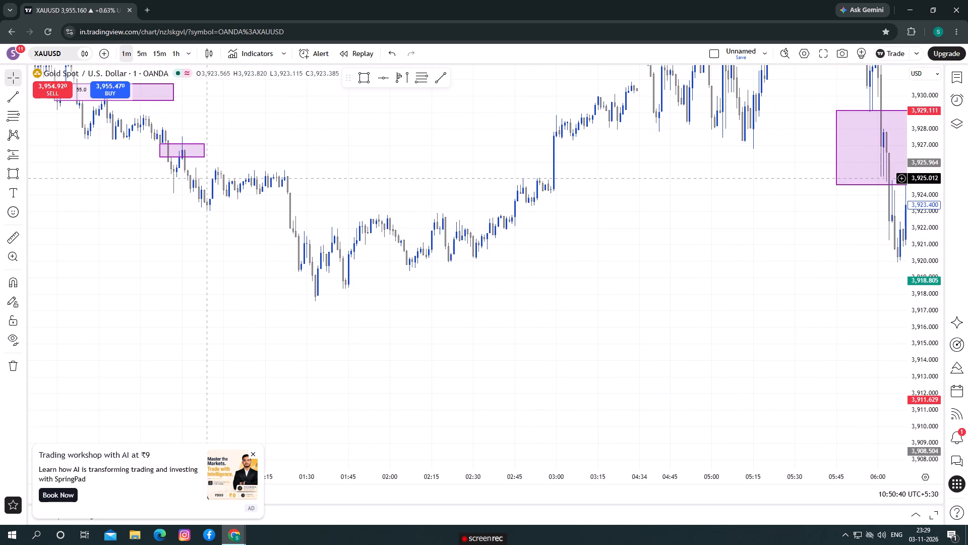
click(361, 81)
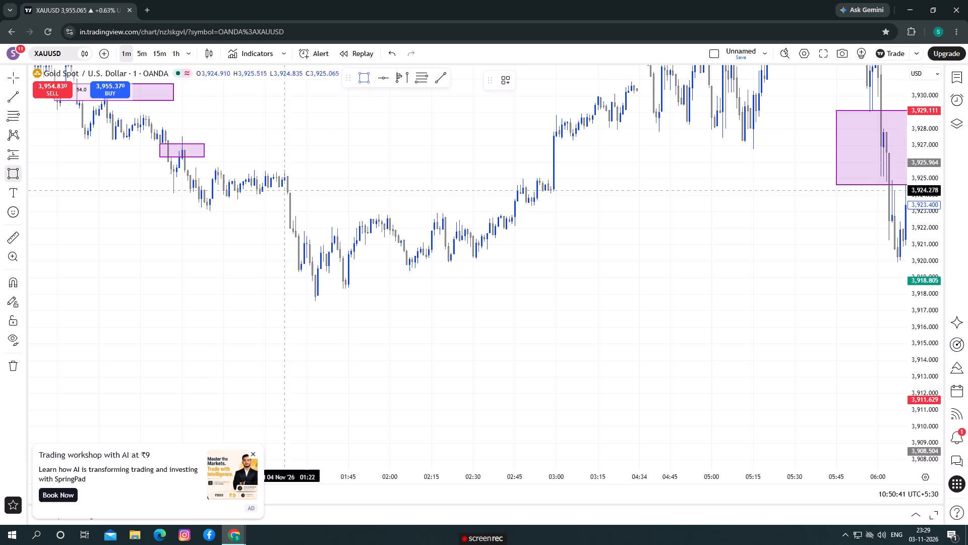
click(217, 179)
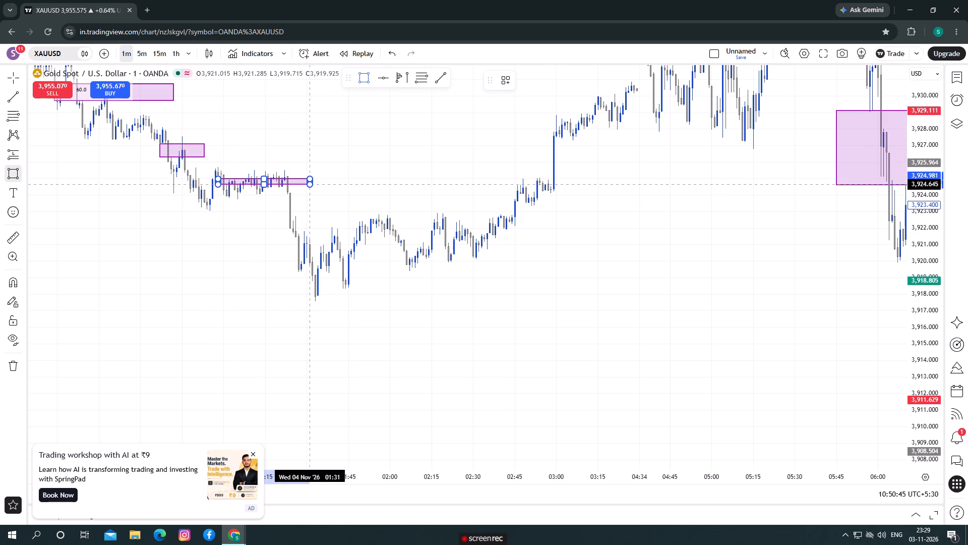
click(309, 184)
click(277, 230)
Draw a rectangle from about 01:18 to 02:03 on 4 November, between about 3,924.1 and 3,922.4.
drag(277, 230, 206, 220)
drag(351, 270, 351, 270)
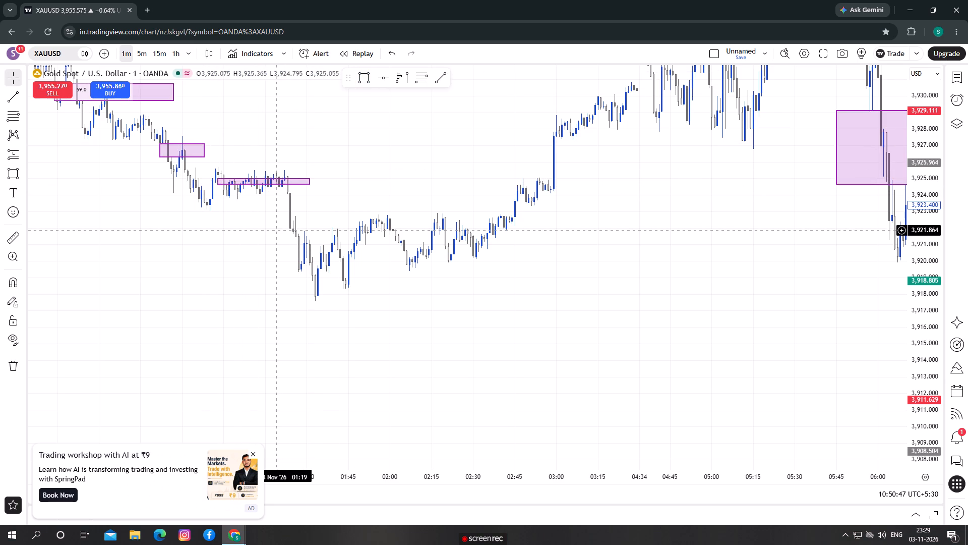
drag(351, 270, 332, 253)
drag(382, 252, 327, 242)
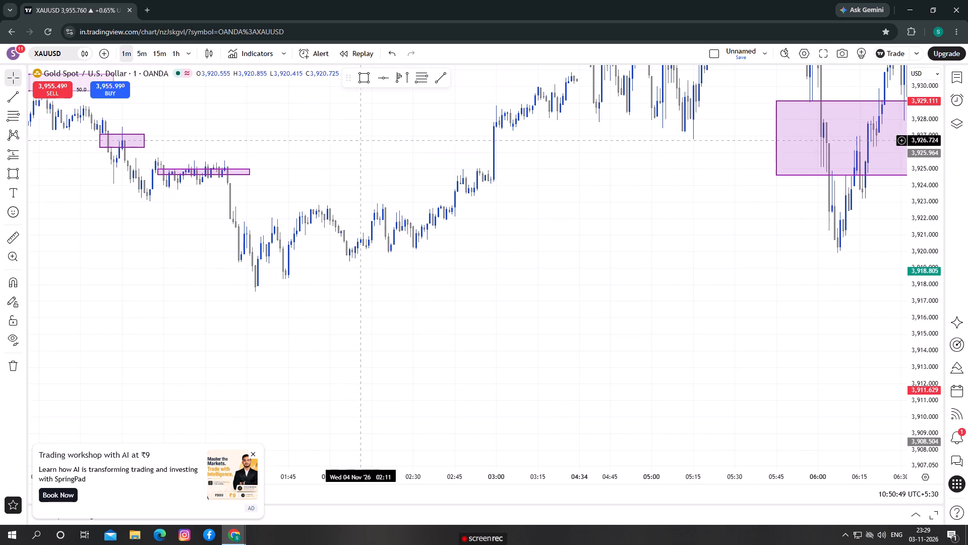
click(357, 79)
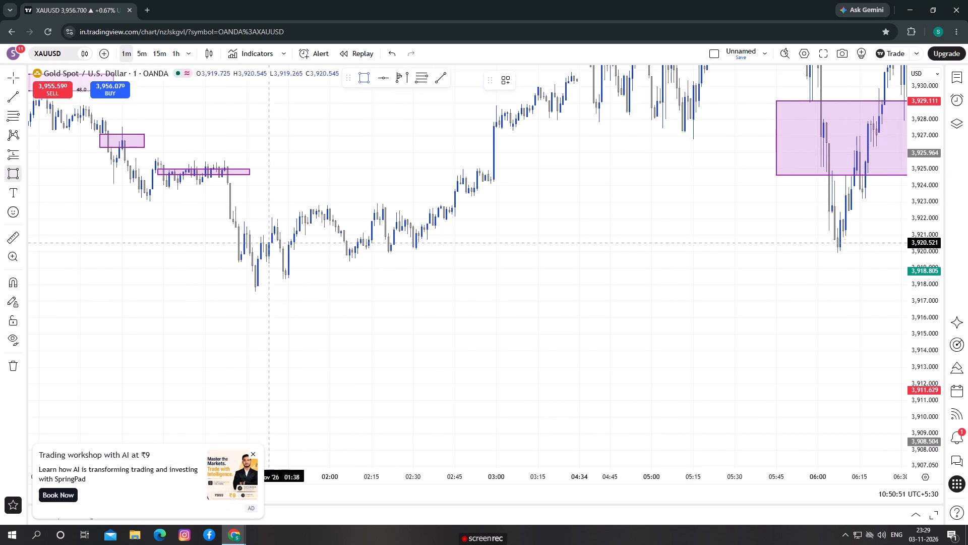
click(212, 184)
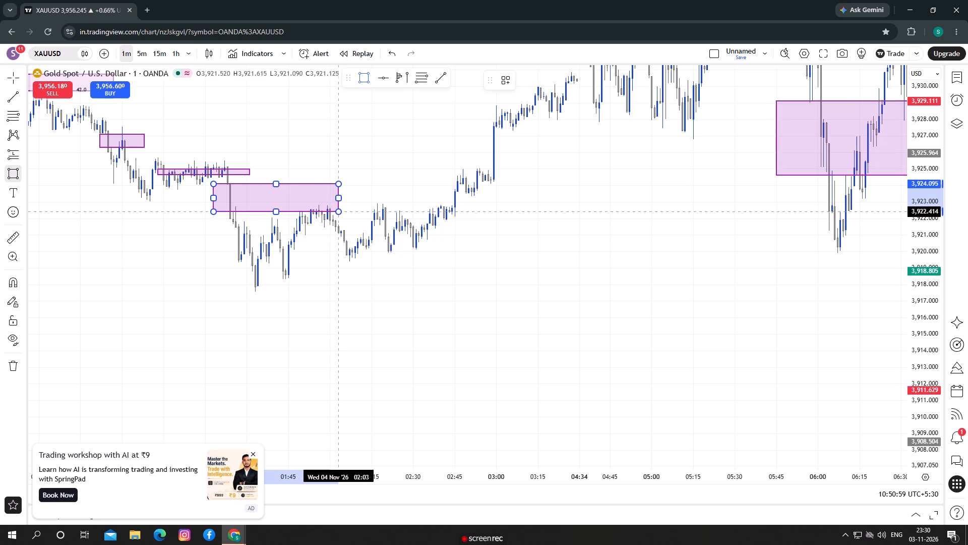
click(339, 211)
Draw a rectangle from about 02:13 to 02:53 on 4 November, between about 3,921.0 and 3,921.6.
drag(336, 258, 266, 256)
drag(314, 274, 240, 272)
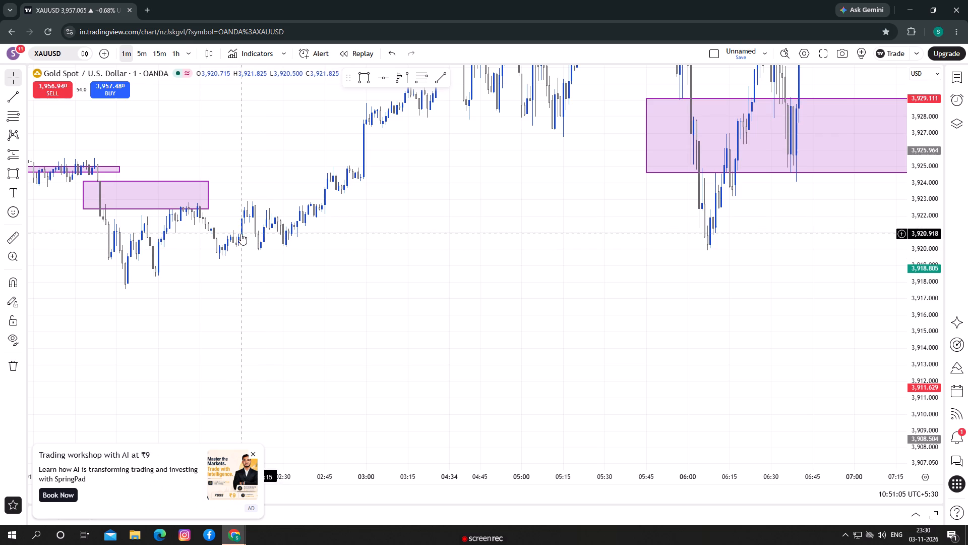
click(359, 80)
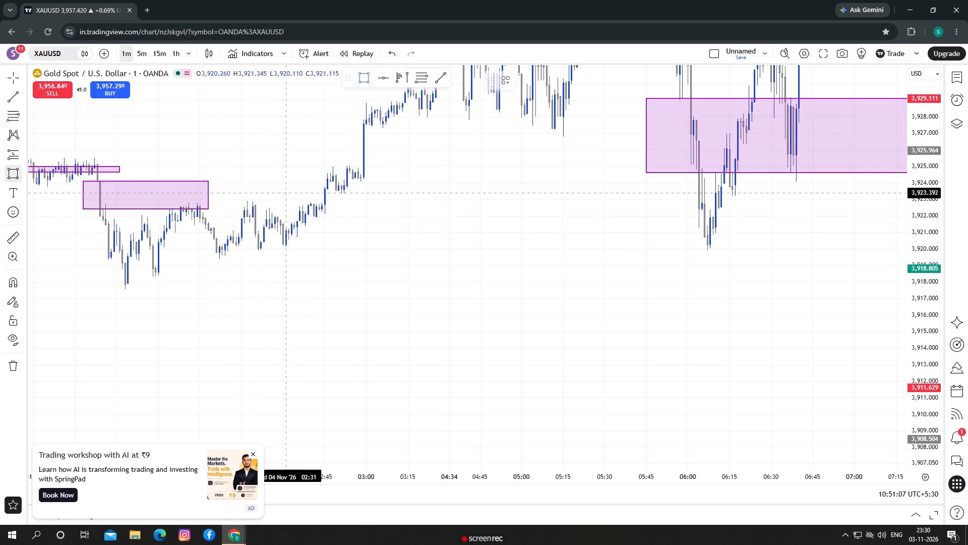
click(235, 233)
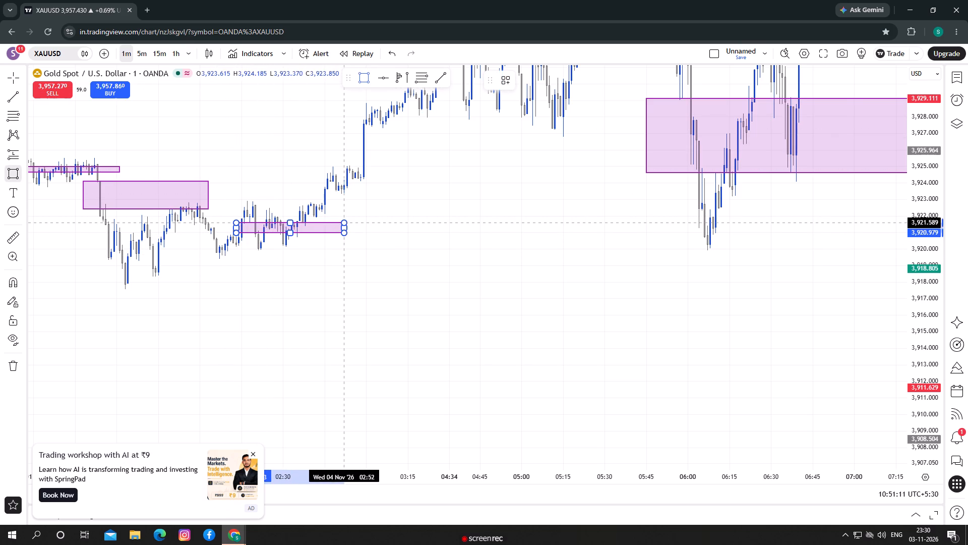
click(346, 223)
click(309, 274)
Examine the price action around the marked zones between about 01:00 and 03:15 on 4 November.
drag(308, 275, 329, 299)
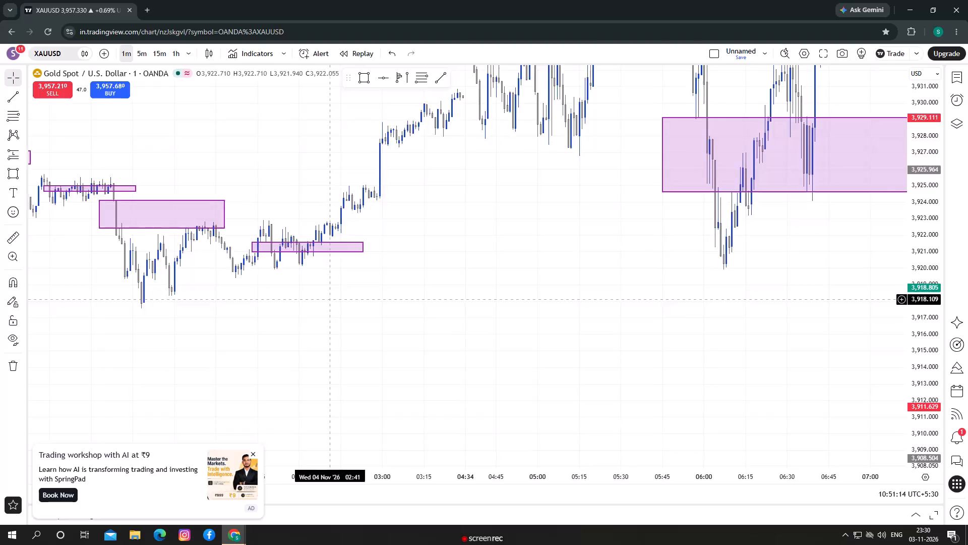
drag(329, 299, 275, 318)
right_click(232, 400)
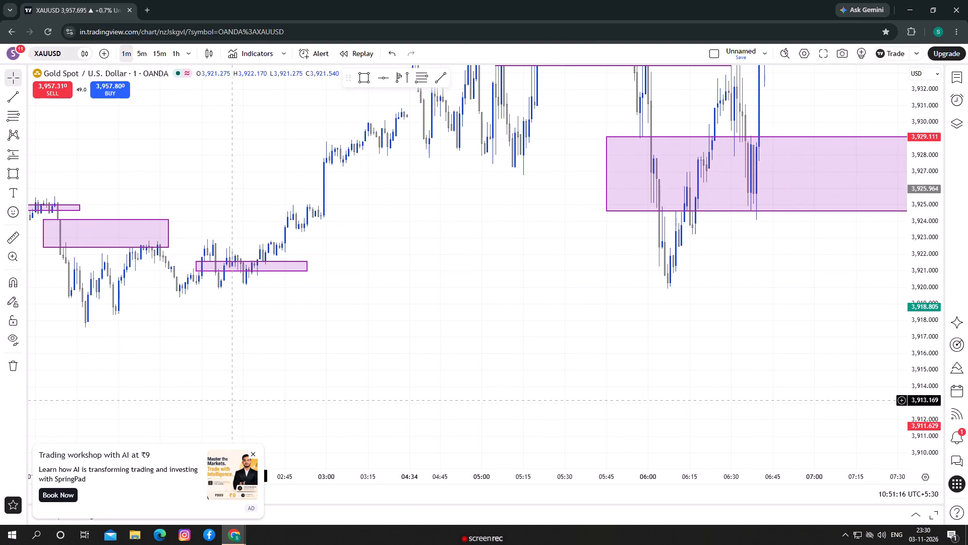
drag(196, 389, 341, 429)
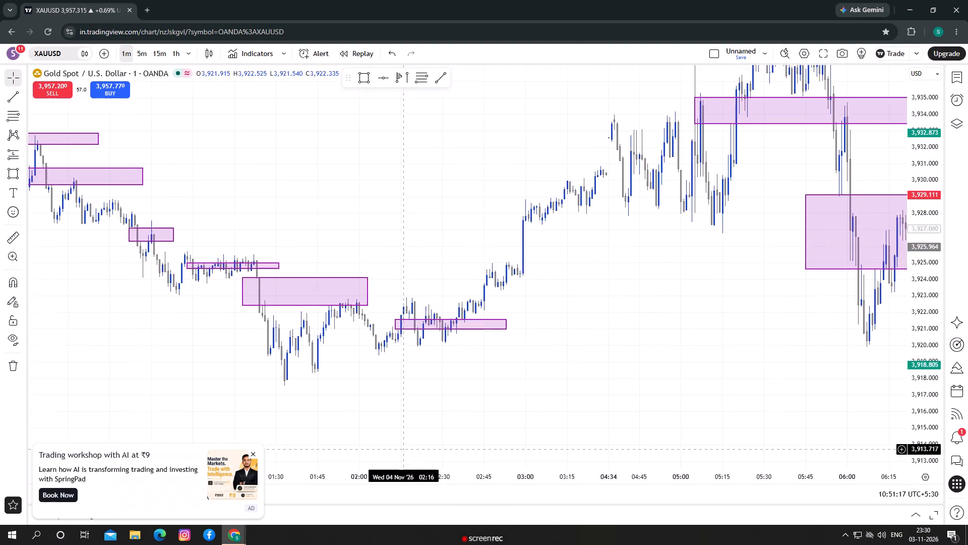
drag(341, 429, 220, 404)
scroll(234, 390, up, 1)
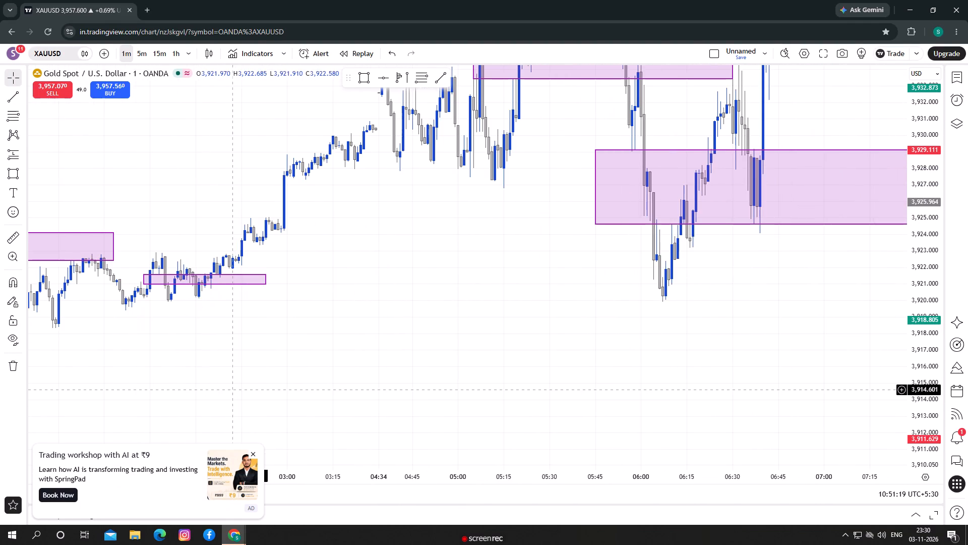
drag(231, 389, 253, 390)
scroll(253, 390, down, 1)
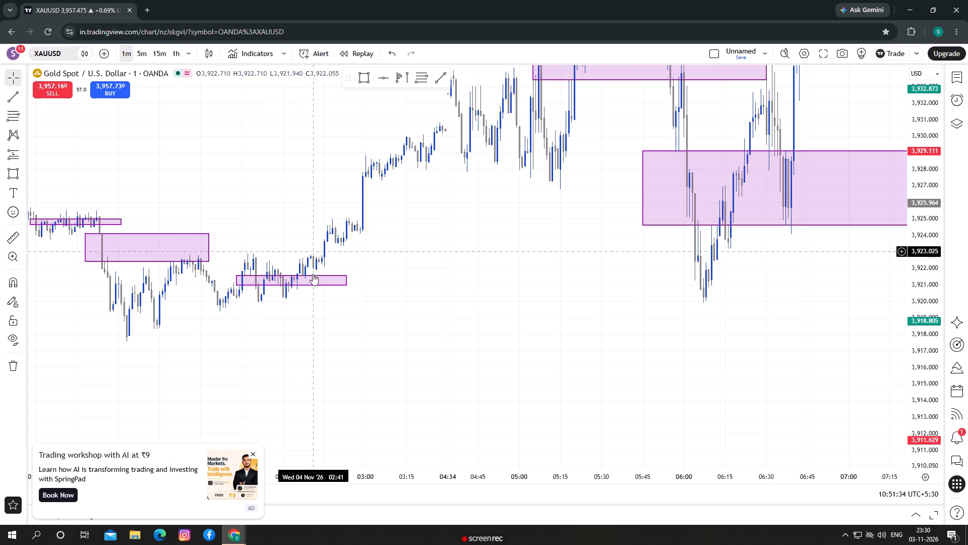
Draw a rectangle from about 02:42 to 03:19 on 4 November, between about 3,922.8 and 3,923.6.
drag(492, 253, 461, 276)
drag(466, 268, 382, 280)
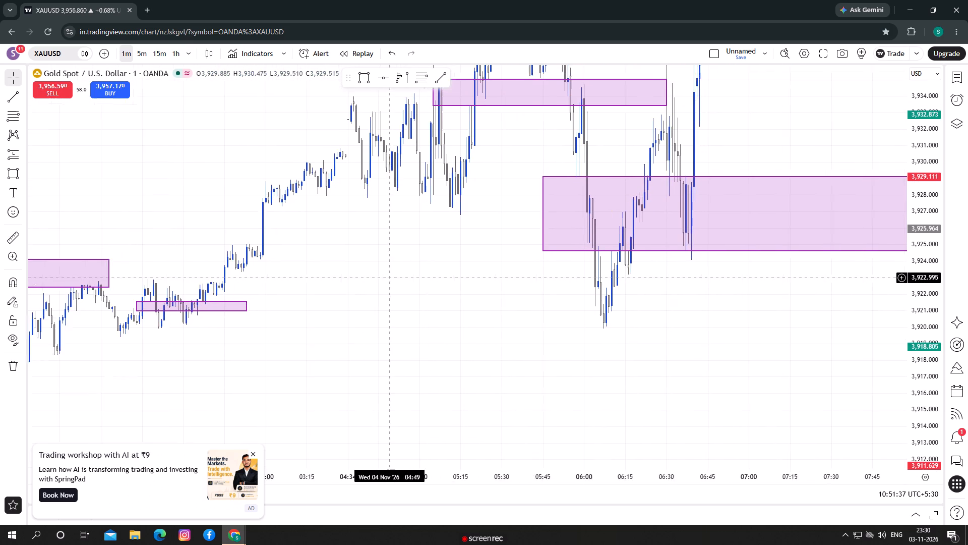
drag(382, 280, 375, 283)
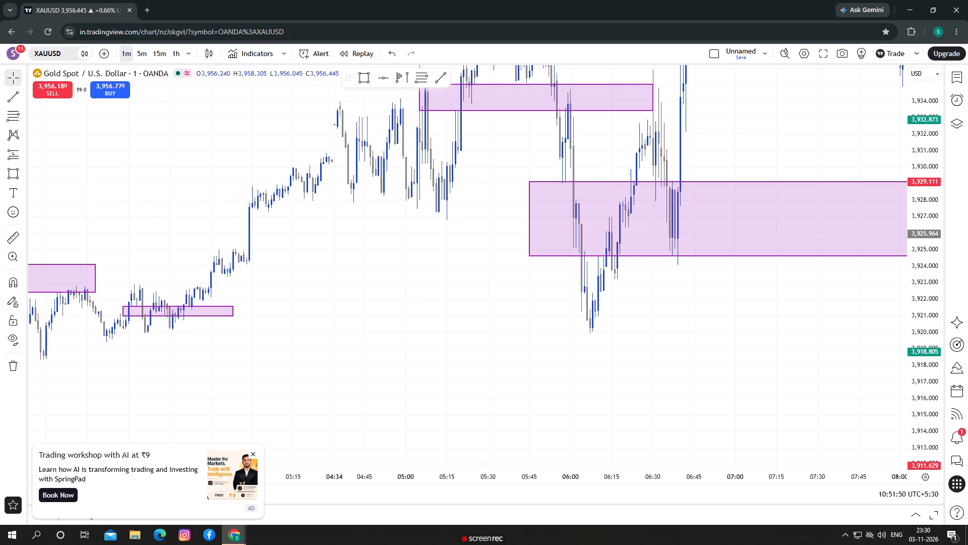
drag(361, 84, 360, 92)
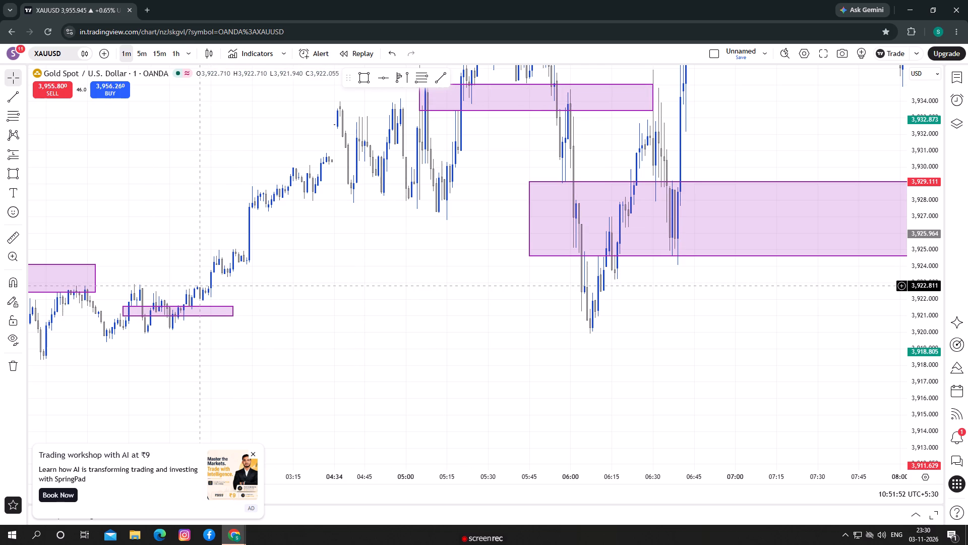
click(201, 286)
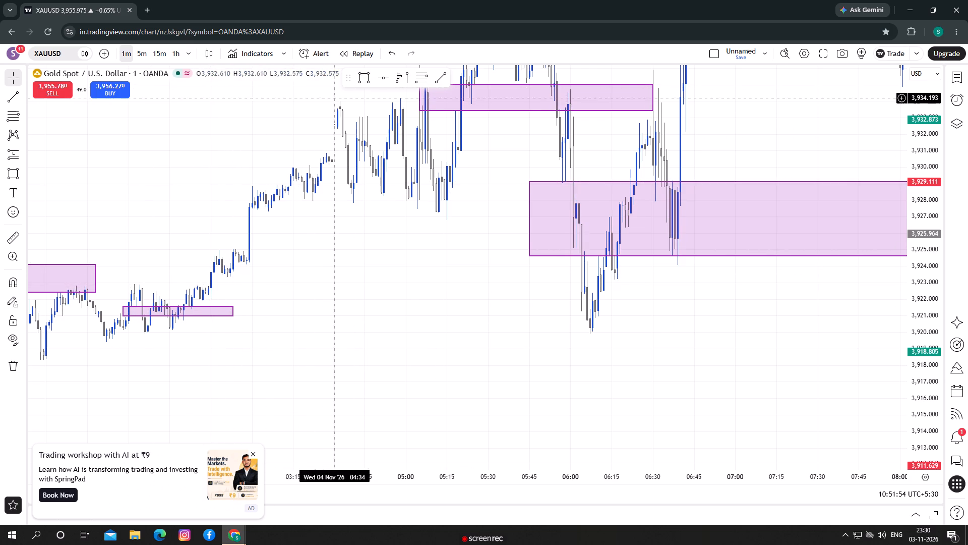
click(358, 86)
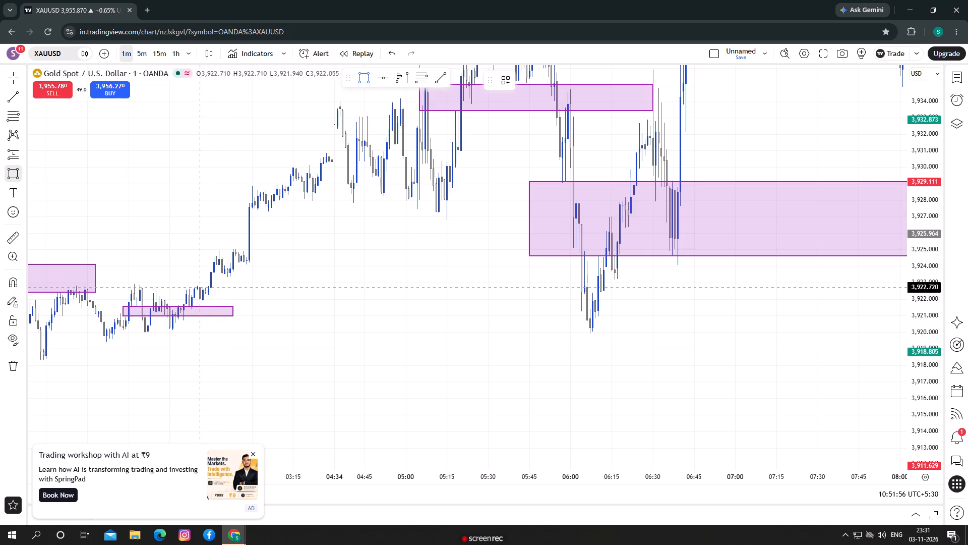
click(203, 286)
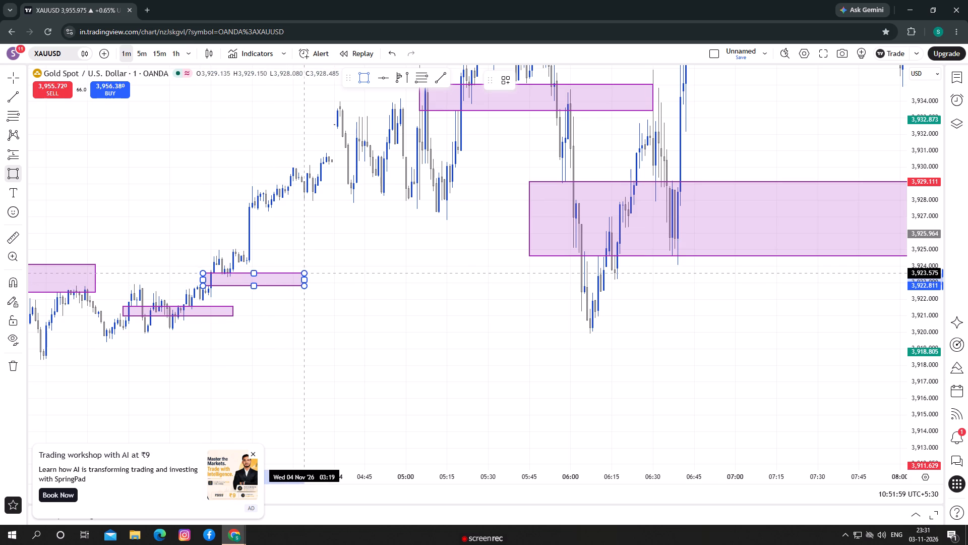
click(305, 273)
click(284, 294)
Draw a rectangle from about 02:55 to 05:24 on 4 November, between about 3,924.5 and 3,927.4.
drag(287, 325, 330, 349)
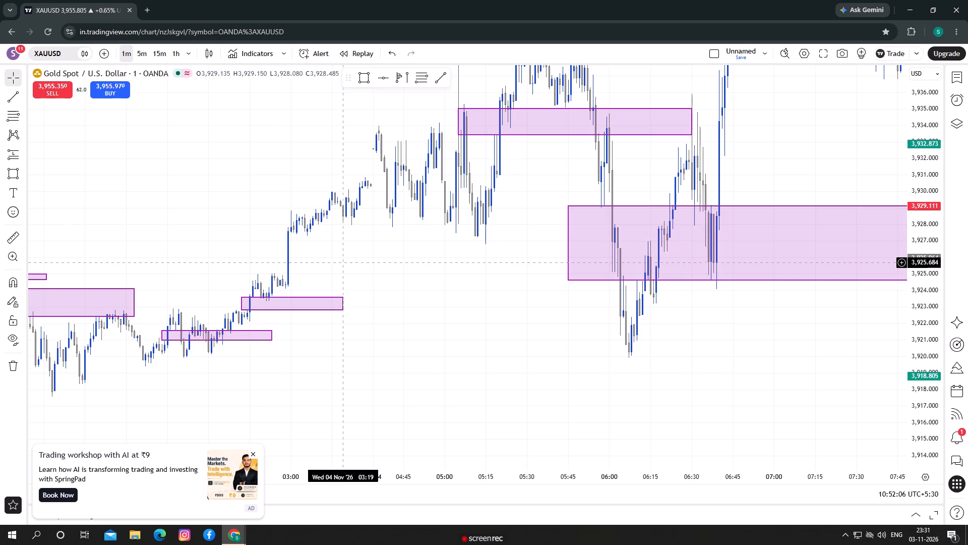
drag(344, 262, 237, 269)
click(363, 76)
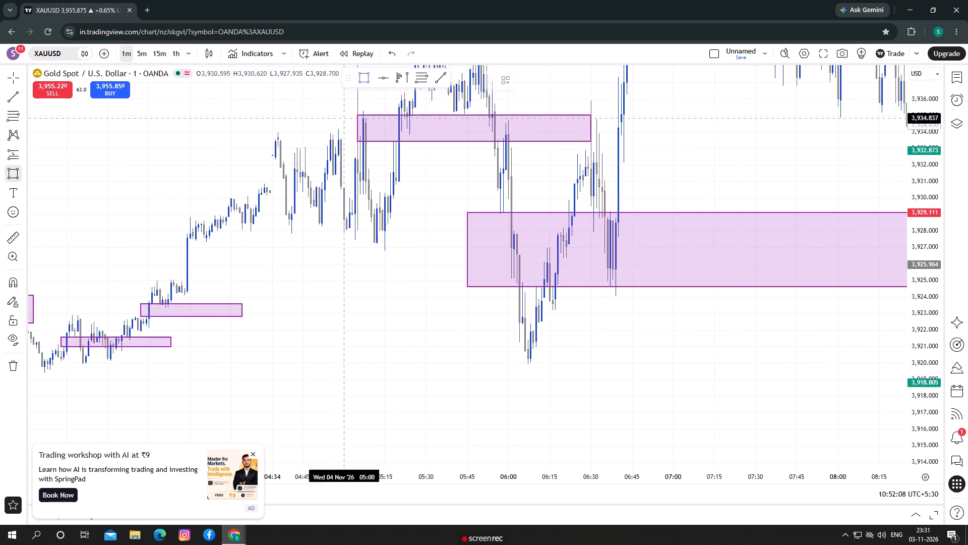
click(175, 289)
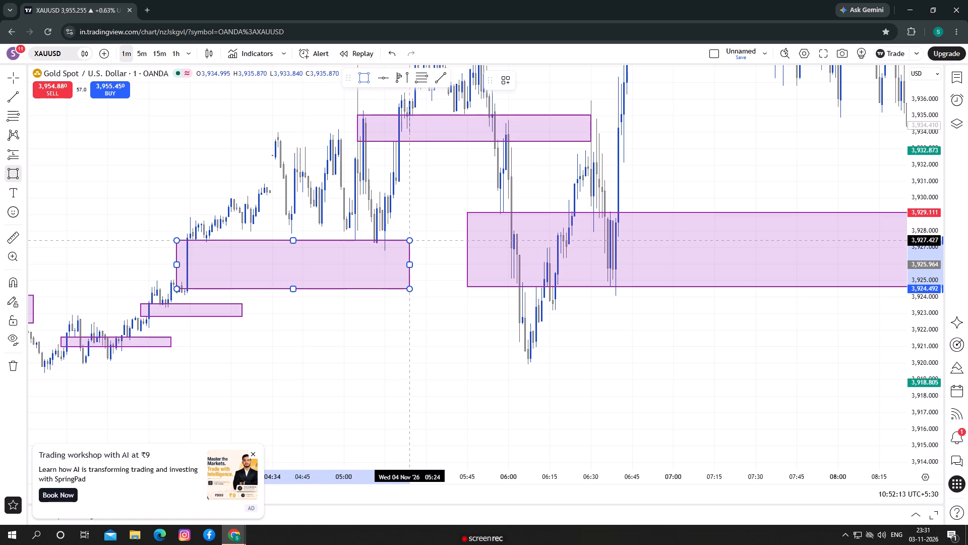
click(410, 239)
Examine the price action from the marked zones up to the current candles, dismissing the workshop advertisement along the way.
drag(401, 343, 313, 395)
drag(347, 387, 346, 387)
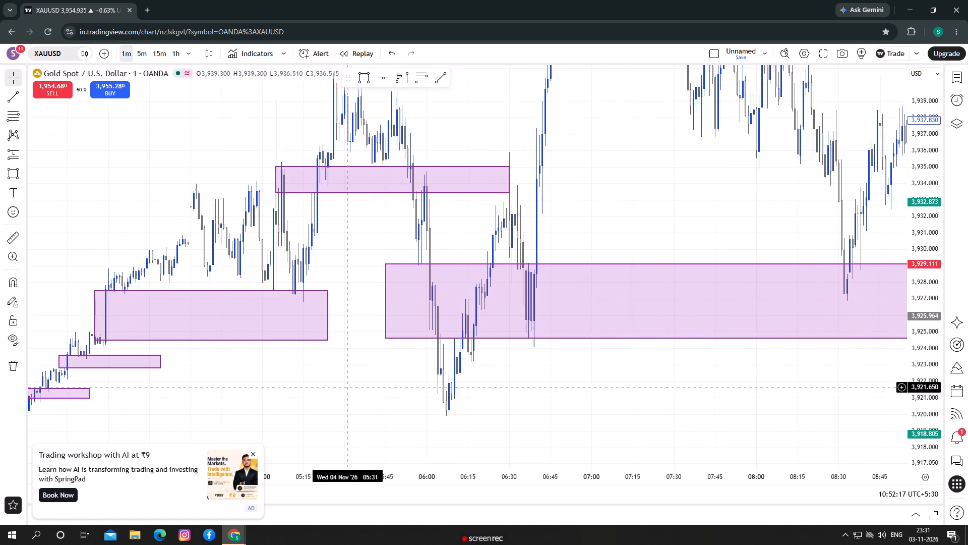
drag(346, 387, 292, 452)
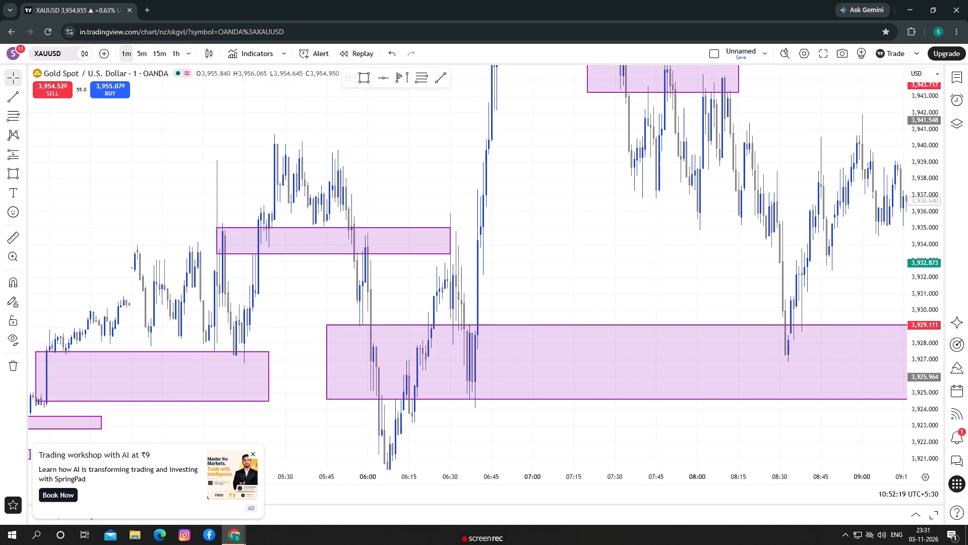
drag(293, 316, 262, 373)
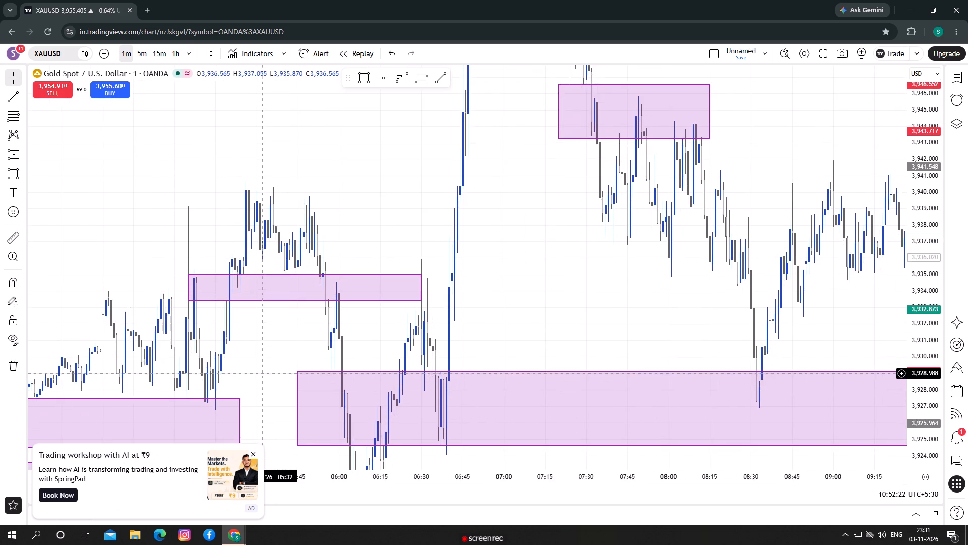
drag(262, 373, 214, 236)
drag(489, 359, 518, 358)
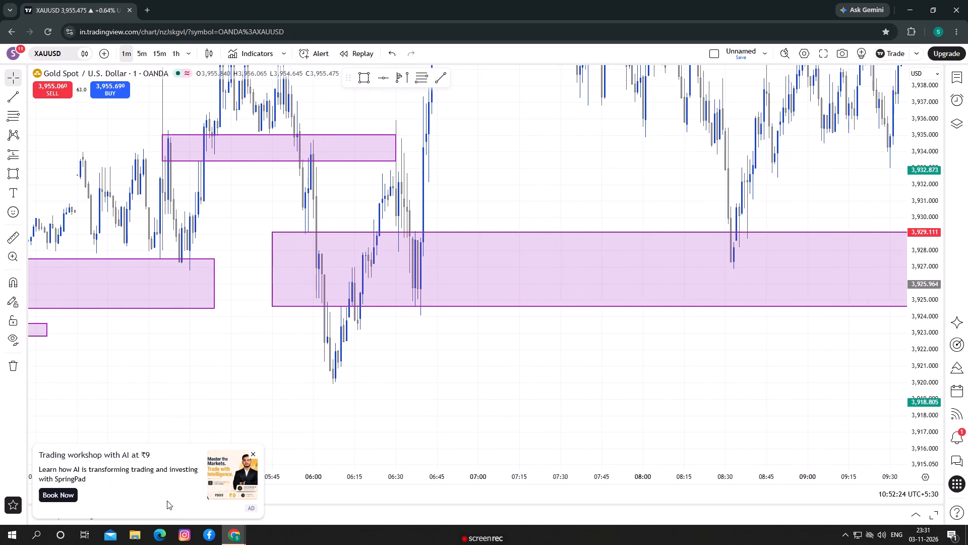
click(253, 454)
drag(219, 395, 920, 342)
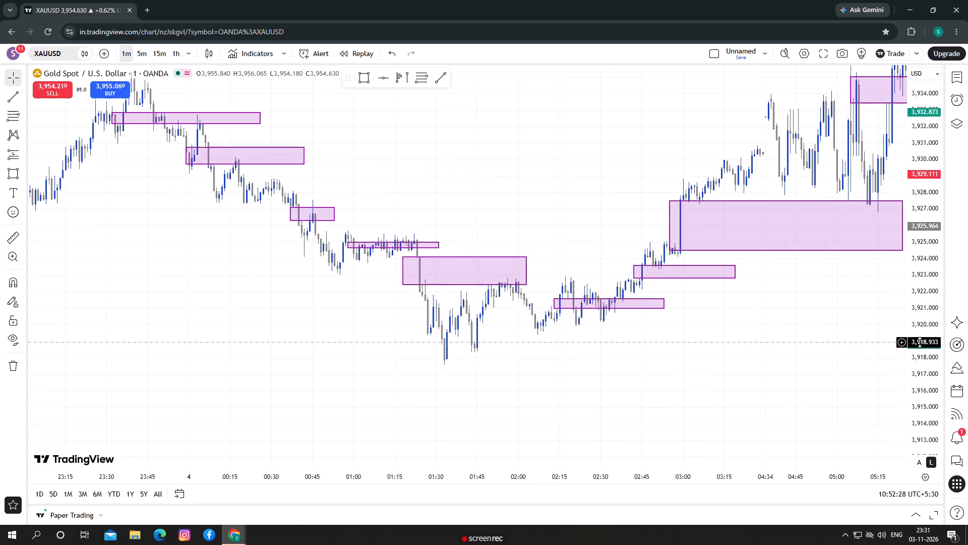
drag(920, 342, 360, 395)
drag(751, 360, 205, 512)
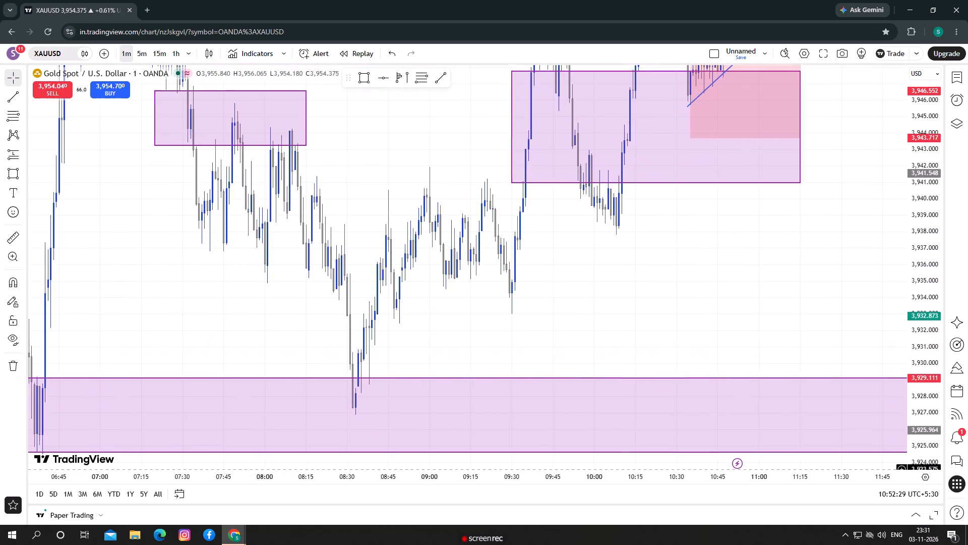
drag(564, 262, 205, 467)
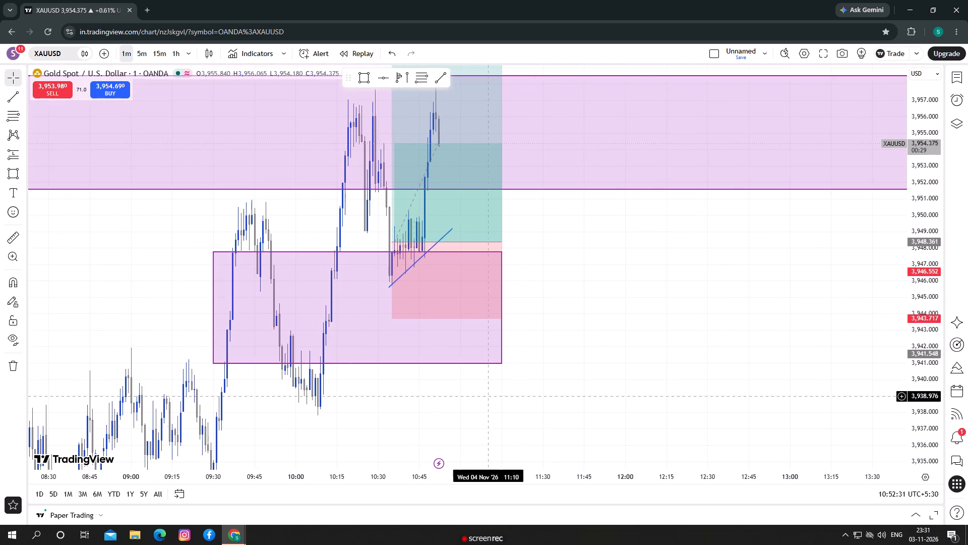
drag(640, 293, 647, 356)
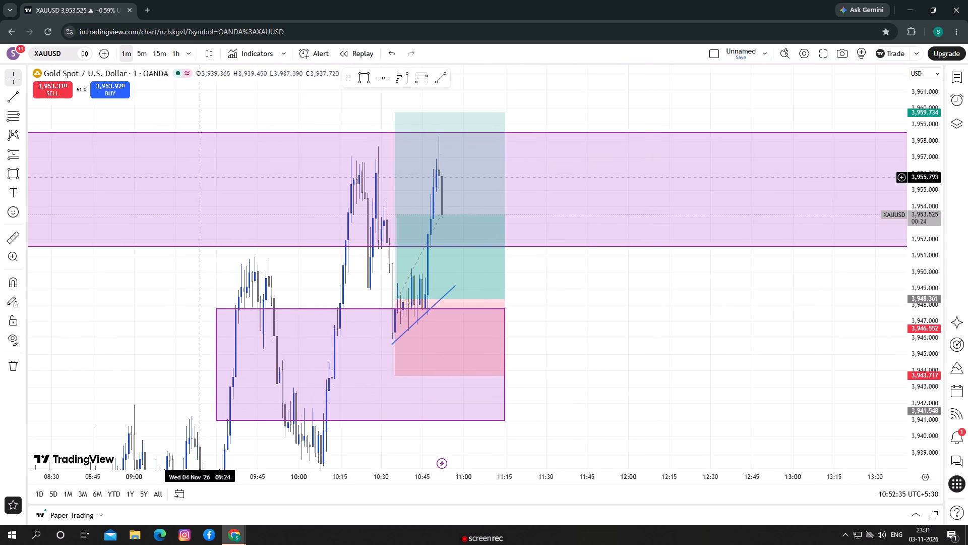
Switch the chart to the 5-minute timeframe.
click(143, 62)
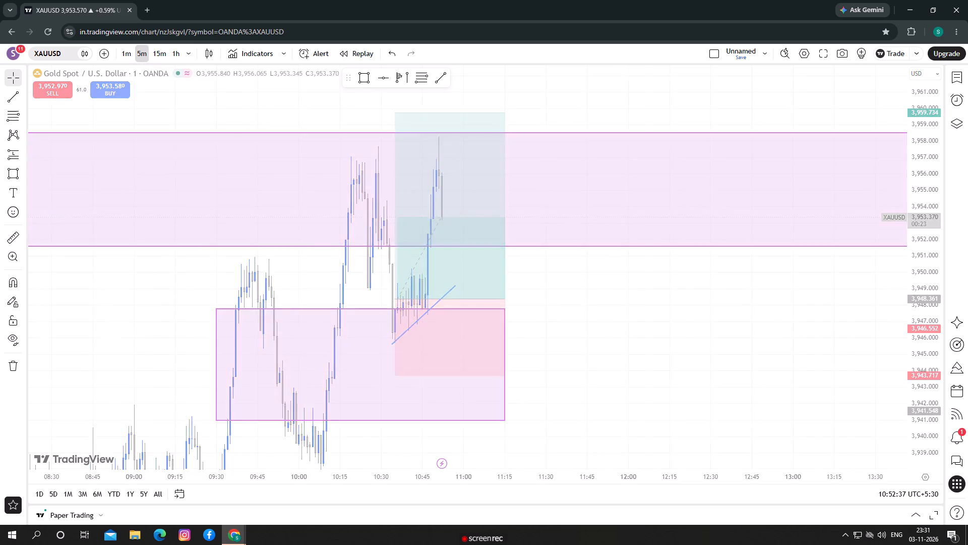
On the 1-minute chart, lower the long position's profit target to about 3,958.5, at the upper zone's top edge.
drag(928, 214, 931, 337)
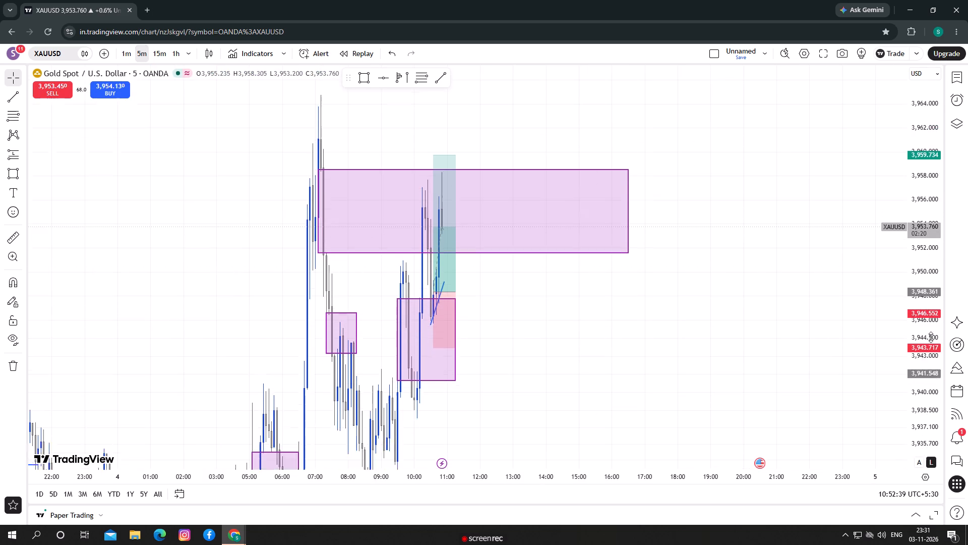
drag(931, 337, 931, 380)
scroll(609, 347, up, 2)
drag(522, 333, 698, 272)
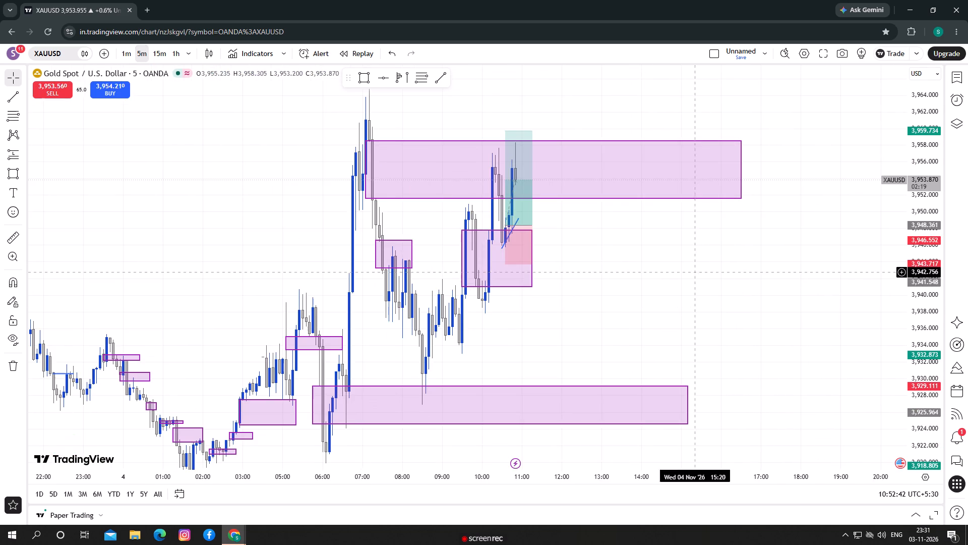
click(127, 54)
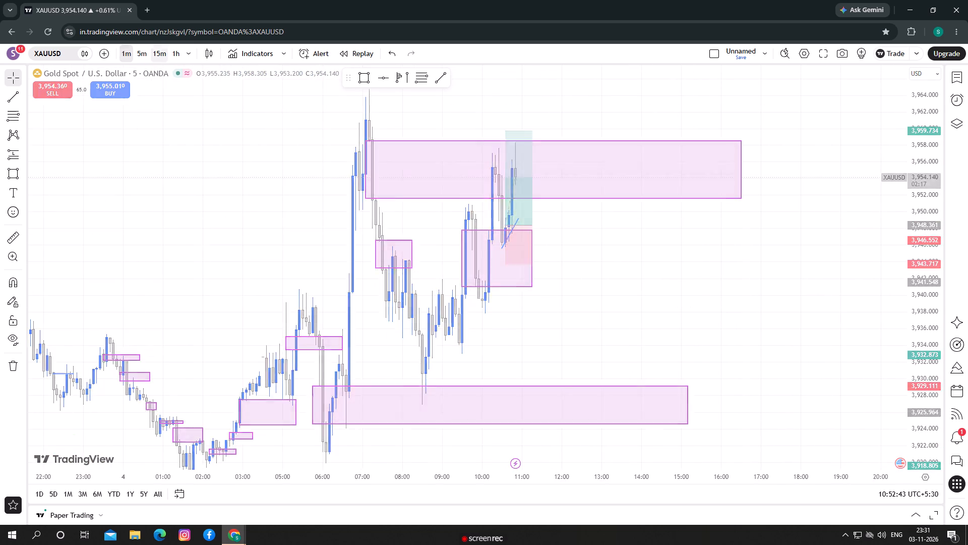
drag(932, 293, 917, 260)
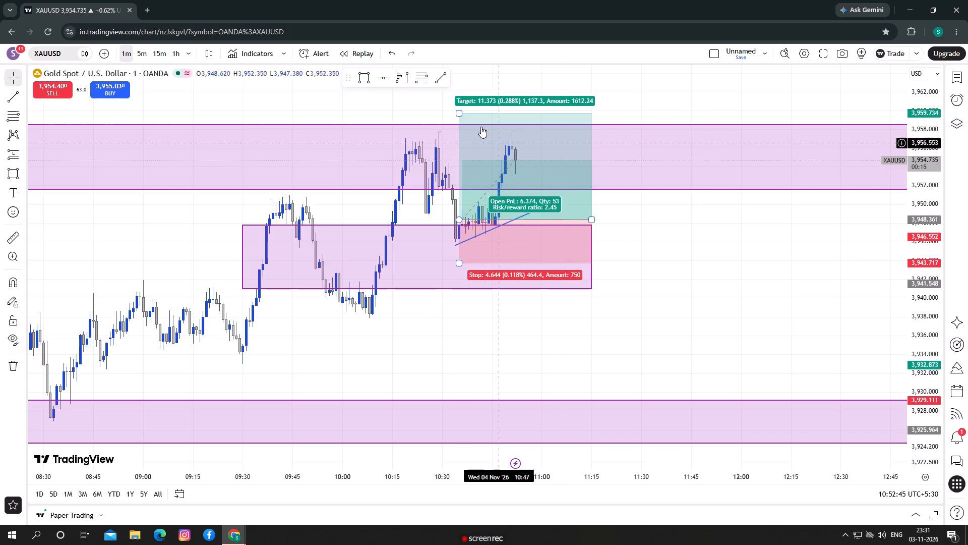
drag(459, 113, 486, 125)
Draw a rectangle from 10:43 to about 11:56 on 4 November, between about 3,949.7 and 3,951.6.
drag(649, 215, 648, 196)
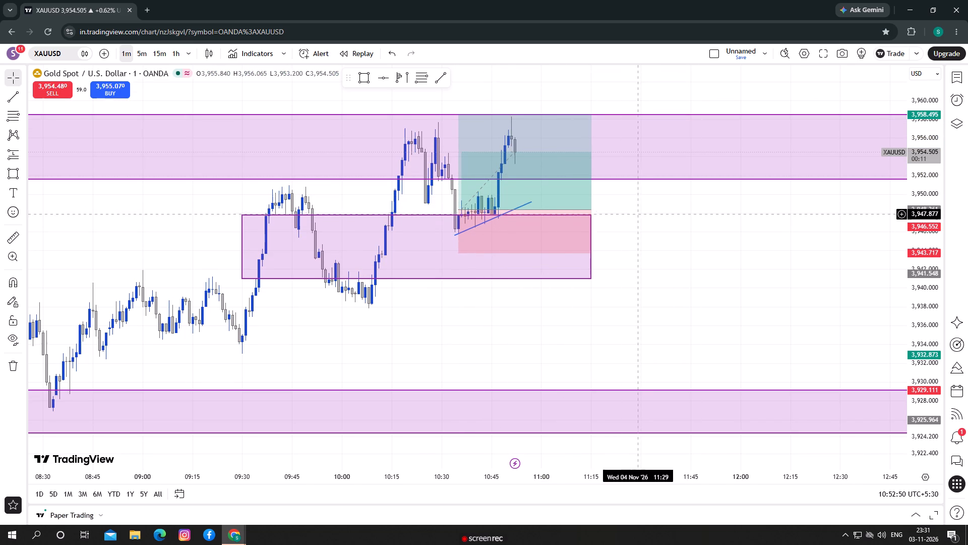
drag(640, 224, 610, 248)
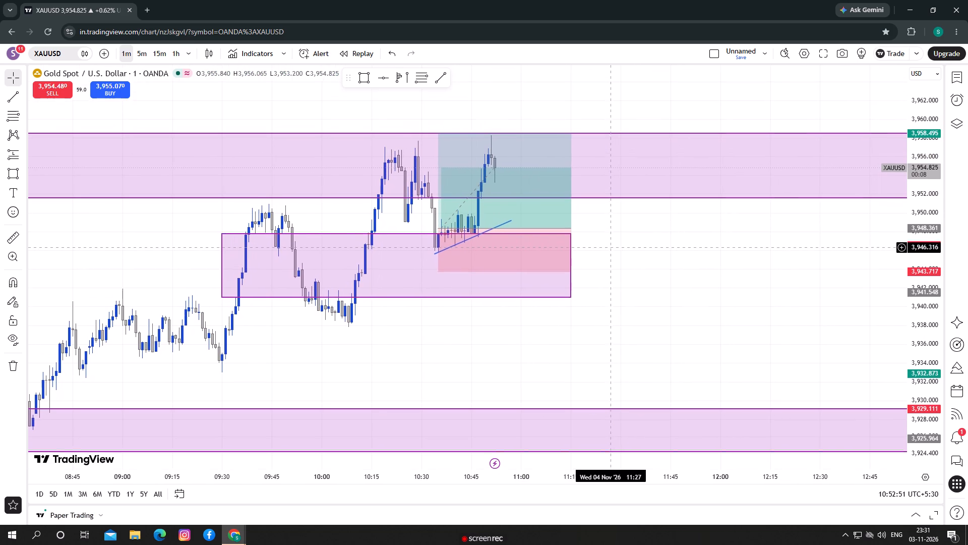
drag(610, 248, 610, 249)
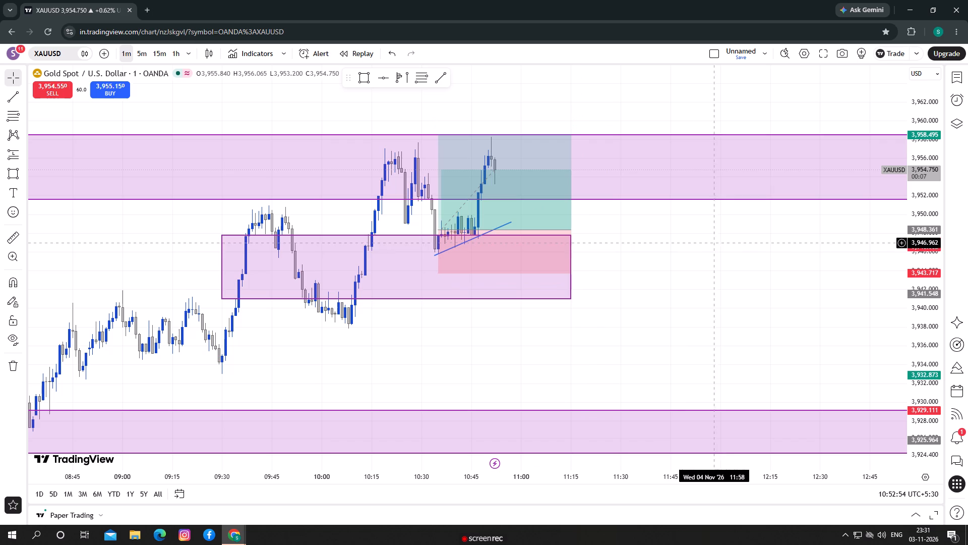
drag(640, 290, 636, 319)
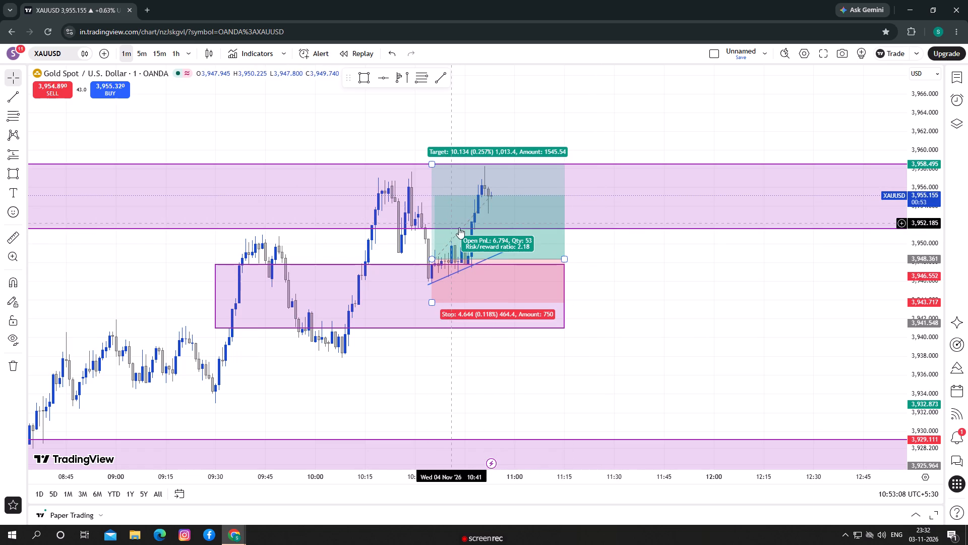
drag(681, 282, 595, 272)
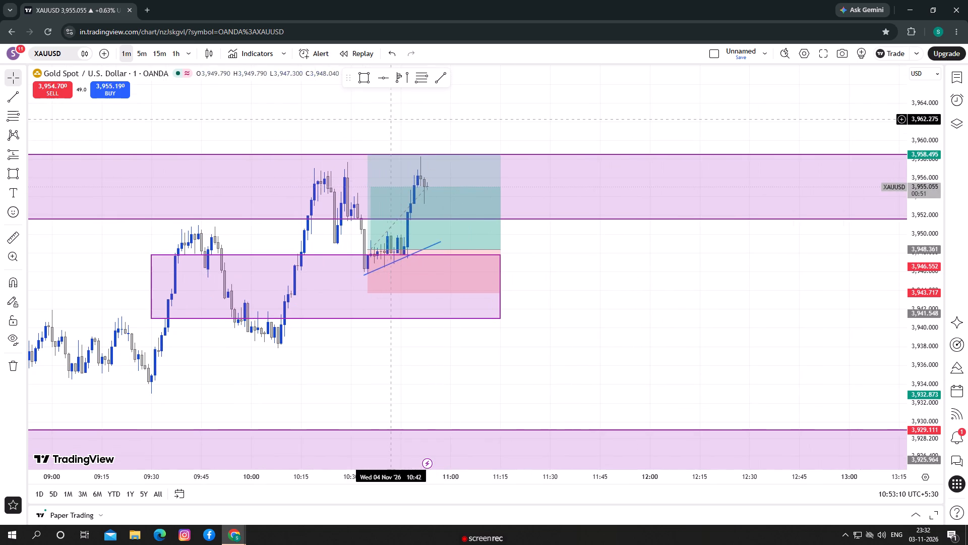
click(366, 86)
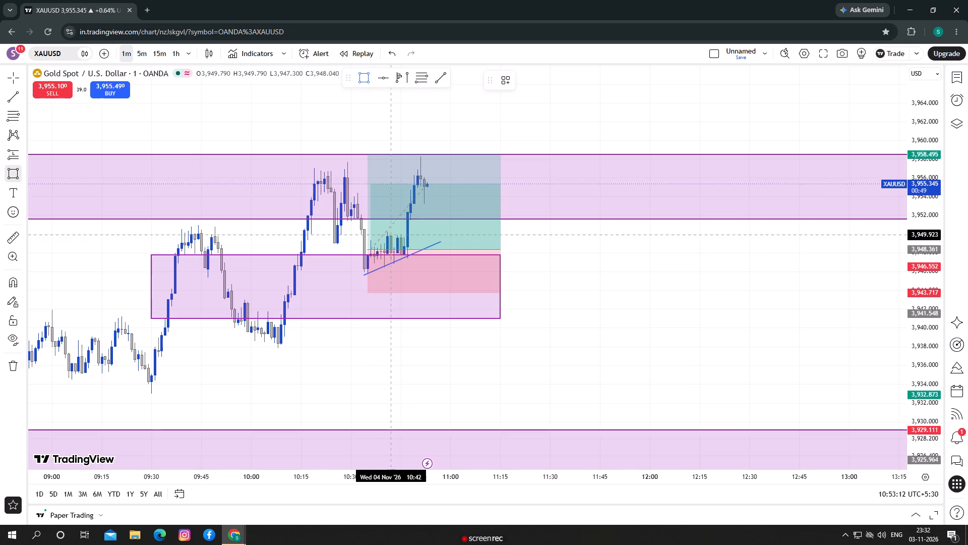
click(395, 237)
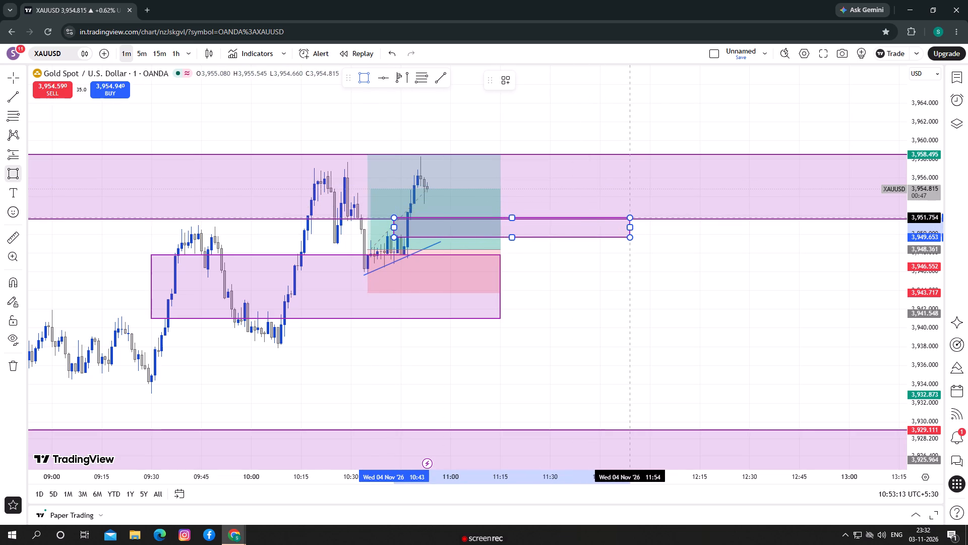
click(636, 220)
Examine the new zone and the long position against recent candles on the 1-minute and 5-minute charts.
drag(654, 276, 600, 290)
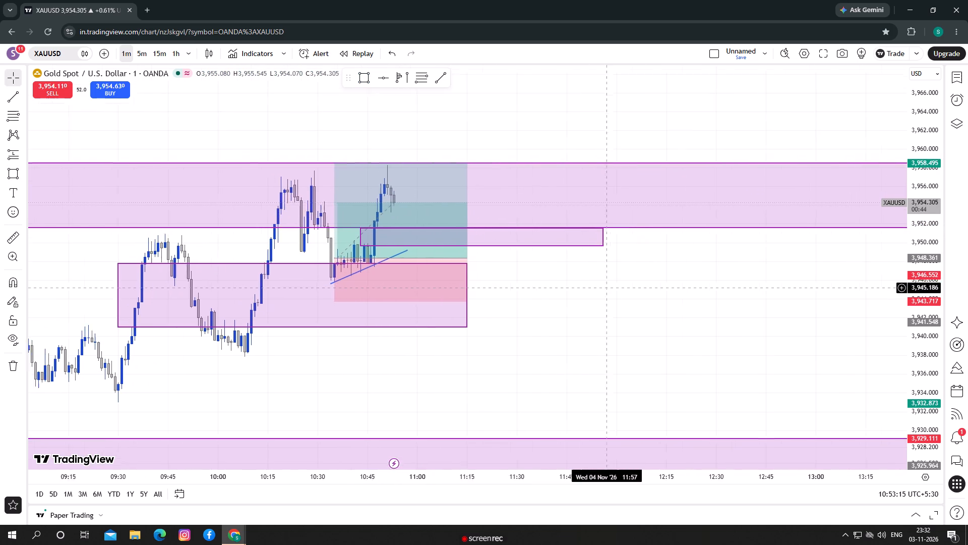
drag(600, 290, 646, 307)
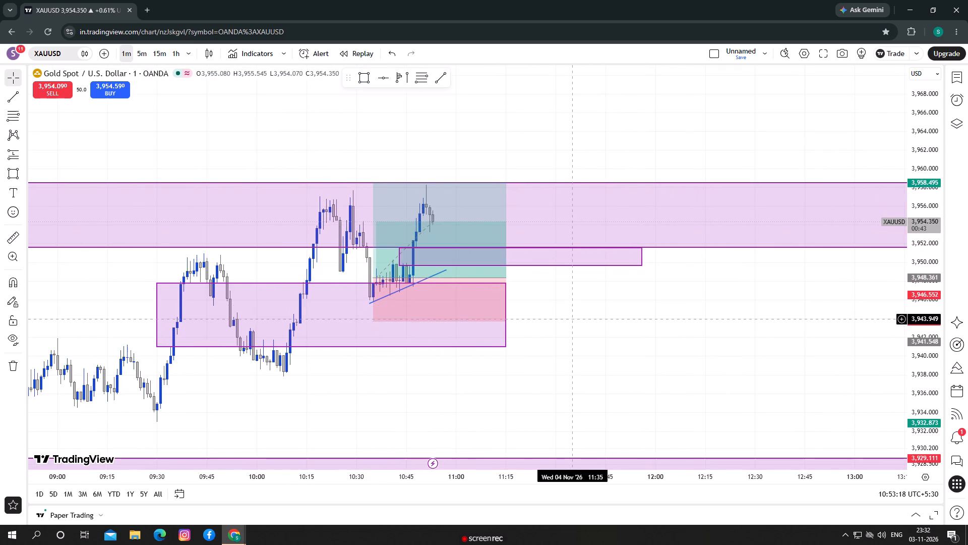
scroll(574, 319, up, 1)
scroll(574, 319, down, 1)
scroll(574, 319, up, 1)
scroll(574, 319, down, 2)
click(140, 57)
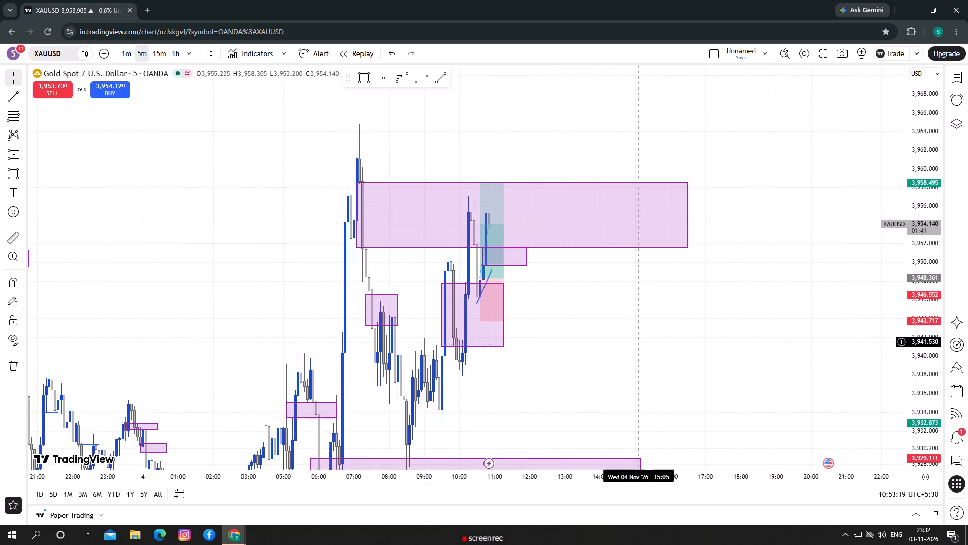
scroll(642, 342, up, 4)
drag(588, 218, 417, 232)
drag(432, 305, 463, 286)
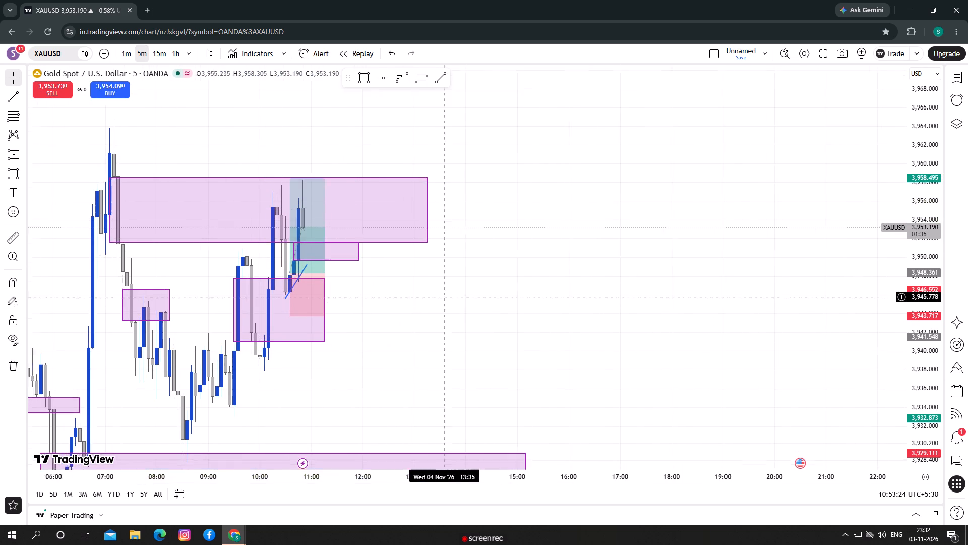
drag(463, 286, 476, 277)
scroll(478, 277, up, 2)
drag(433, 301, 441, 289)
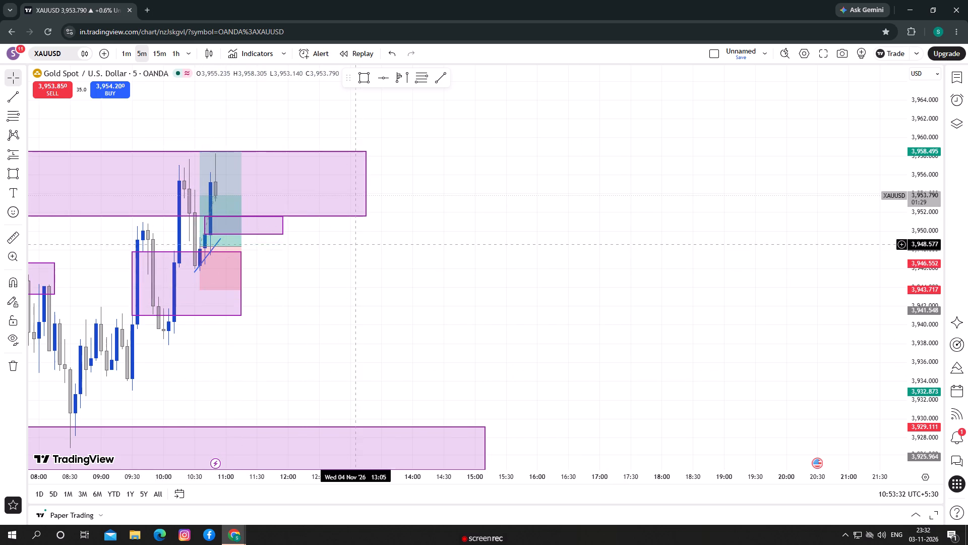
drag(410, 322, 482, 300)
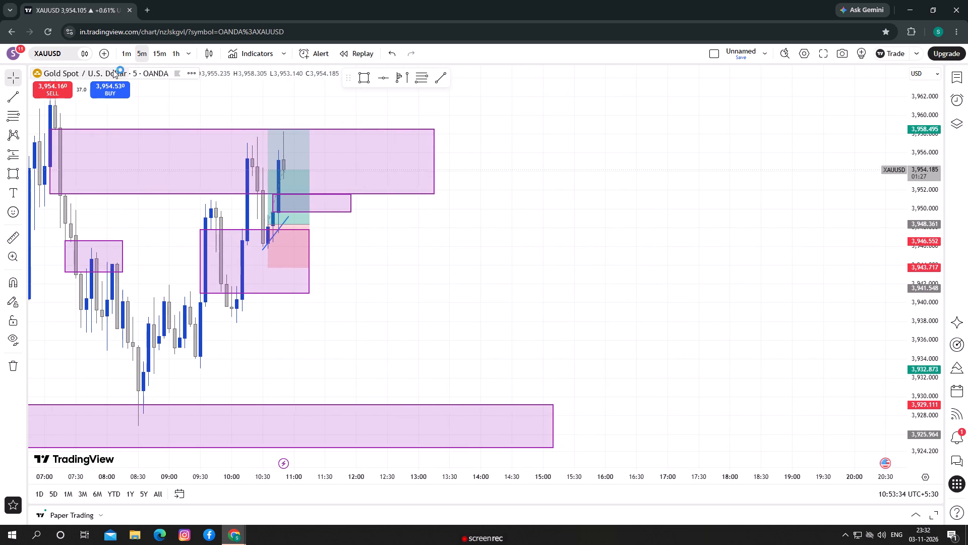
Switch the chart back to the 1-minute timeframe and bring the long position and recent candles into view.
click(127, 55)
scroll(838, 343, down, 1)
scroll(838, 343, up, 1)
scroll(838, 345, down, 1)
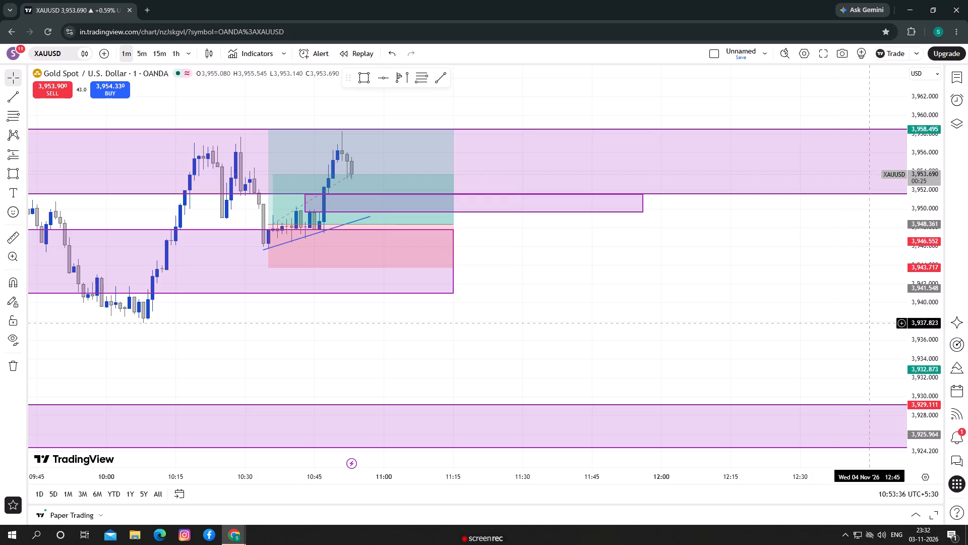
drag(917, 347, 909, 295)
scroll(737, 314, up, 1)
scroll(737, 314, down, 2)
drag(713, 335, 765, 397)
Measure the price distance from about 3,948.4 near 10:20 up to the large upper zone.
click(17, 239)
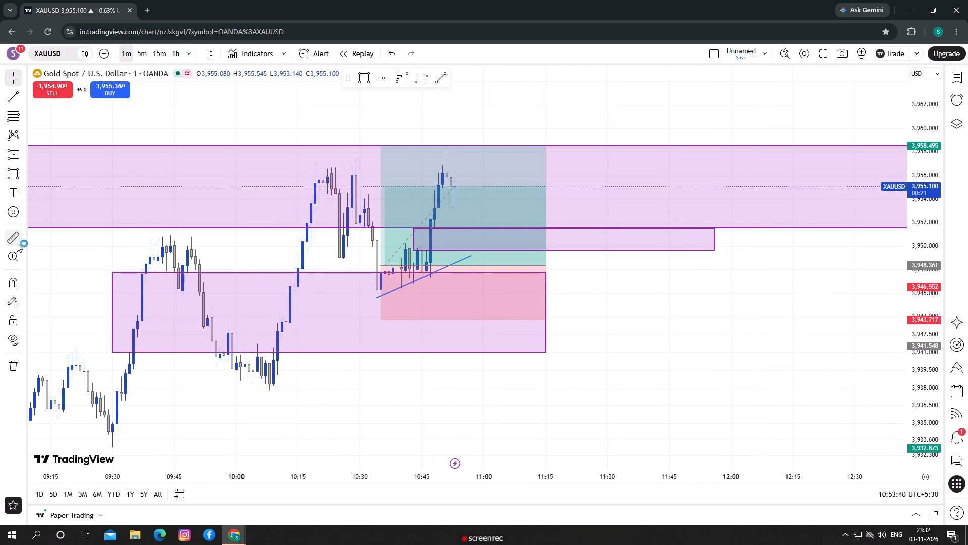
click(321, 265)
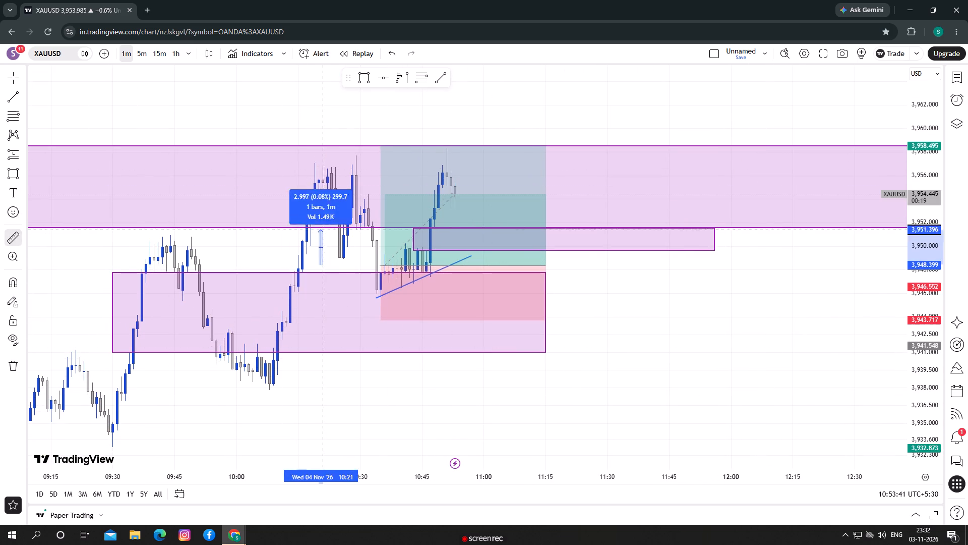
right_click(341, 120)
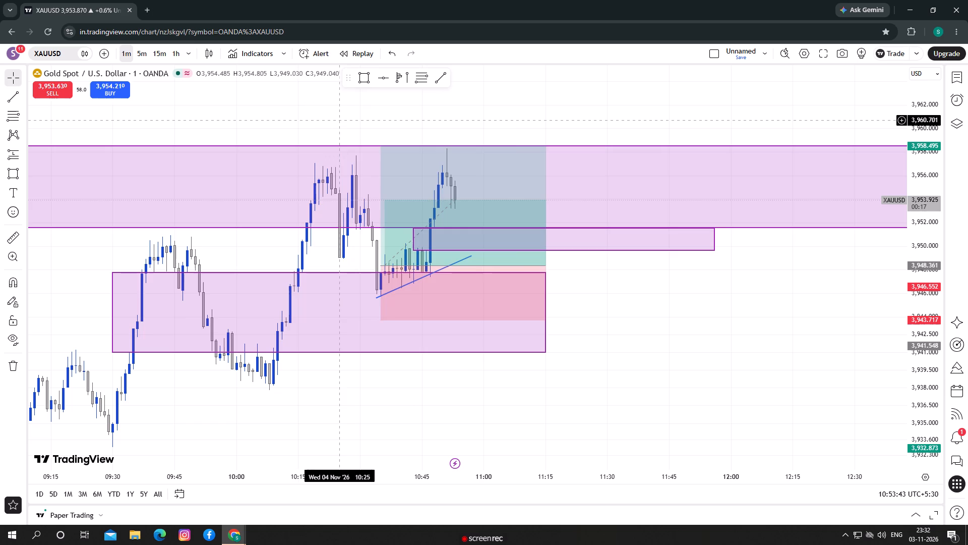
right_click(340, 120)
click(274, 406)
drag(274, 406, 275, 399)
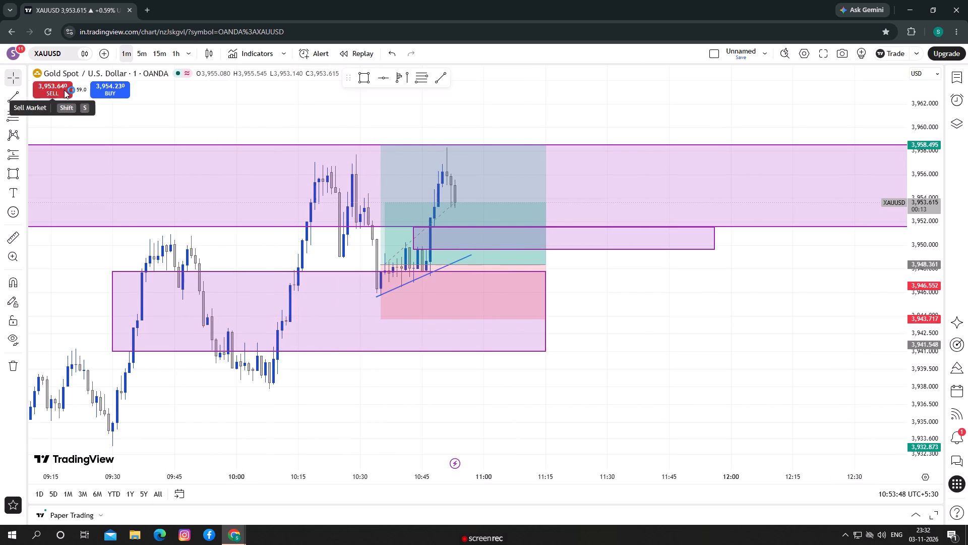
Prepare a buy limit order for XAUUSD at 3,948.356, matching the long position's entry level.
click(115, 92)
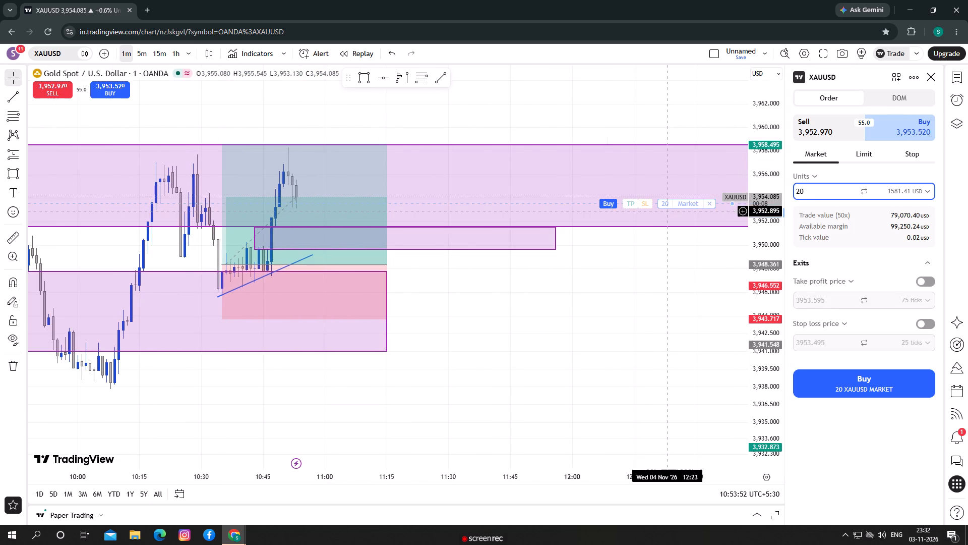
drag(682, 199, 690, 218)
drag(612, 204, 611, 204)
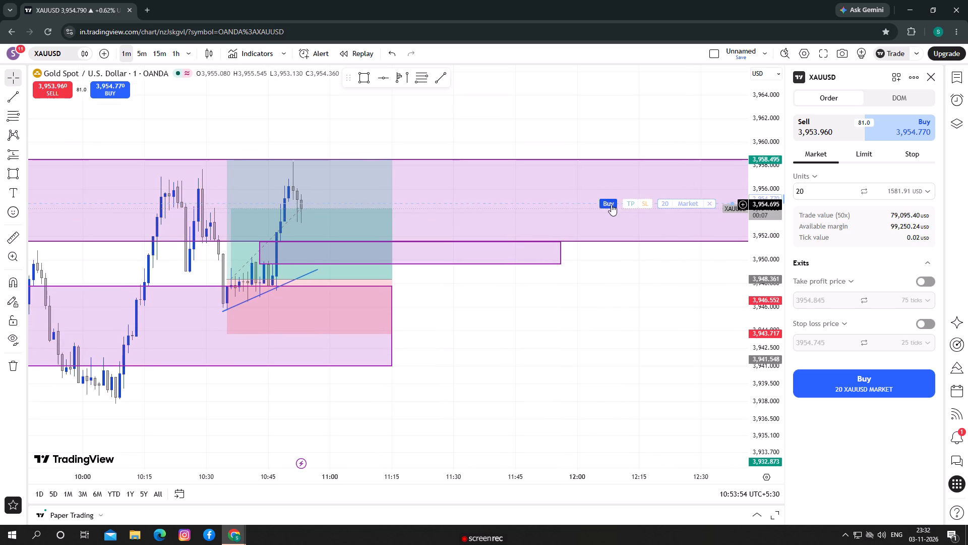
drag(611, 204, 612, 216)
drag(689, 206, 691, 210)
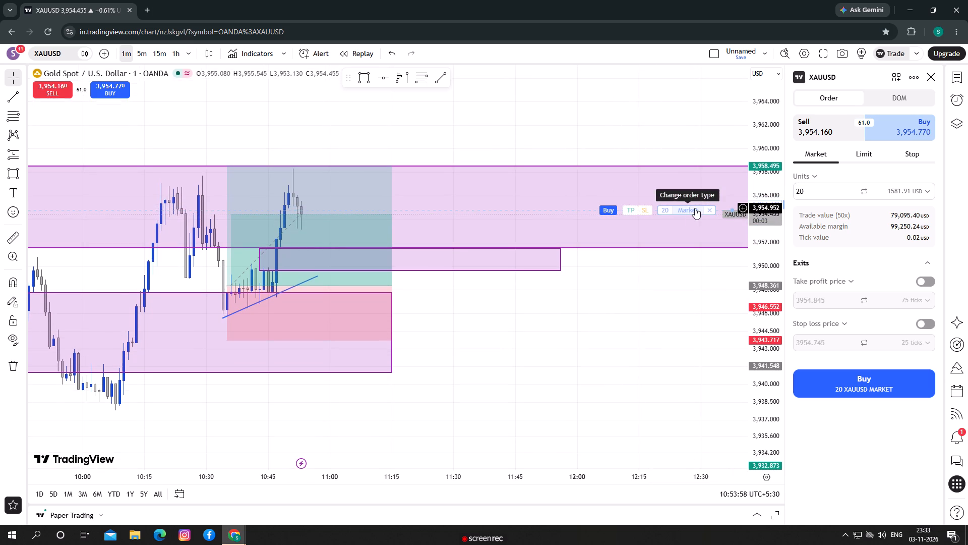
drag(695, 208, 689, 154)
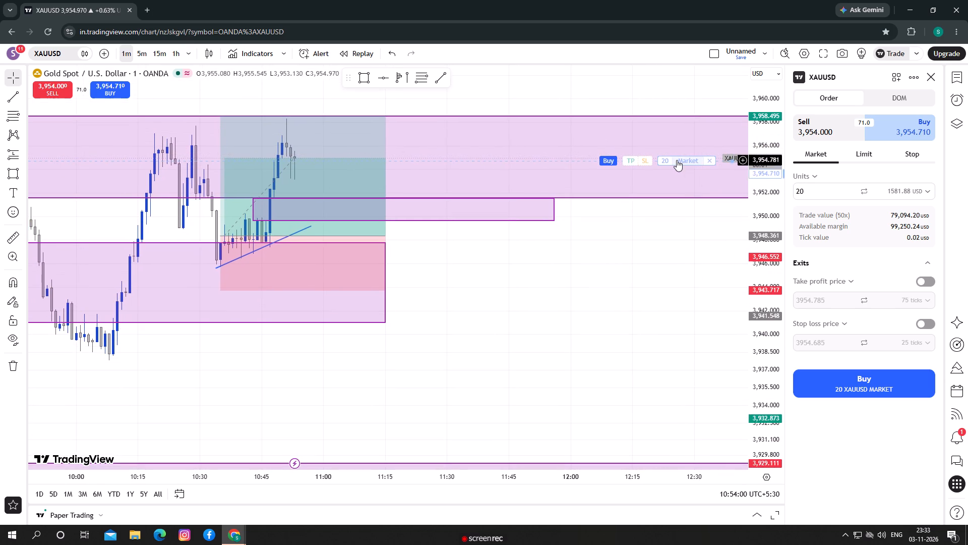
click(675, 162)
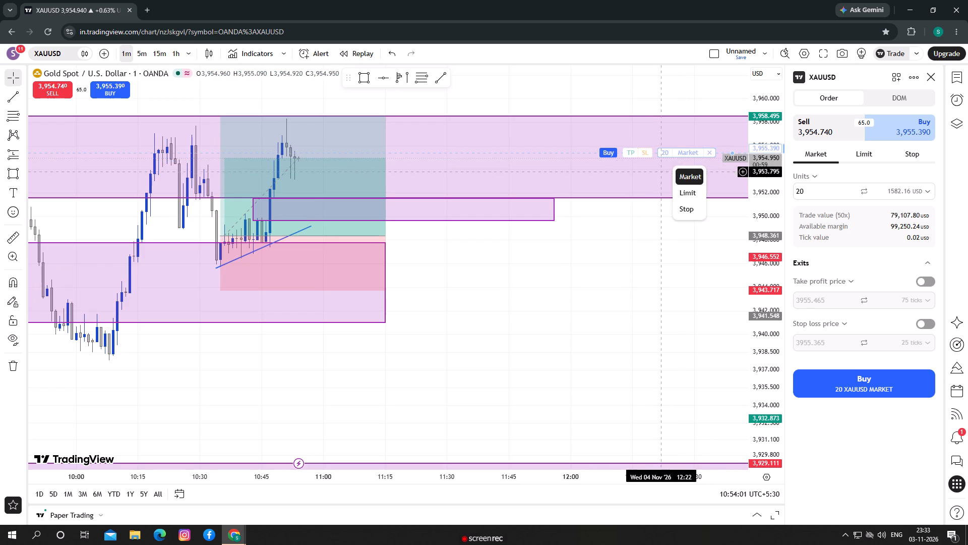
click(679, 189)
drag(676, 154, 676, 153)
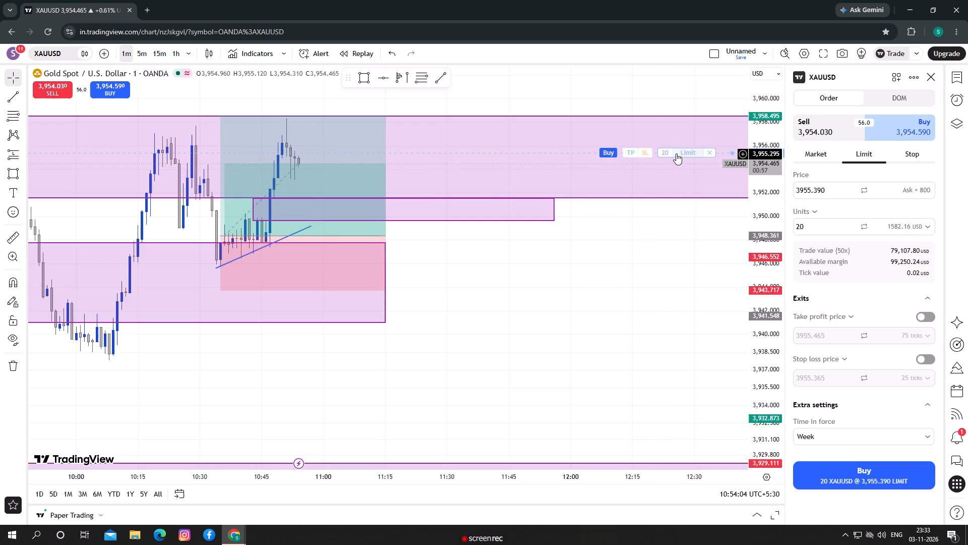
drag(676, 153, 699, 229)
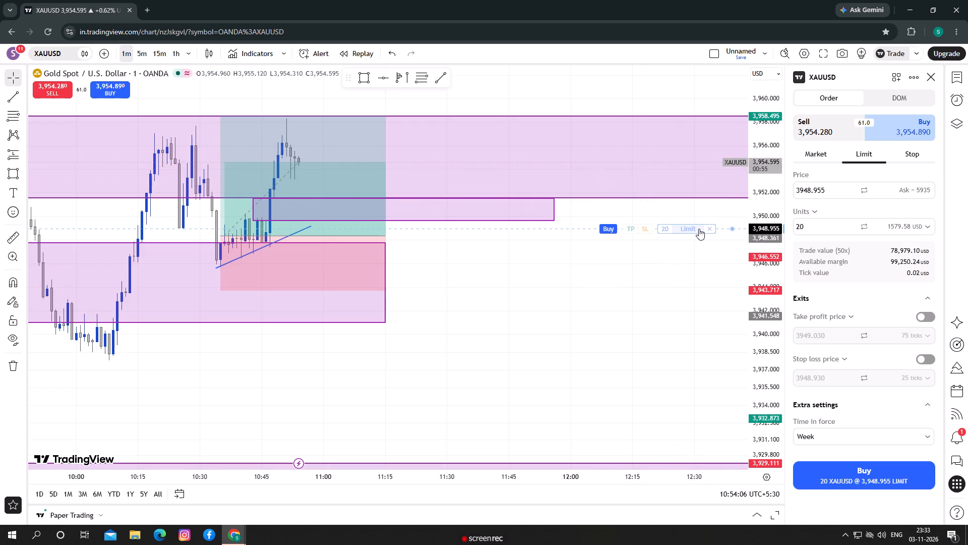
drag(699, 229, 720, 234)
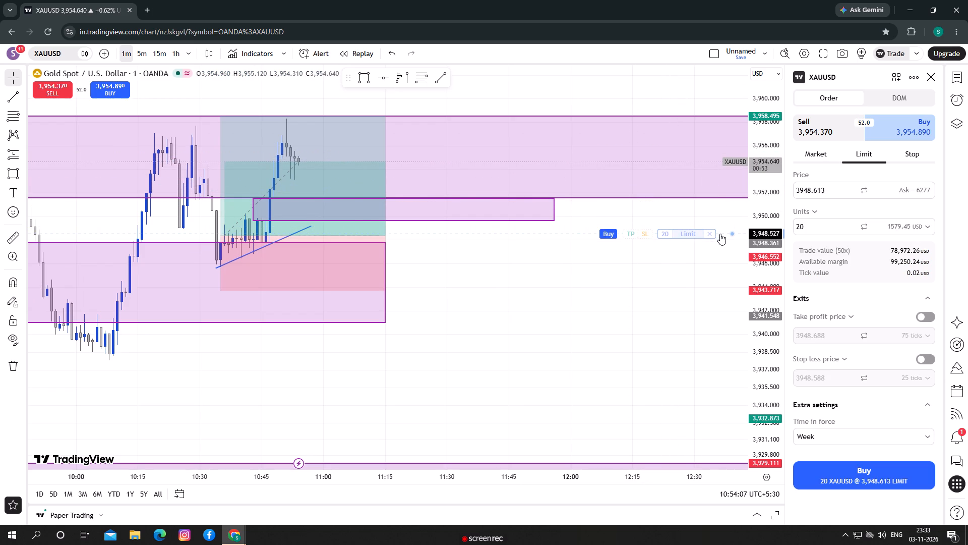
drag(720, 234, 723, 236)
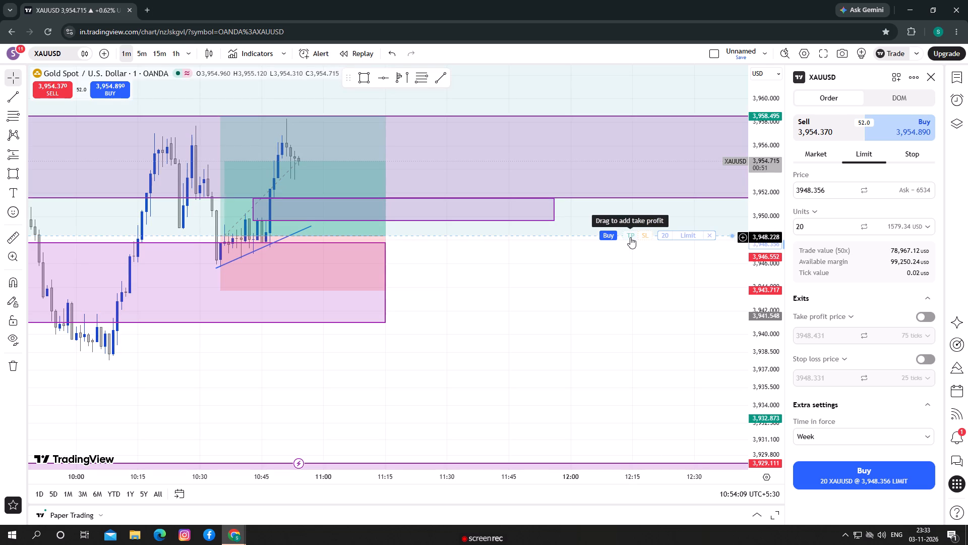
Add a take profit at 3,958.297 to the buy limit order, just below the long position's target.
click(630, 237)
click(631, 235)
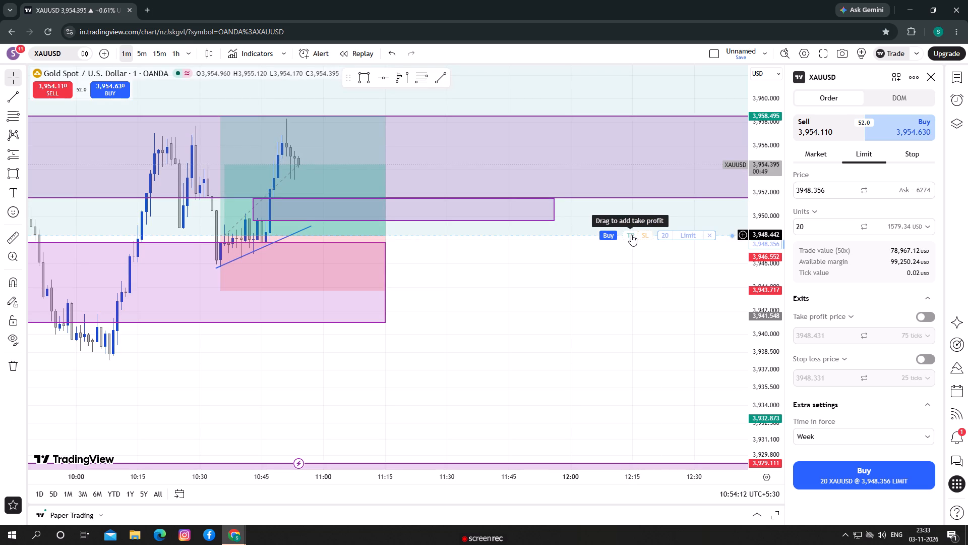
drag(631, 235, 663, 145)
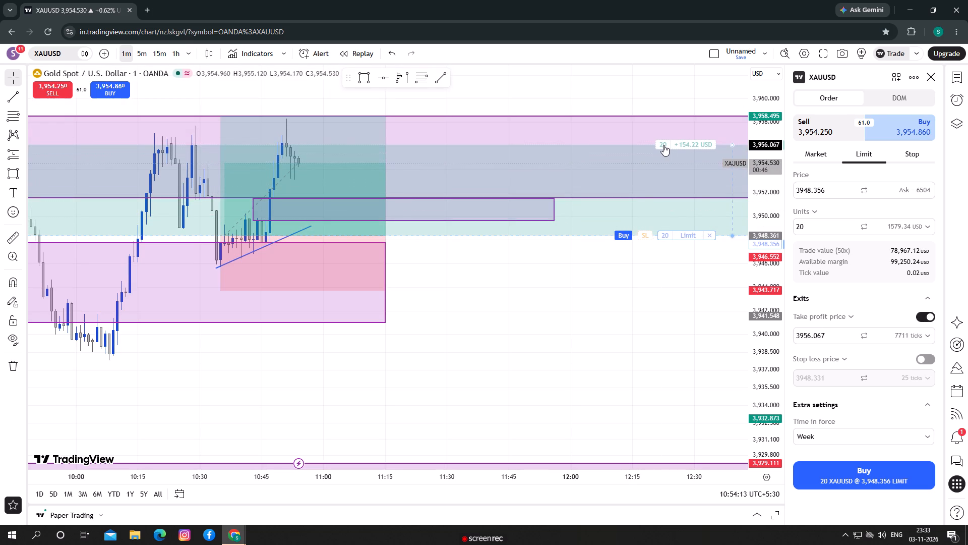
drag(663, 145, 663, 130)
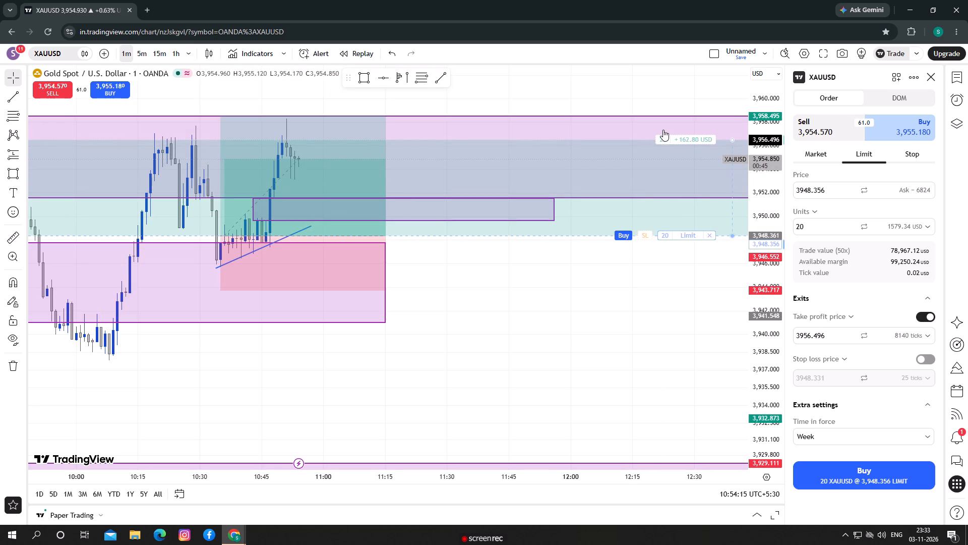
drag(663, 130, 663, 119)
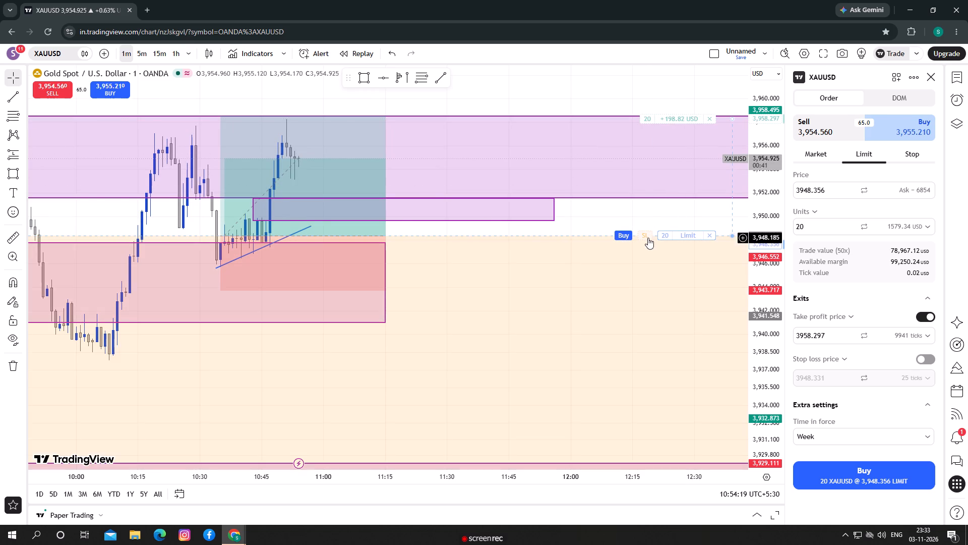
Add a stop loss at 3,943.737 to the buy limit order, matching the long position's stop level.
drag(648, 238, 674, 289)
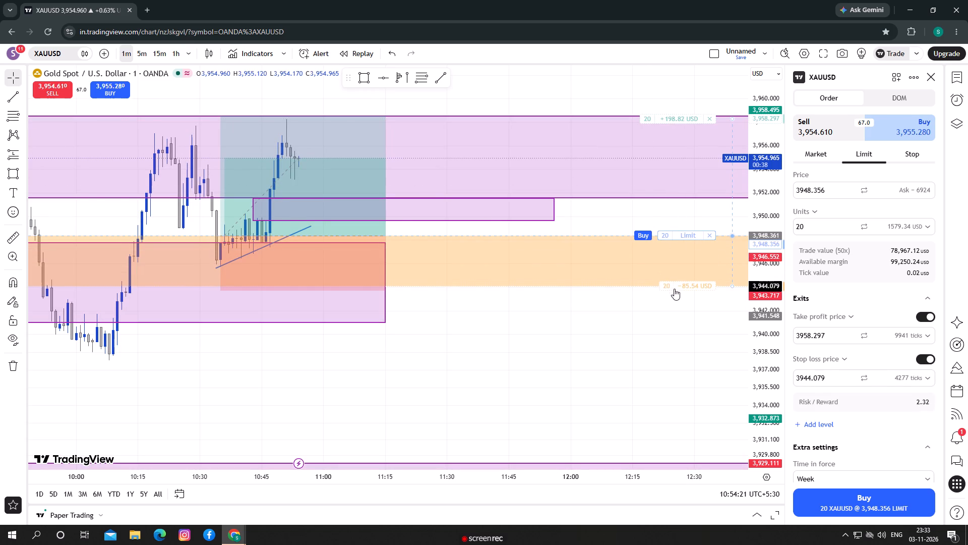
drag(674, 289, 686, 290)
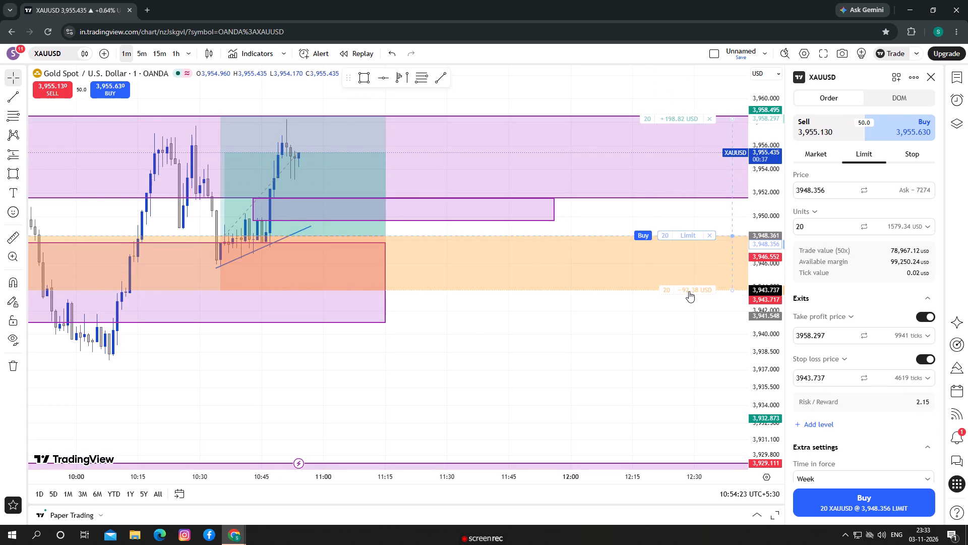
Try order sizes of 5, 6, 7, 1 and 2 units for the buy limit order and finish with 7 units.
click(819, 230)
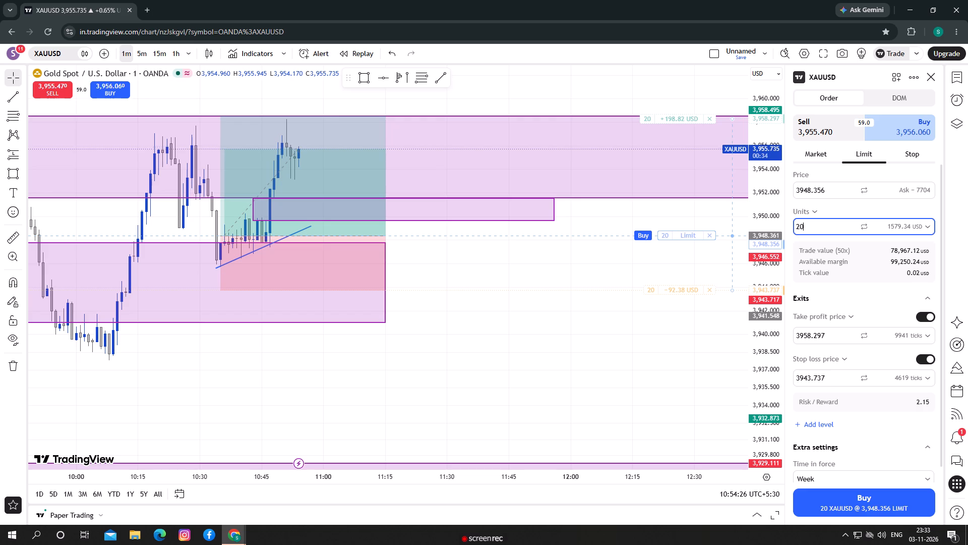
key(BackSpace)
key(BackSpace)
key(BackSpace)
key(5)
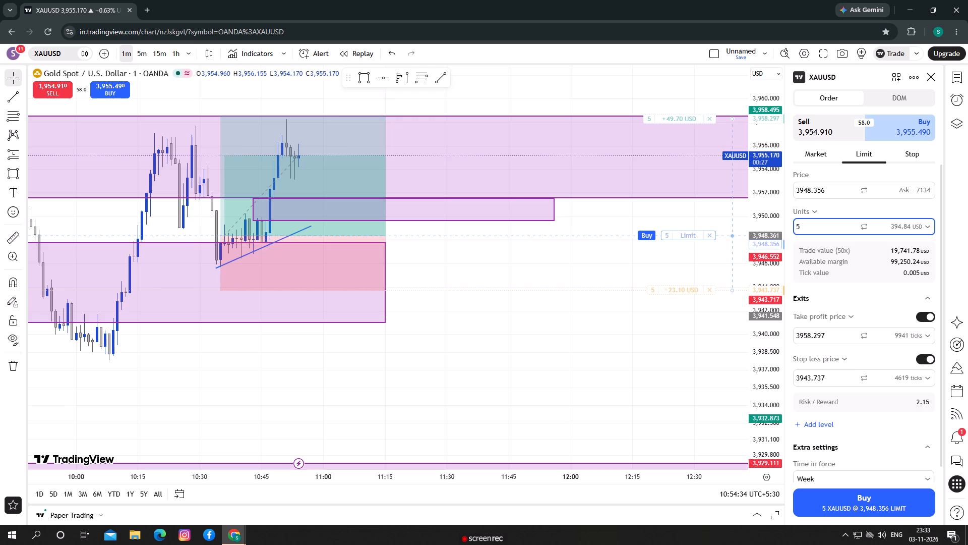
key(BackSpace)
key(6)
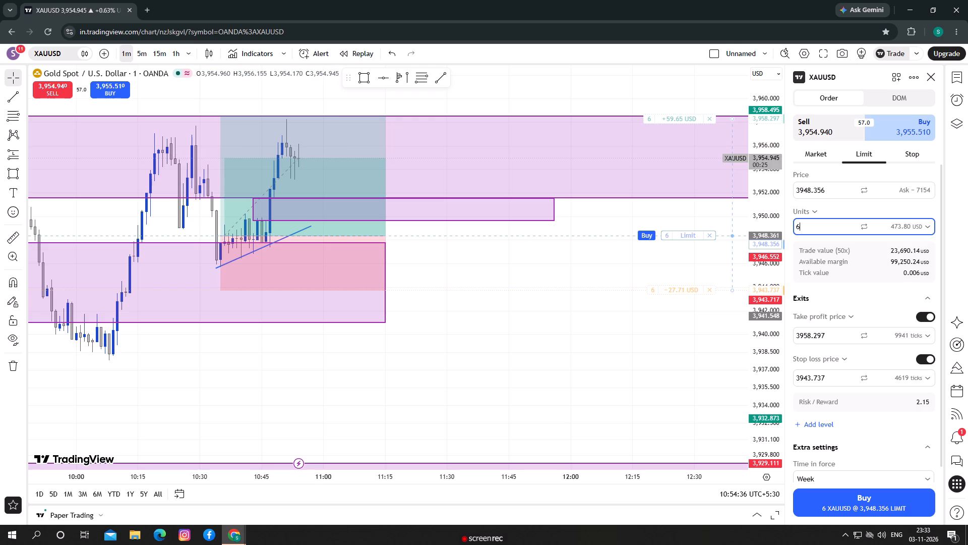
key(BackSpace)
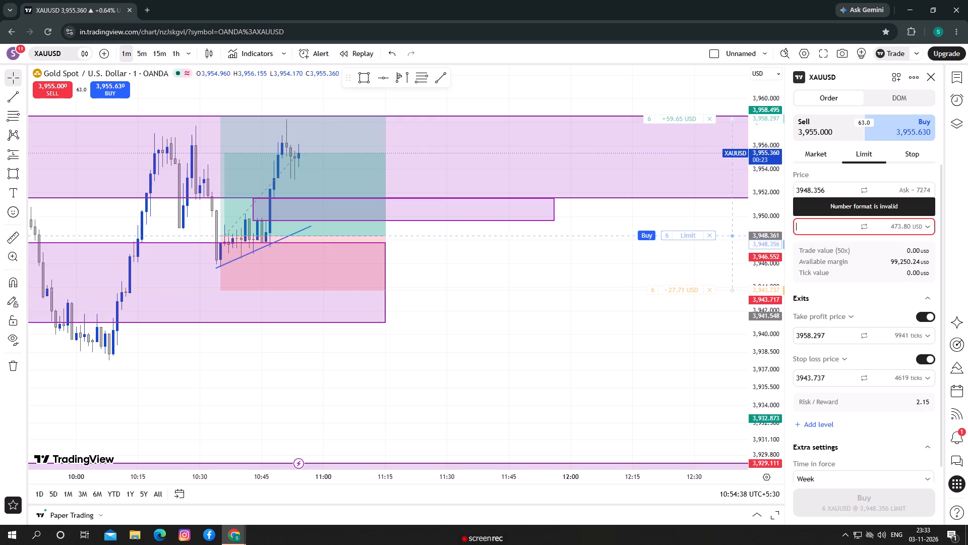
key(7)
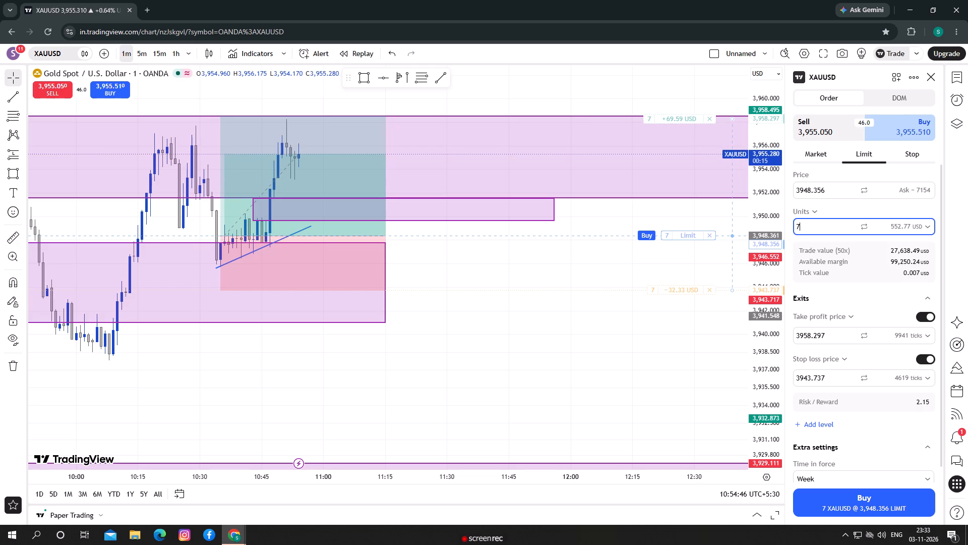
key(BackSpace)
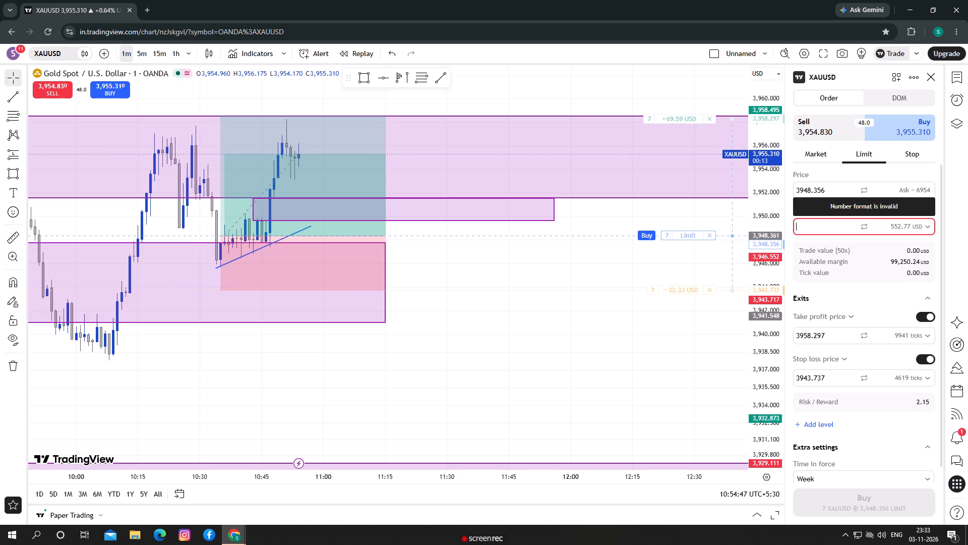
key(1)
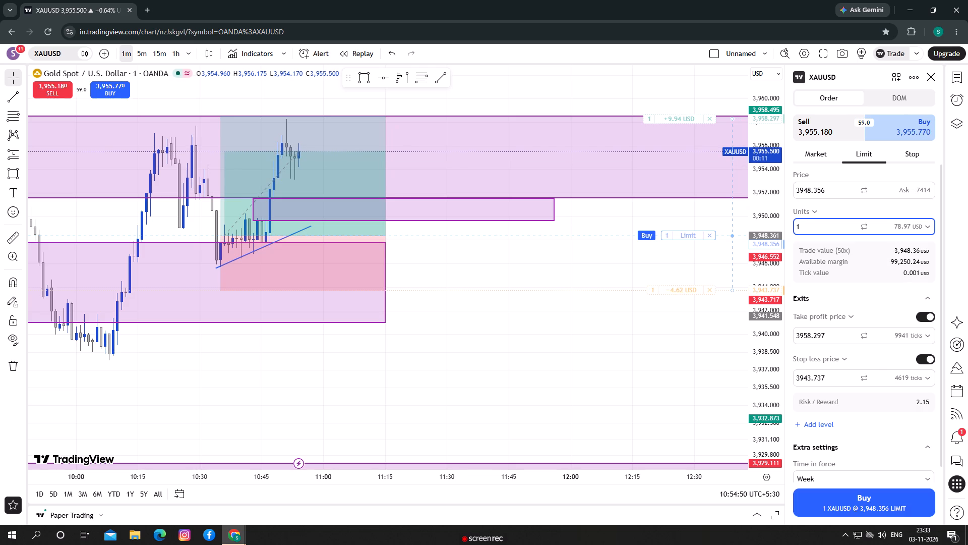
key(BackSpace)
key(2)
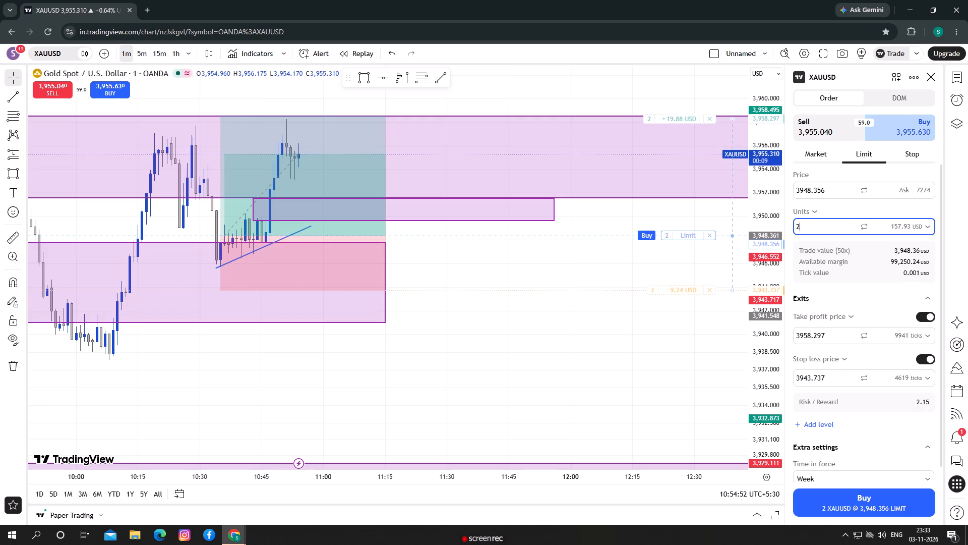
key(BackSpace)
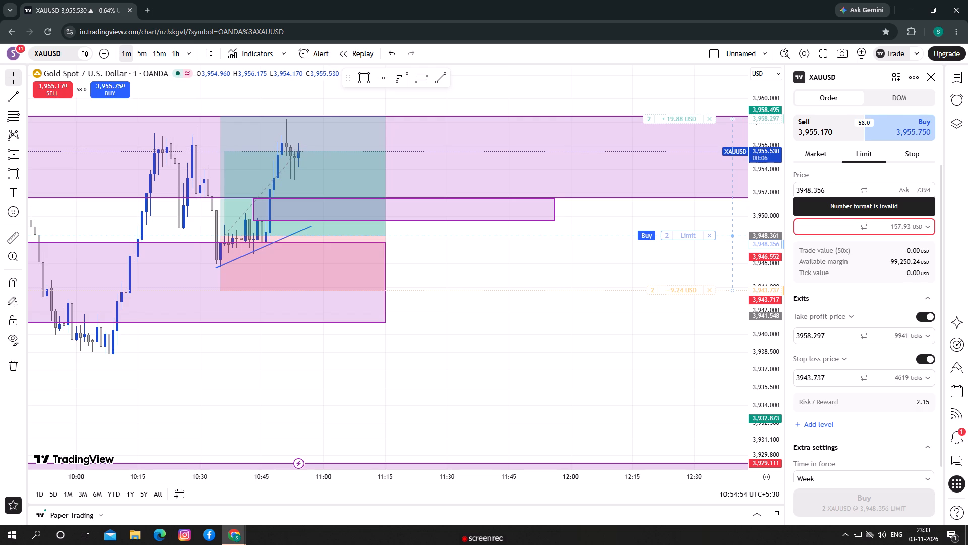
key(5)
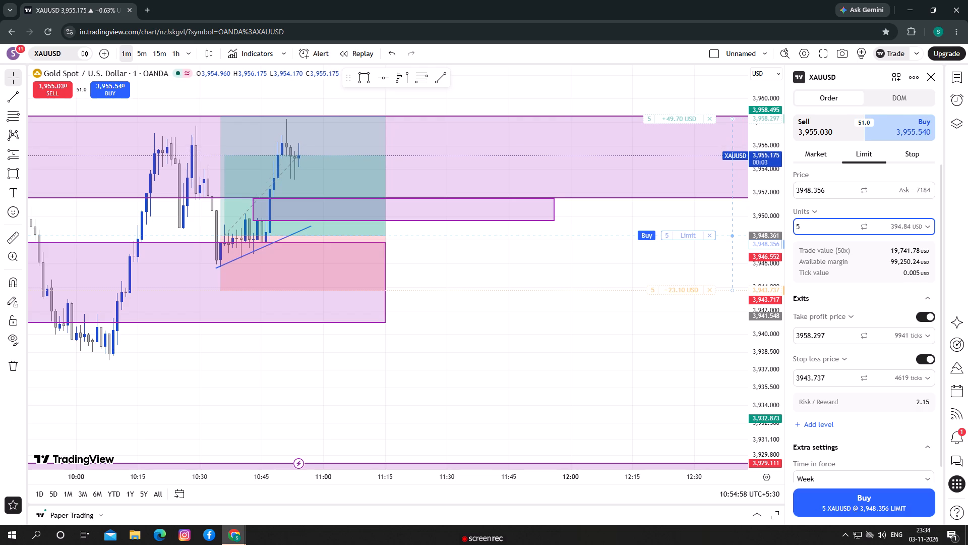
key(BackSpace)
key(6)
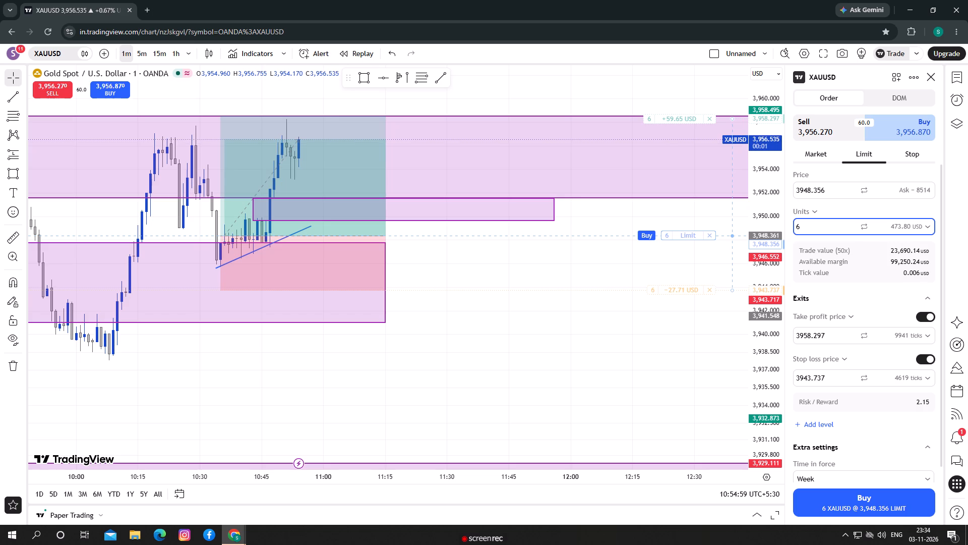
key(BackSpace)
key(7)
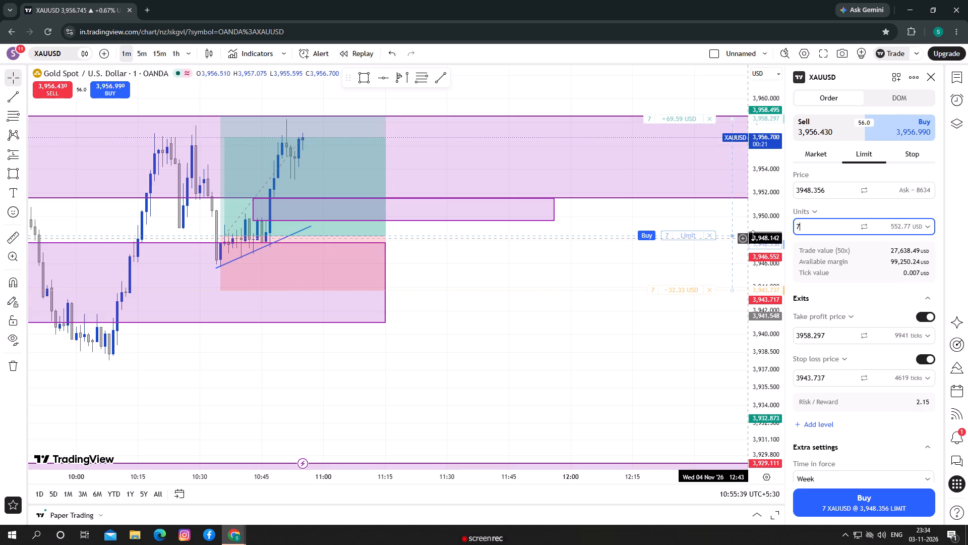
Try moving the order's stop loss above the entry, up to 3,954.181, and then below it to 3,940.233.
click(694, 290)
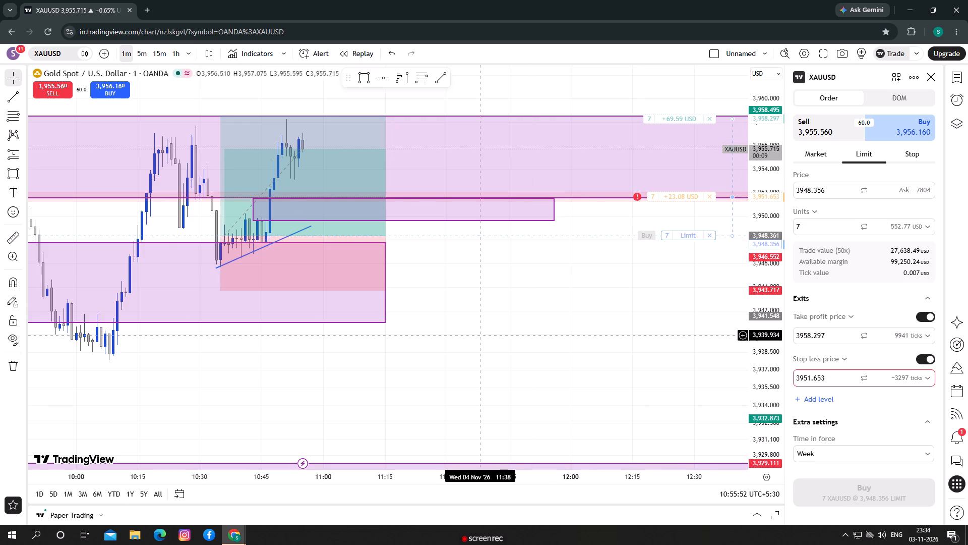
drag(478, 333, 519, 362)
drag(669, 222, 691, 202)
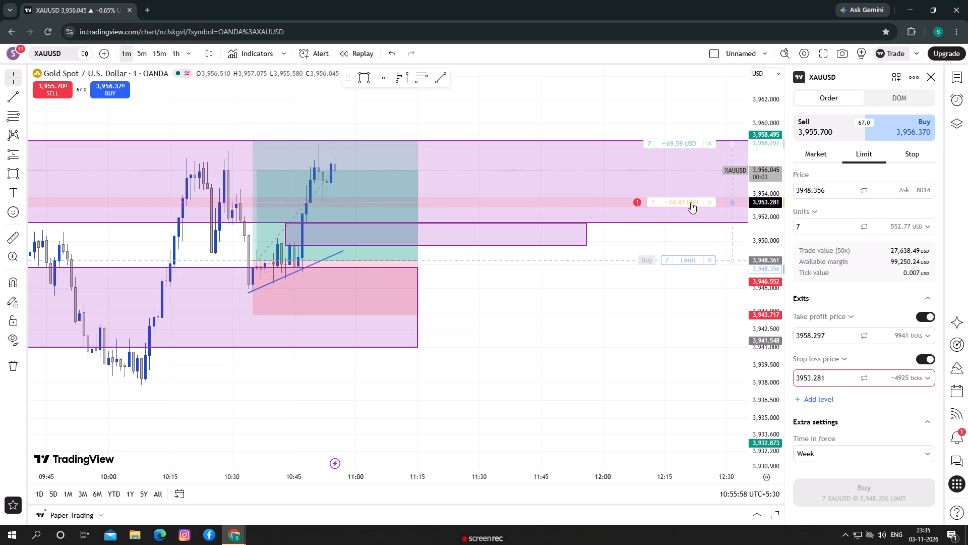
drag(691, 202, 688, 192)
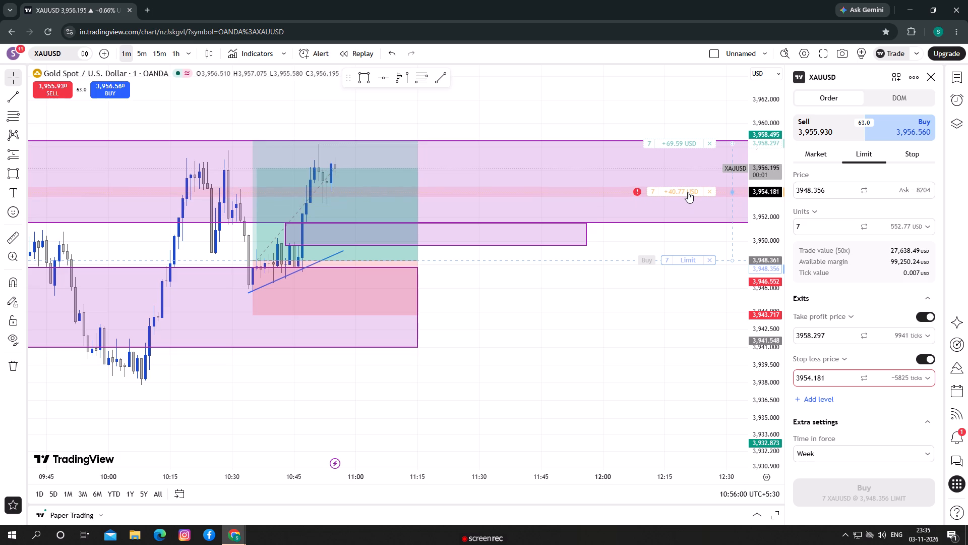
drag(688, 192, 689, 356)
Remove the stop loss and discard the unsent XAUUSD buy limit order.
click(709, 358)
drag(671, 349, 617, 371)
drag(707, 290, 709, 283)
click(711, 277)
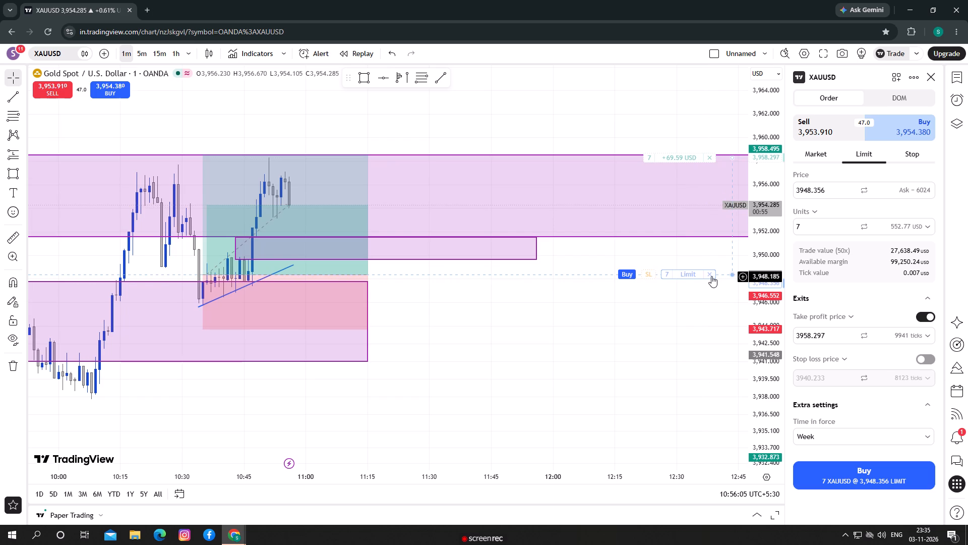
drag(613, 316, 519, 364)
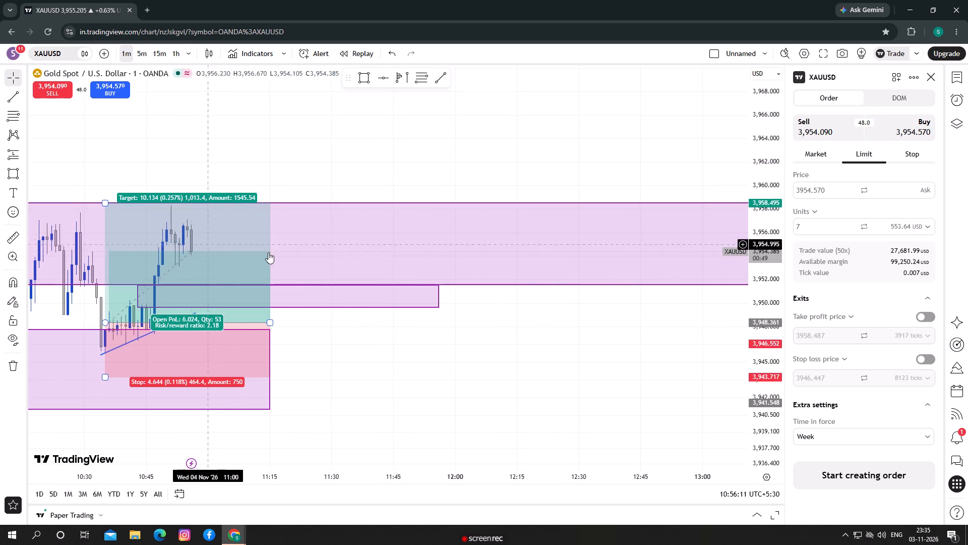
drag(420, 418, 433, 410)
Switch the chart symbol to NASDAQ, US Tech 100 Cash from IG.
click(68, 56)
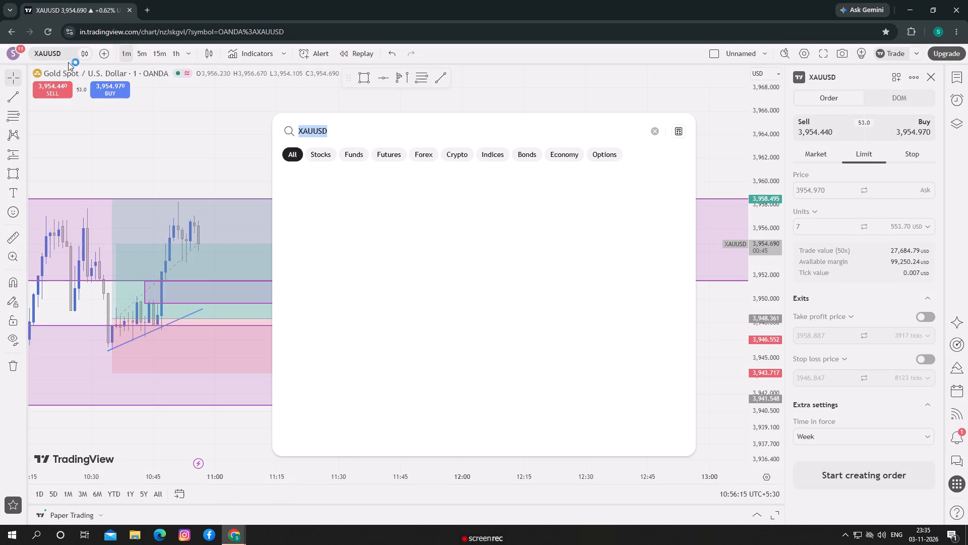
key(BackSpace)
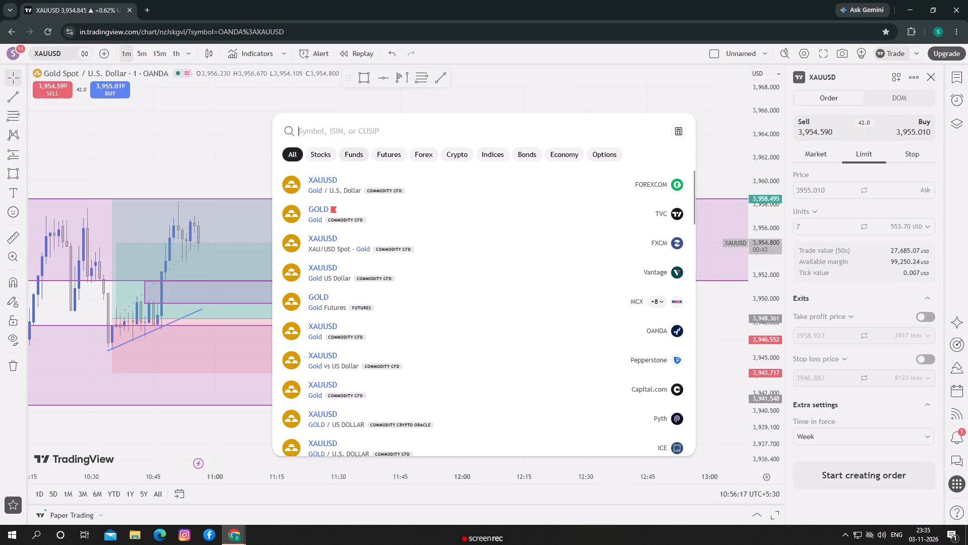
click(343, 180)
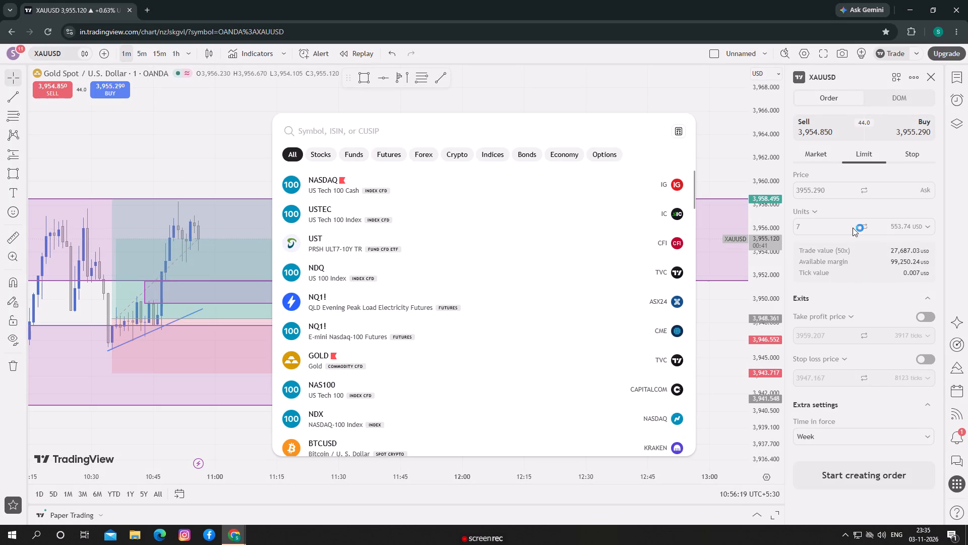
click(576, 196)
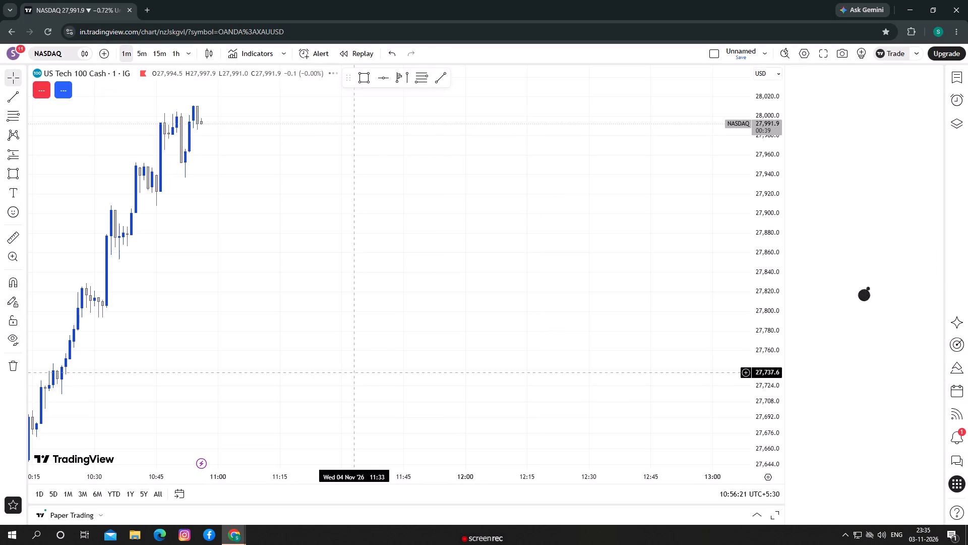
Mark a thin rectangle zone from about 27,785 to 27,795, starting at 10:23 and ending near 10:45.
drag(354, 372, 630, 282)
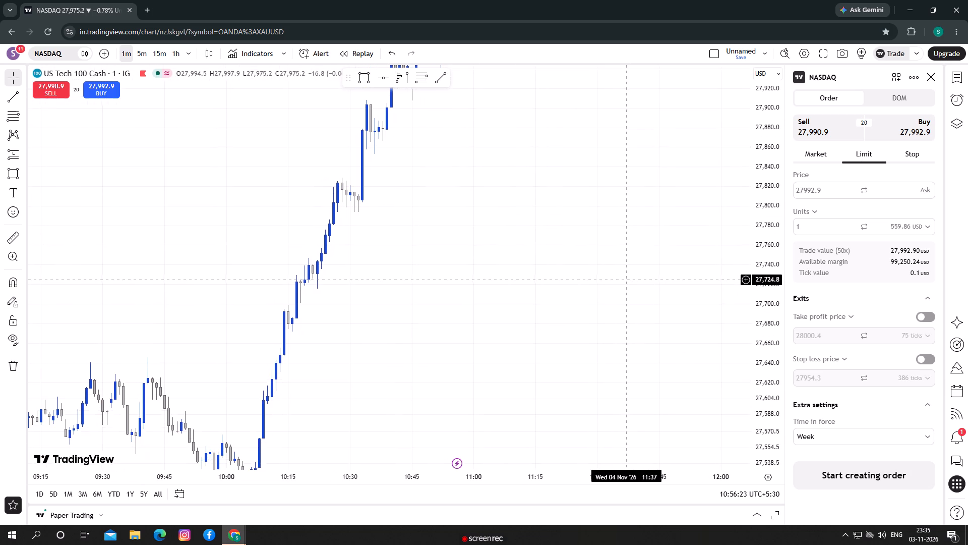
drag(630, 282, 588, 318)
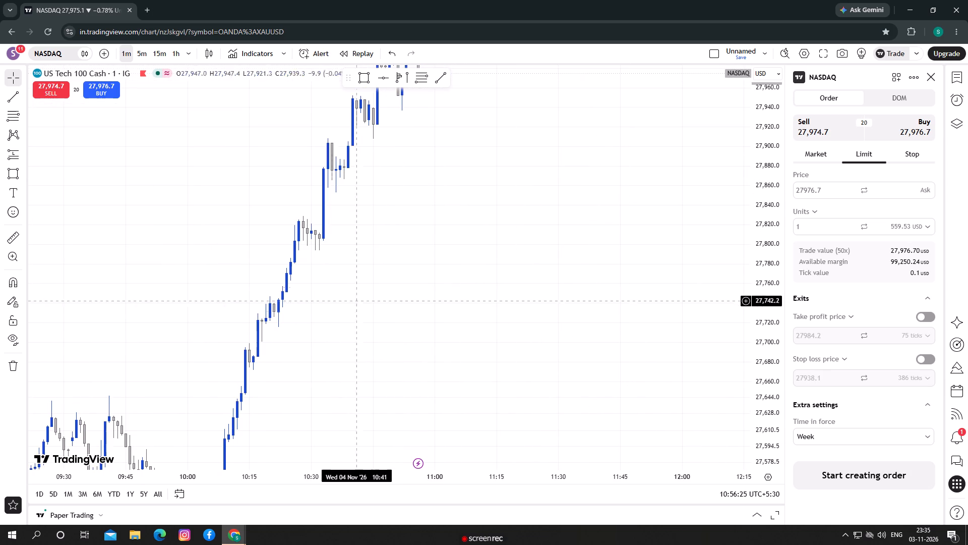
click(368, 88)
click(357, 73)
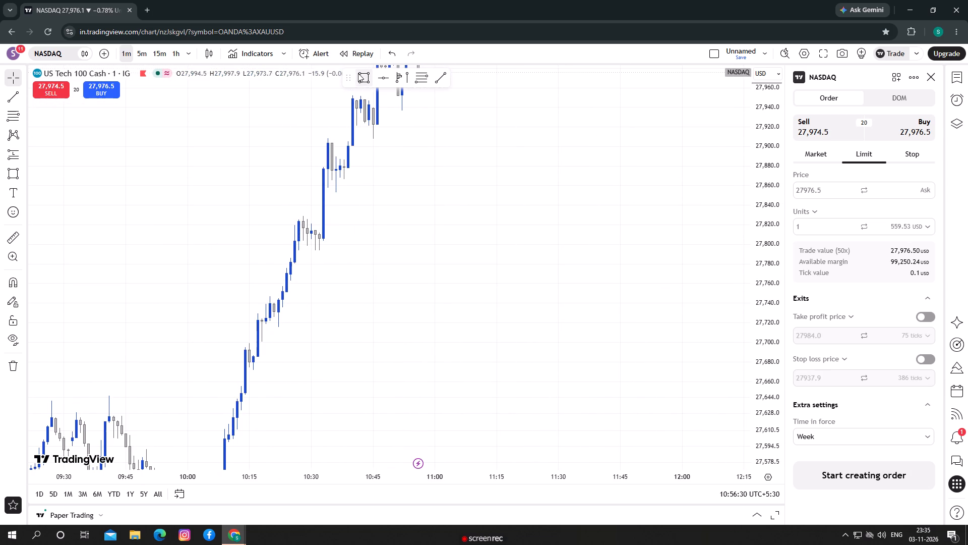
click(283, 258)
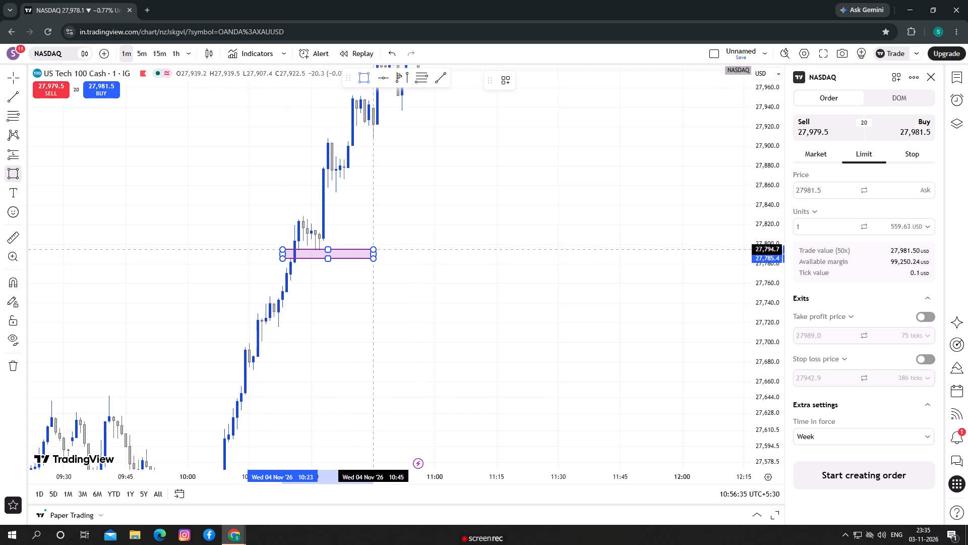
click(380, 250)
Draw a second rectangle zone above the first, from about 27,812 to 27,858, spanning 10:30 to about 10:52.
drag(338, 309, 589, 314)
drag(619, 199, 590, 239)
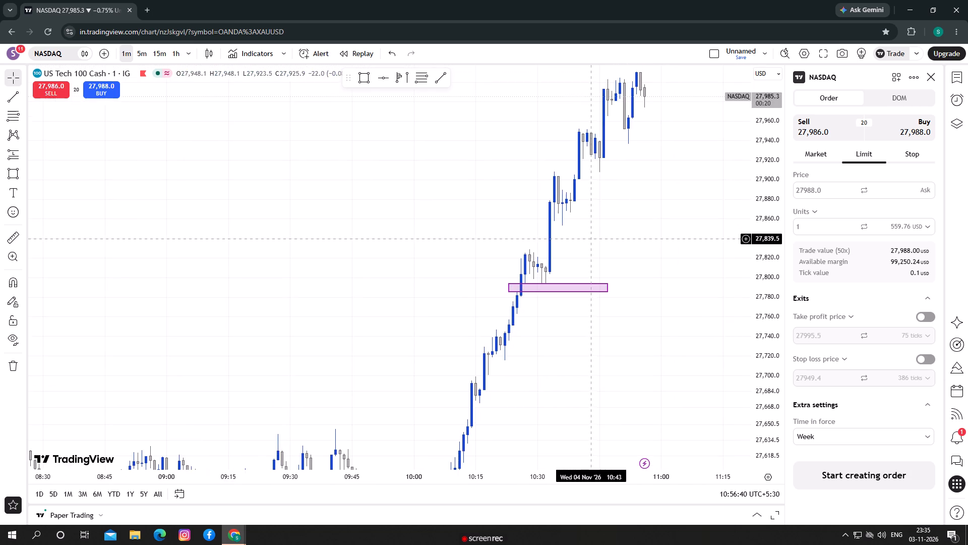
drag(590, 239, 585, 240)
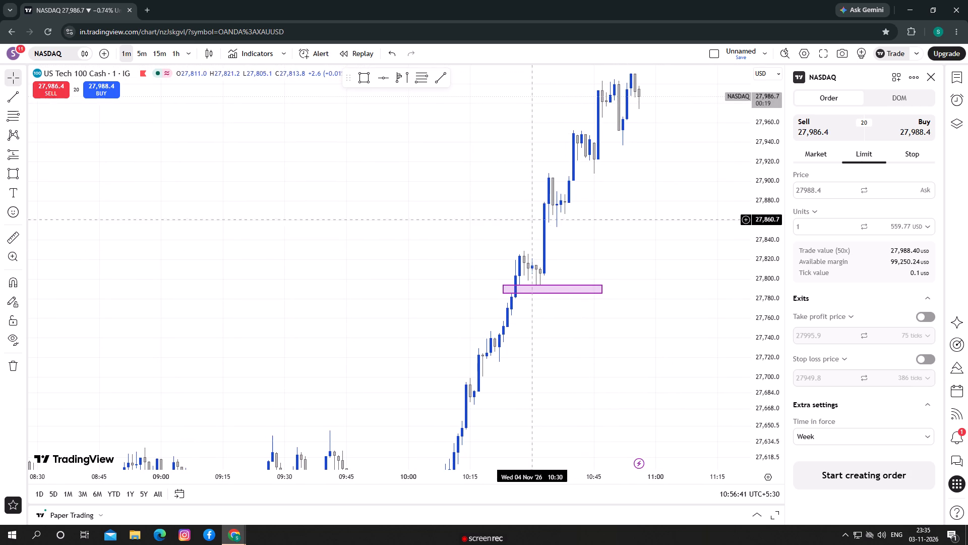
drag(510, 217, 340, 215)
click(371, 76)
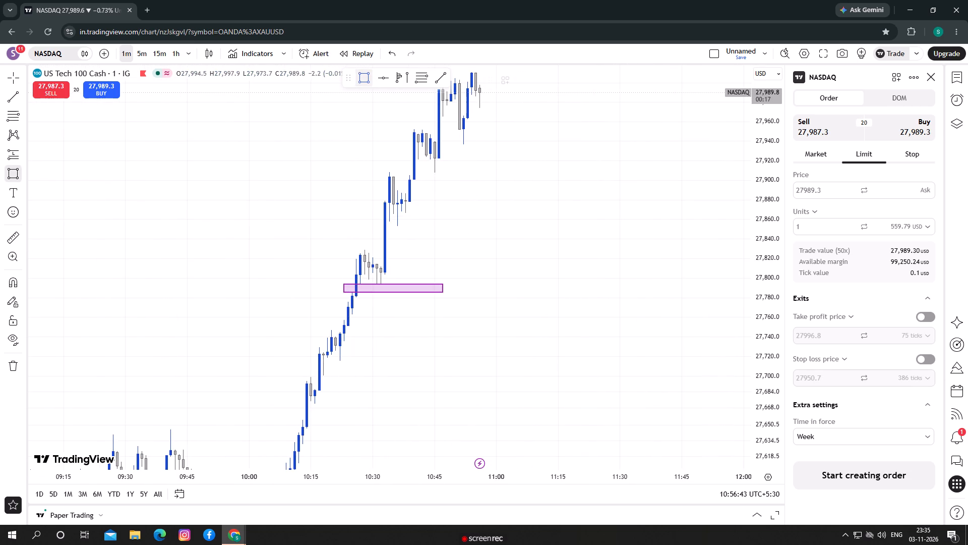
click(374, 266)
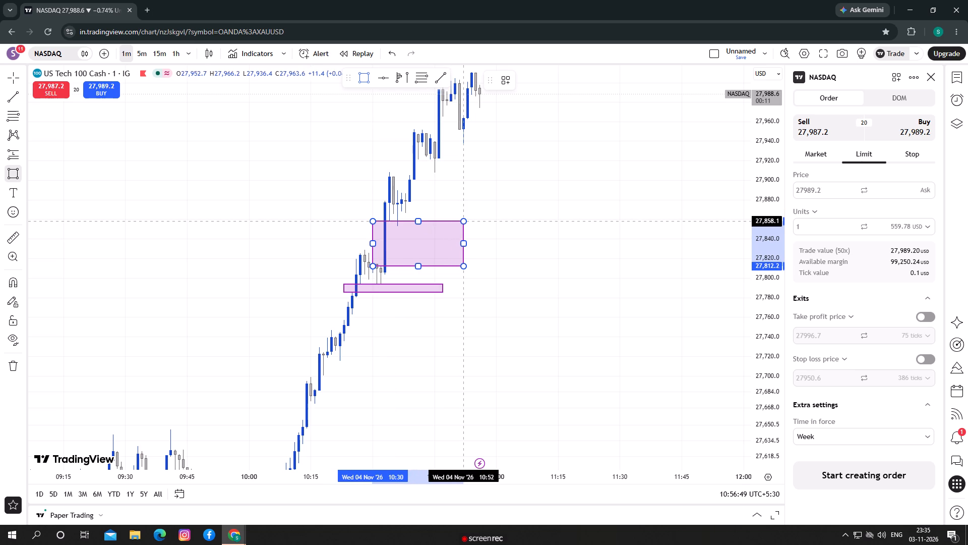
click(461, 221)
Draw a third rectangle zone above the second, from about 27,886 to 27,921, spanning 10:37 to 10:55.
drag(461, 199, 428, 269)
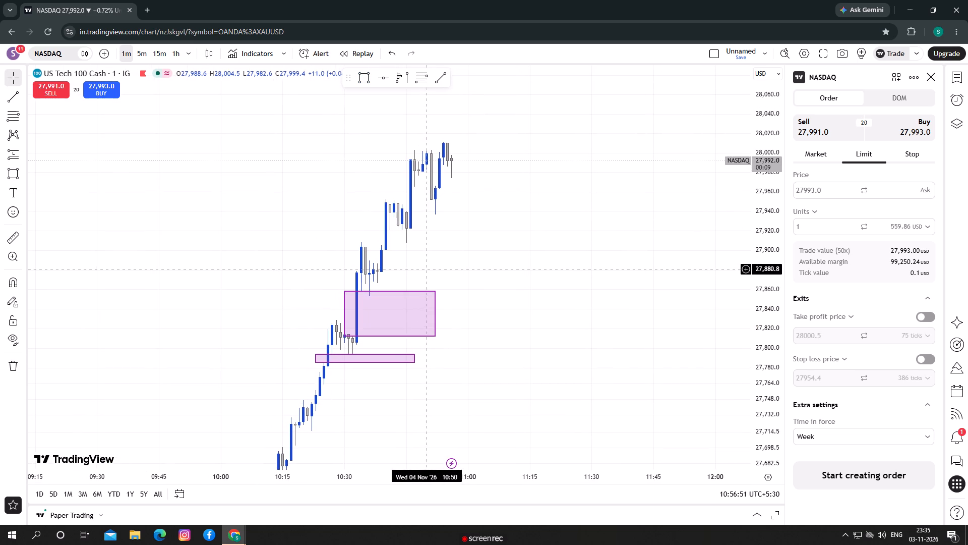
drag(345, 215, 344, 221)
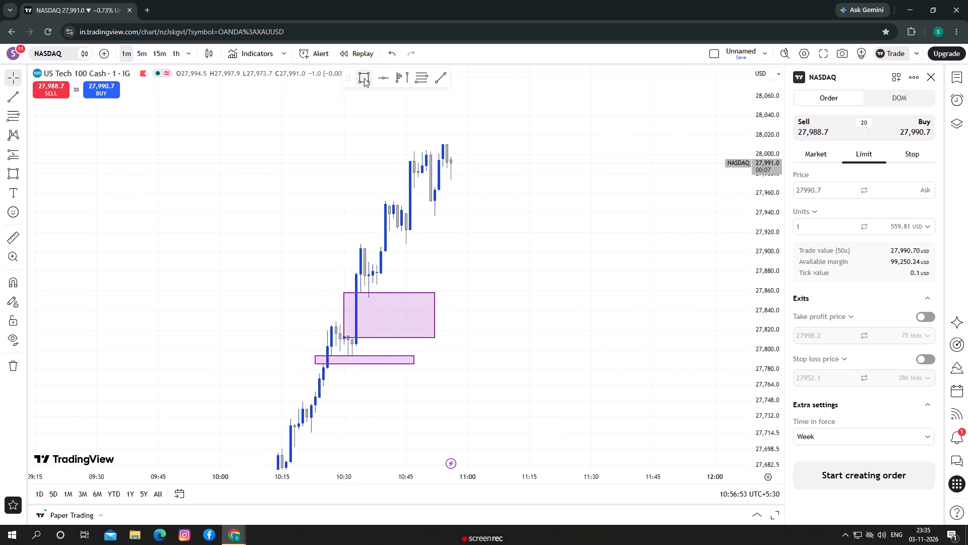
click(364, 78)
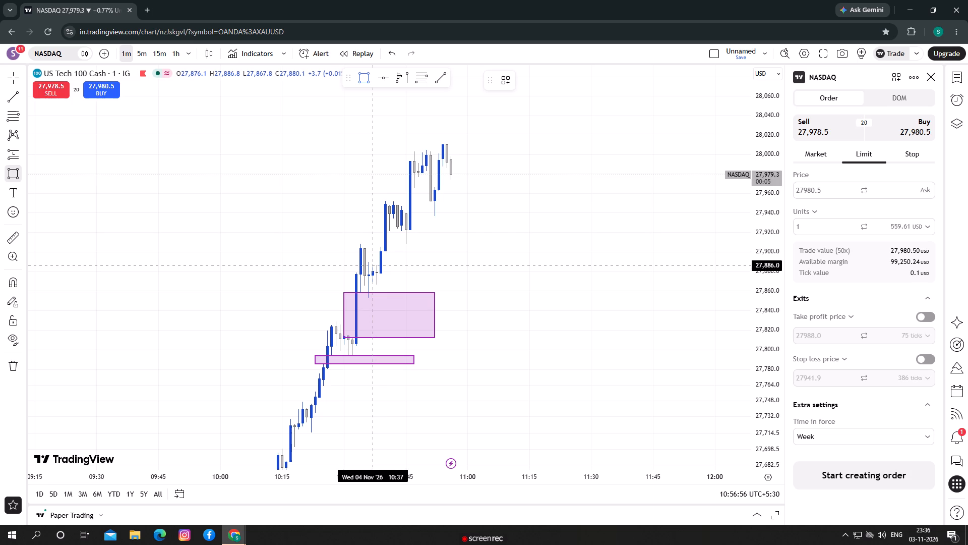
click(372, 265)
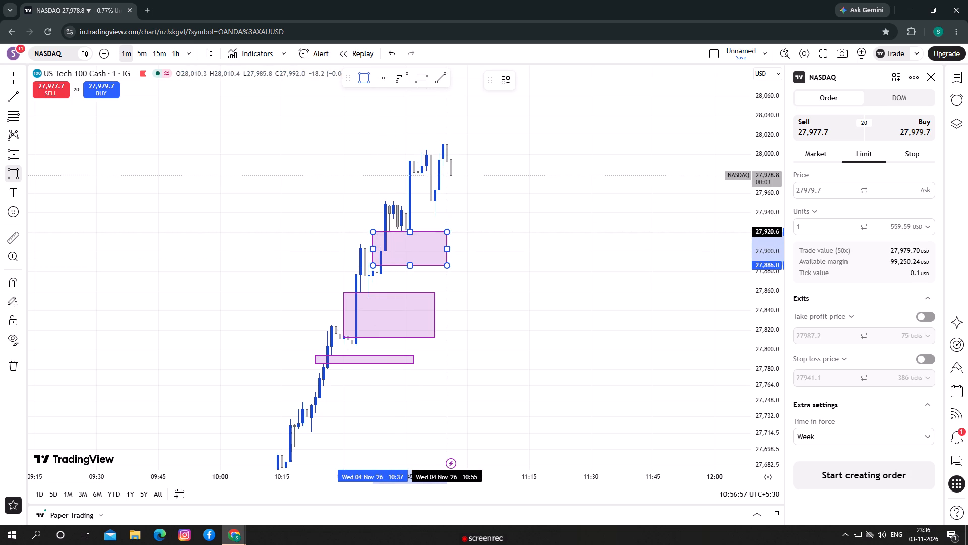
click(448, 232)
click(484, 229)
Draw a fourth rectangle zone above the third, from about 27,940 to 27,966, spanning 10:44 to 11:17.
drag(485, 229, 483, 293)
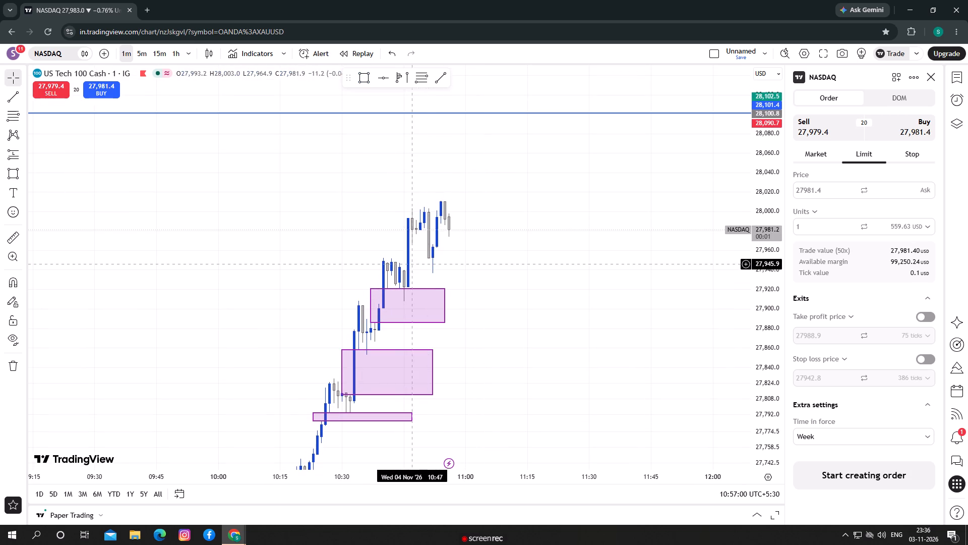
drag(363, 80, 367, 87)
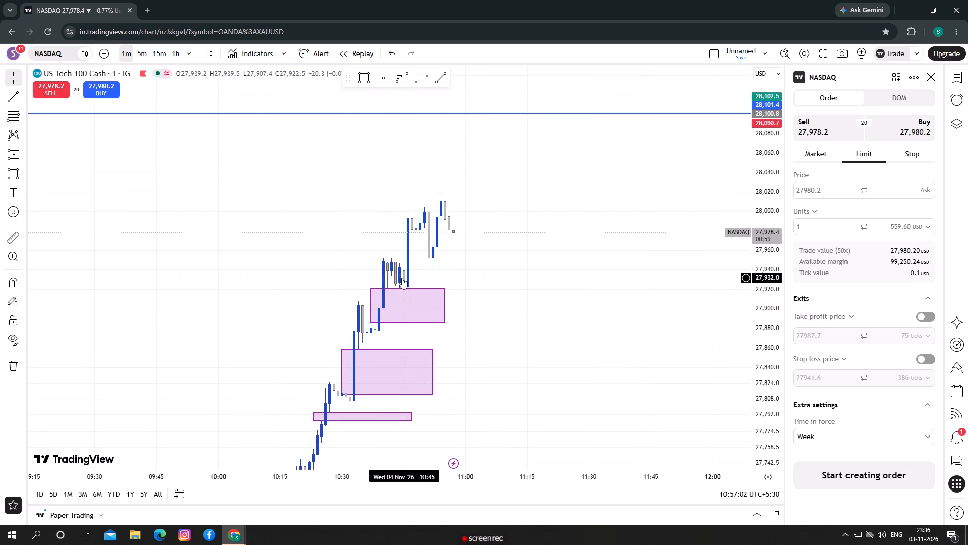
click(404, 269)
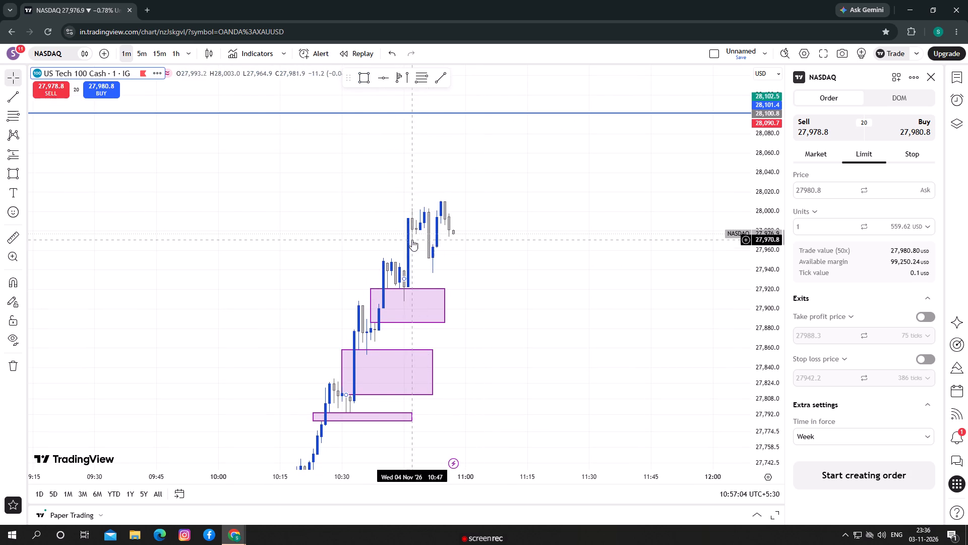
click(362, 81)
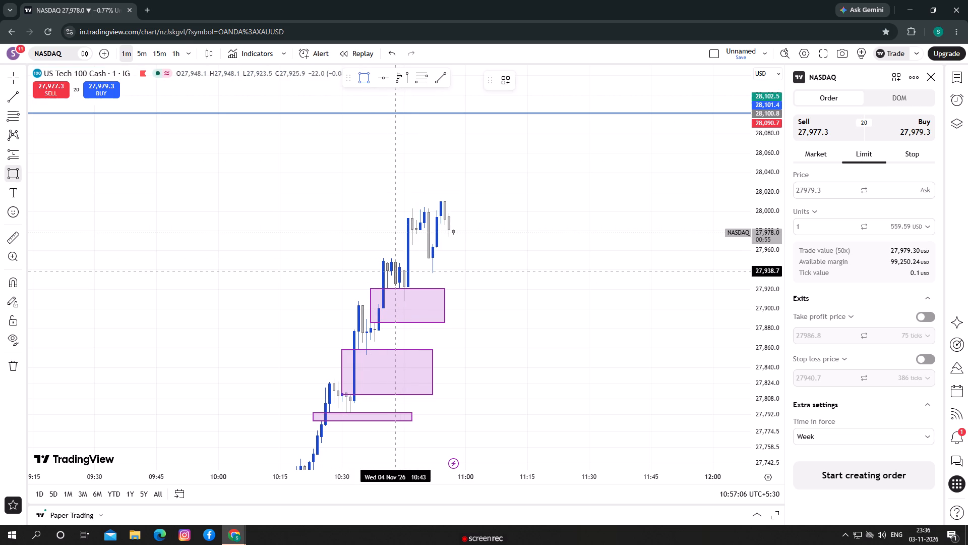
click(399, 269)
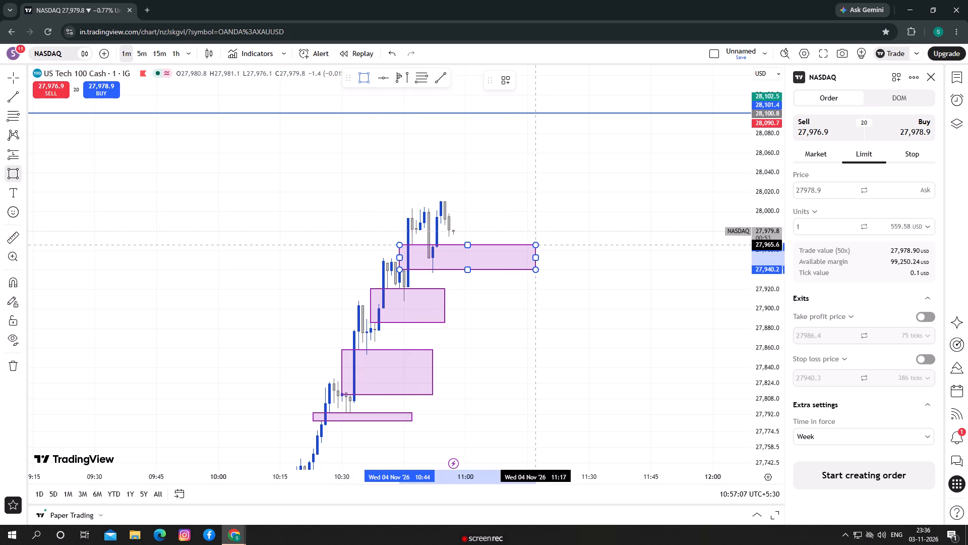
click(537, 245)
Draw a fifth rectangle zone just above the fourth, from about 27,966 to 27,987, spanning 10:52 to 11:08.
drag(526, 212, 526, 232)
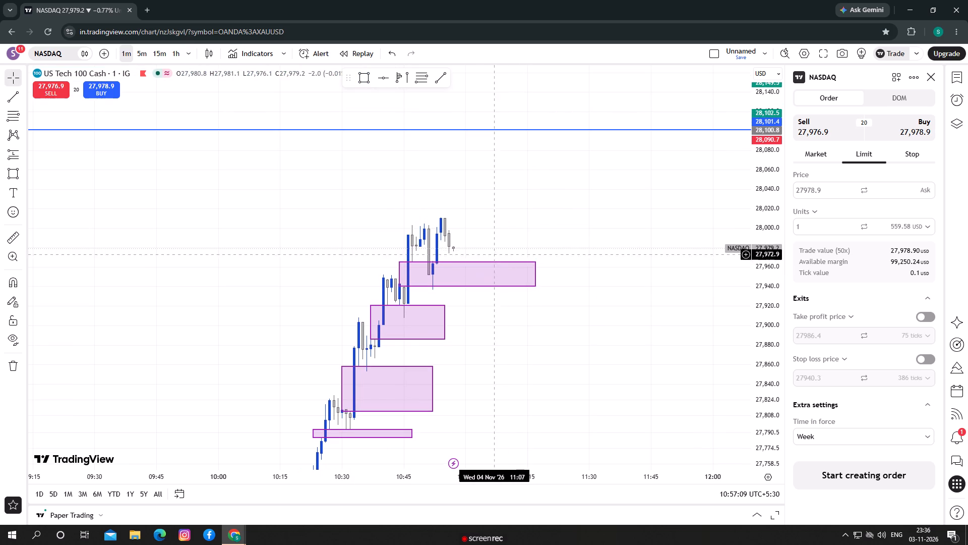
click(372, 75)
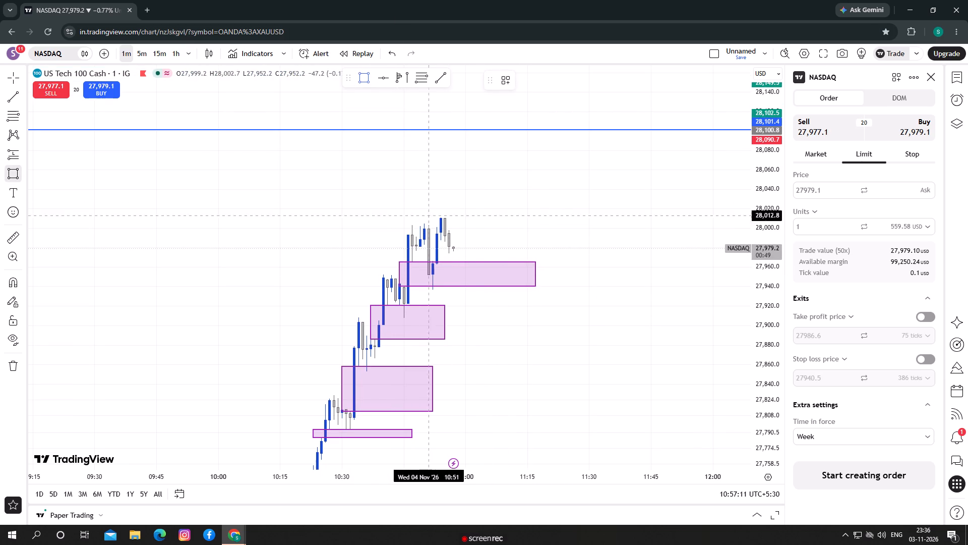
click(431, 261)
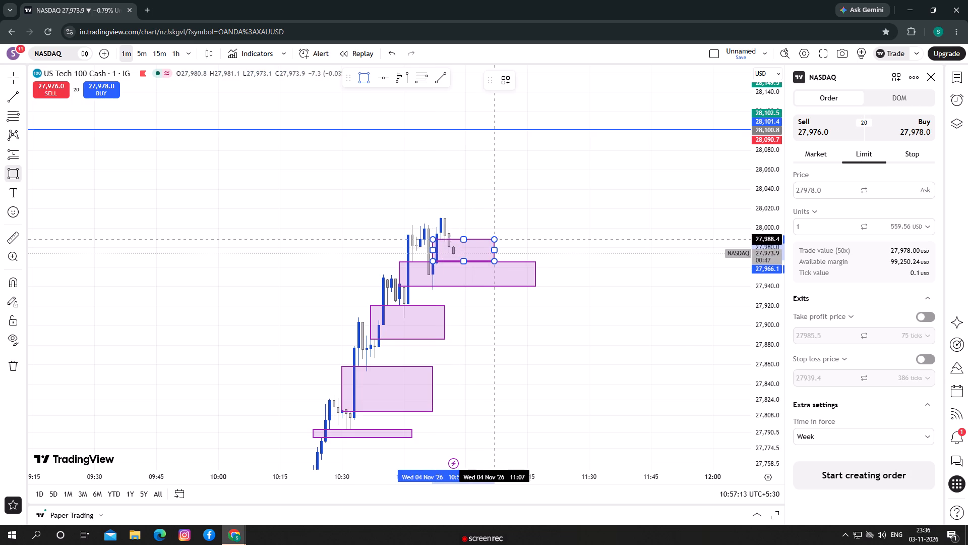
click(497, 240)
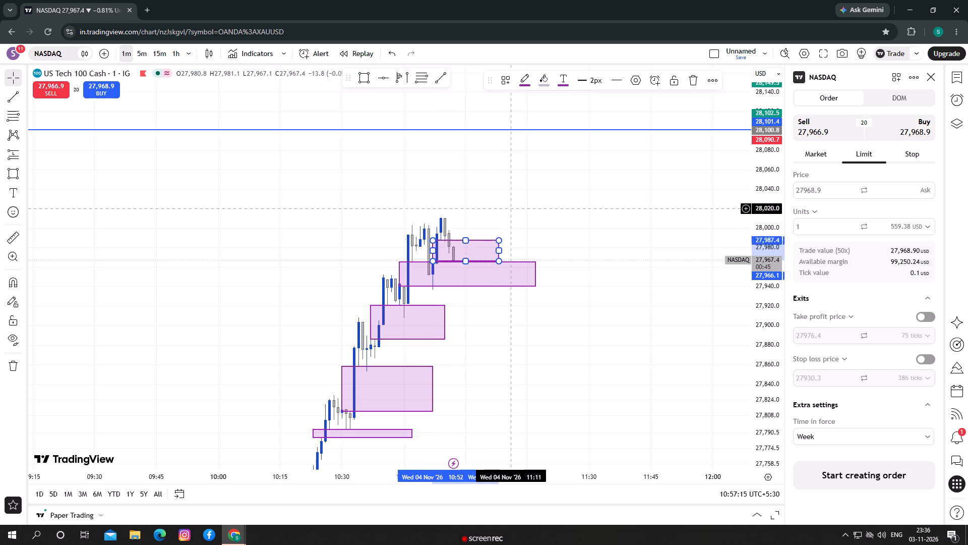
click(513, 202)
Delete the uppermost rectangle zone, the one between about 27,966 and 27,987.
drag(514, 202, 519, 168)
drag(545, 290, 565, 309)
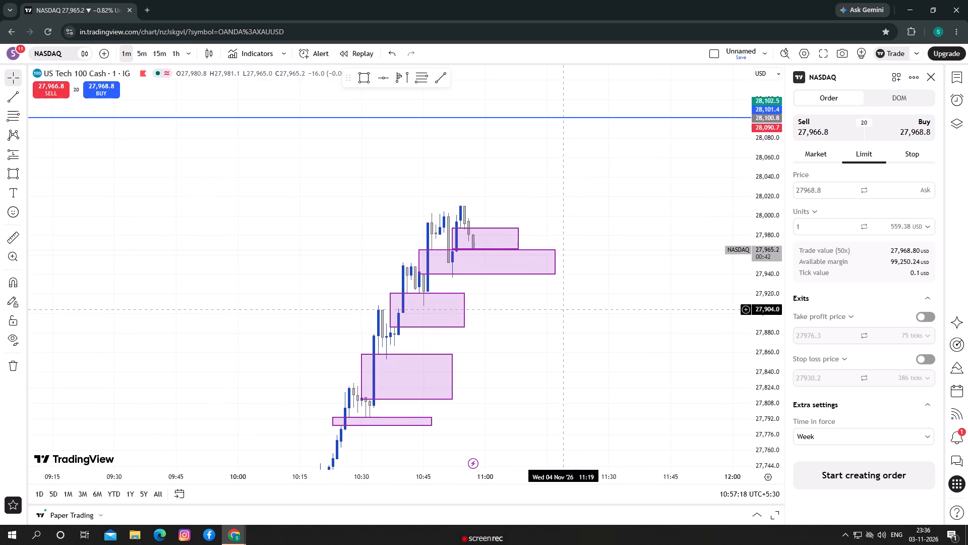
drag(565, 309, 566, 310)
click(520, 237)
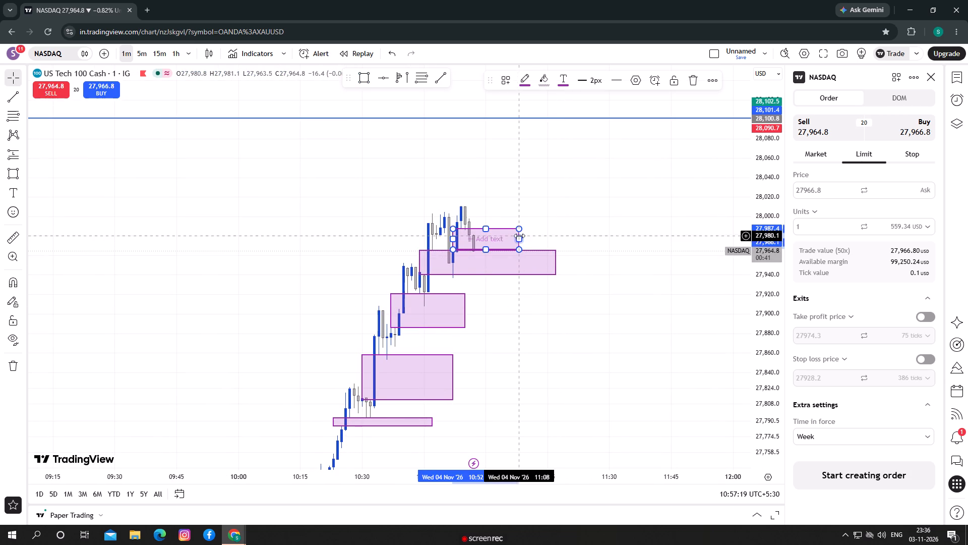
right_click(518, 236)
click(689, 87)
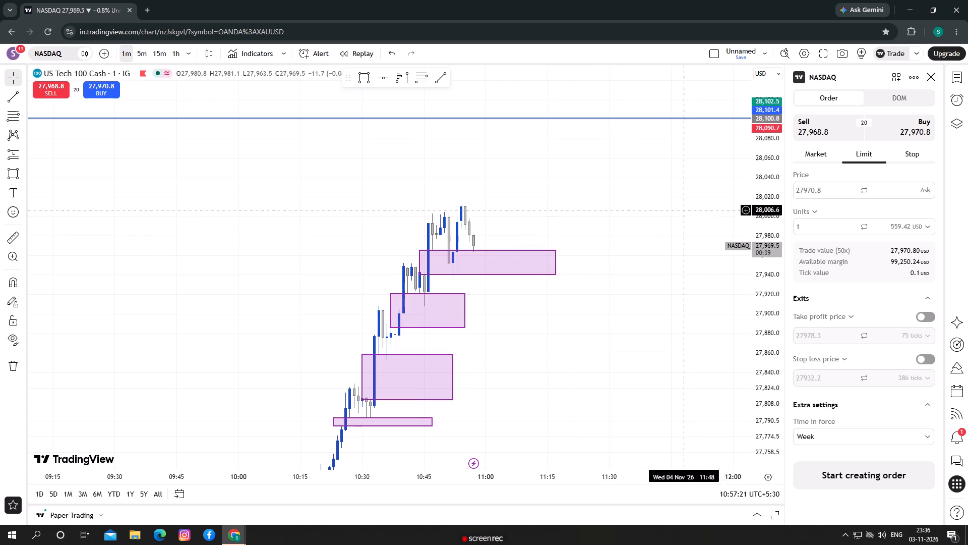
Close the NASDAQ order form to widen the chart, and dismiss the trading workshop advertisement.
drag(638, 326, 687, 193)
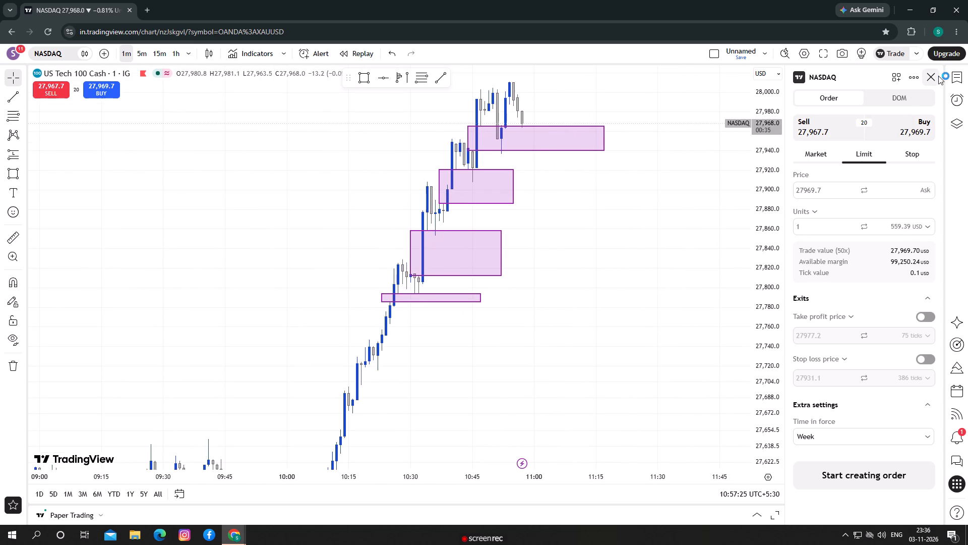
click(936, 73)
drag(935, 189, 939, 234)
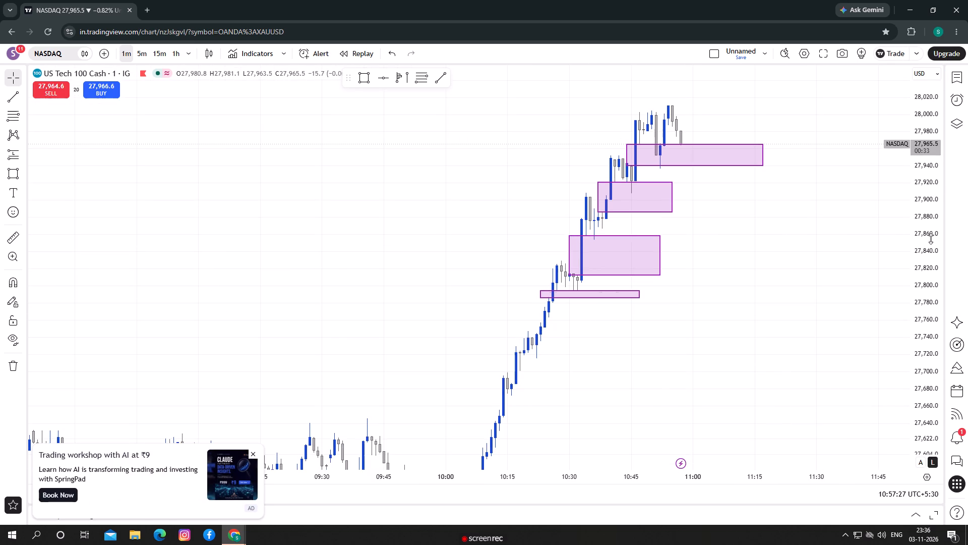
click(254, 457)
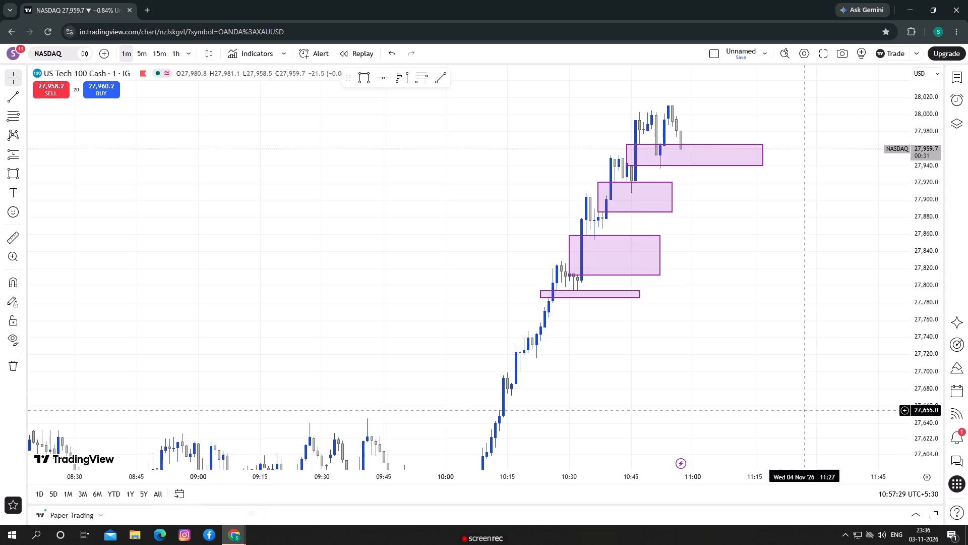
Extend the 27,886–27,921 zone forward to 12:07 and the 27,812–27,858 zone forward to 12:23.
drag(817, 324, 430, 386)
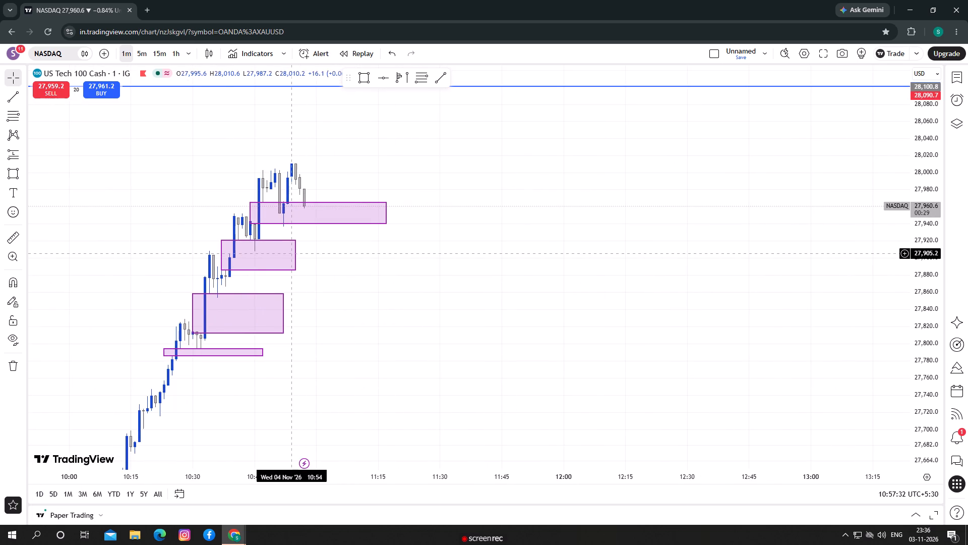
drag(293, 253, 592, 246)
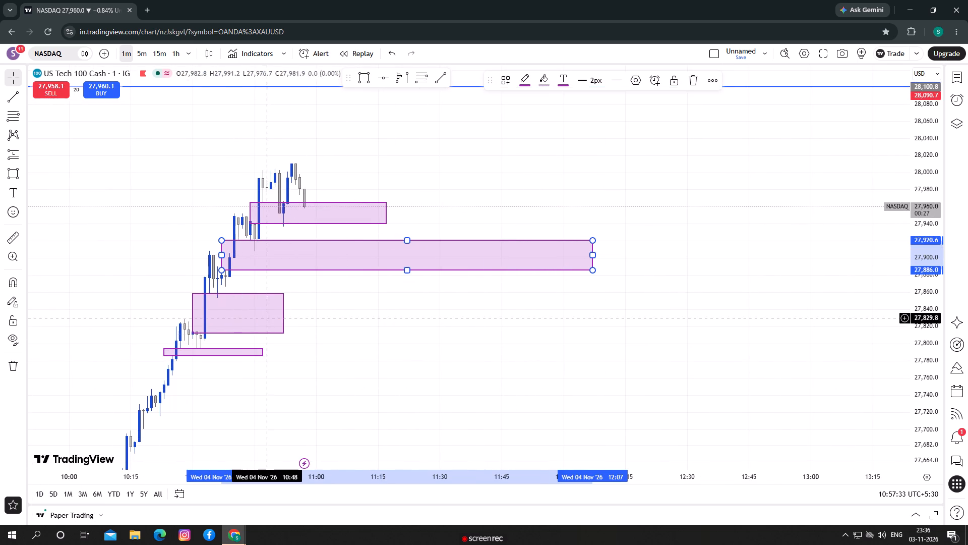
drag(281, 314, 835, 288)
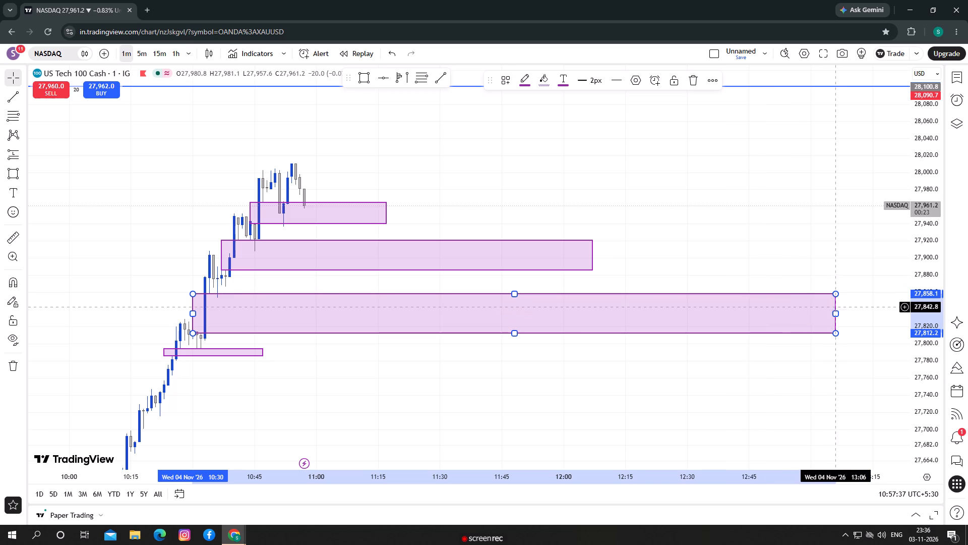
drag(837, 316, 658, 322)
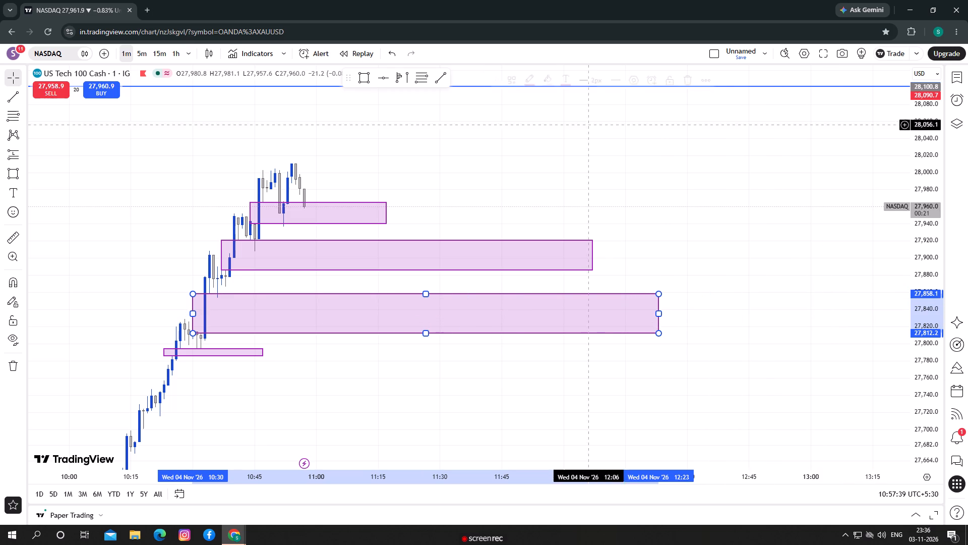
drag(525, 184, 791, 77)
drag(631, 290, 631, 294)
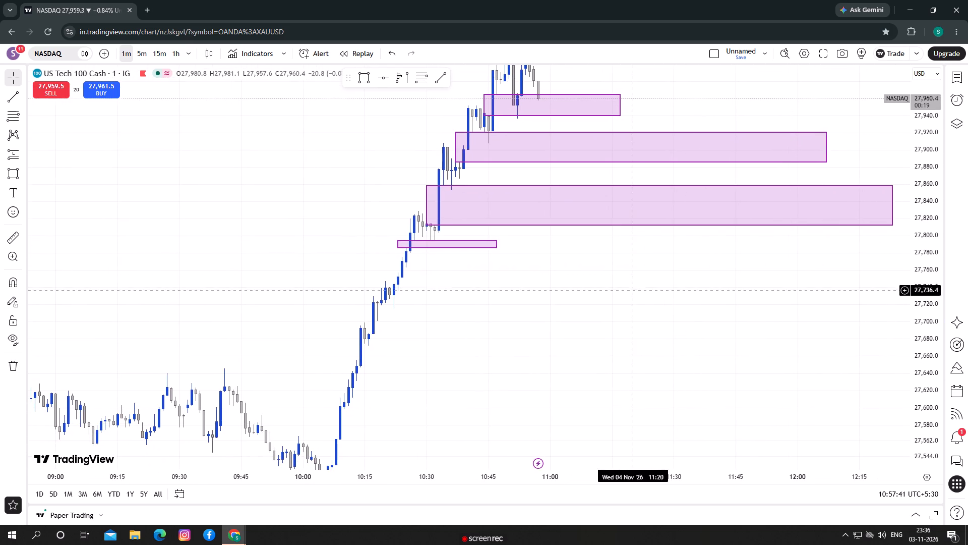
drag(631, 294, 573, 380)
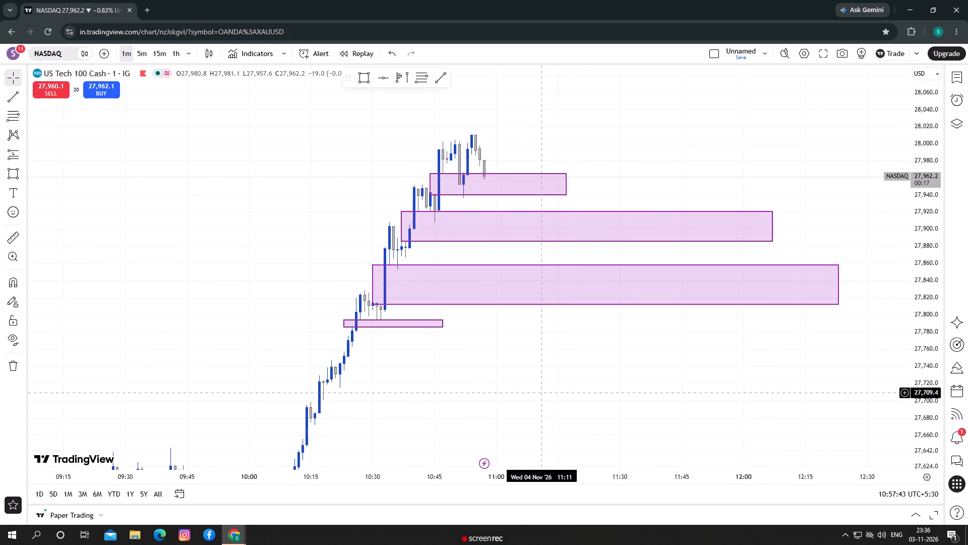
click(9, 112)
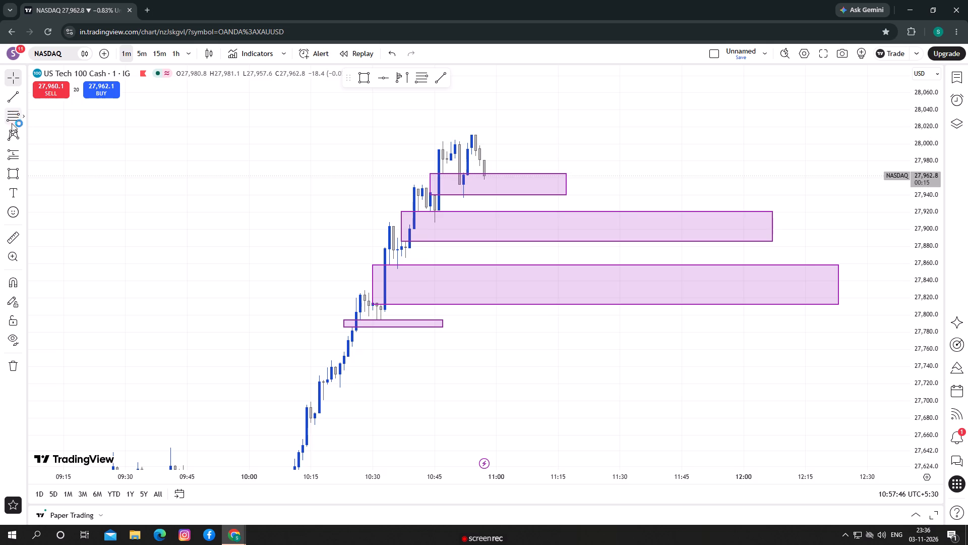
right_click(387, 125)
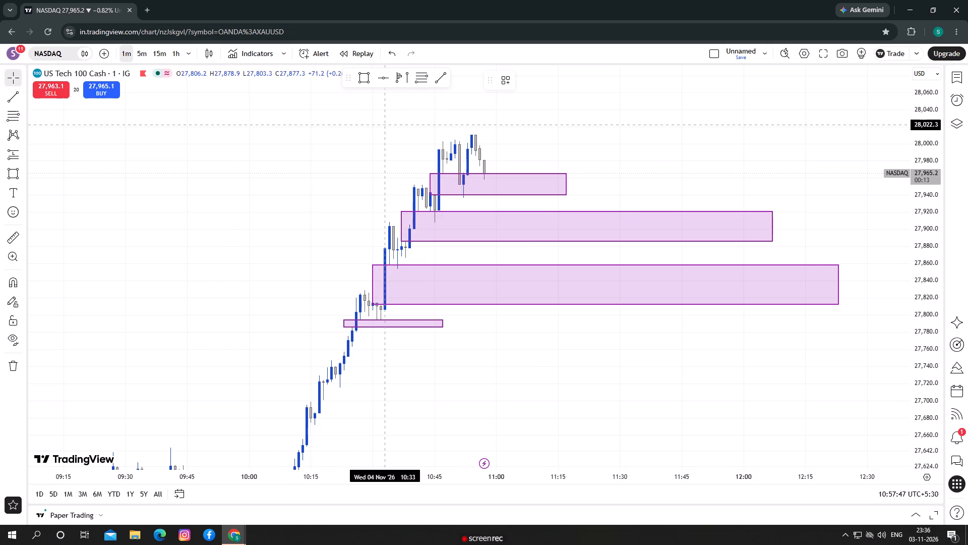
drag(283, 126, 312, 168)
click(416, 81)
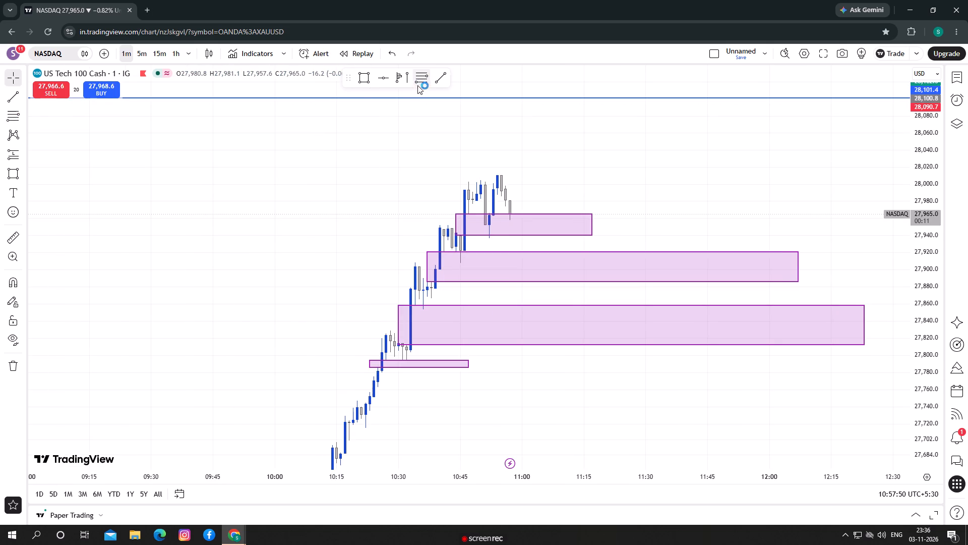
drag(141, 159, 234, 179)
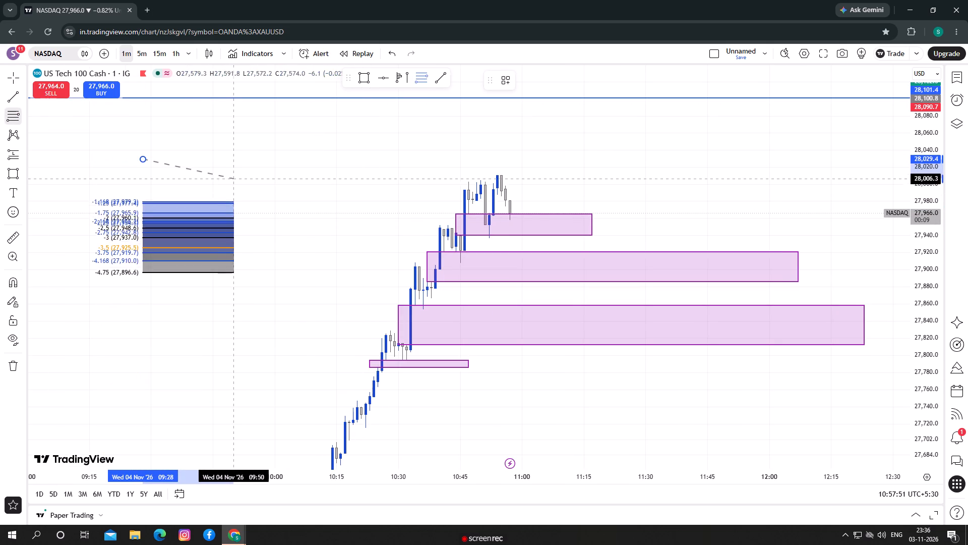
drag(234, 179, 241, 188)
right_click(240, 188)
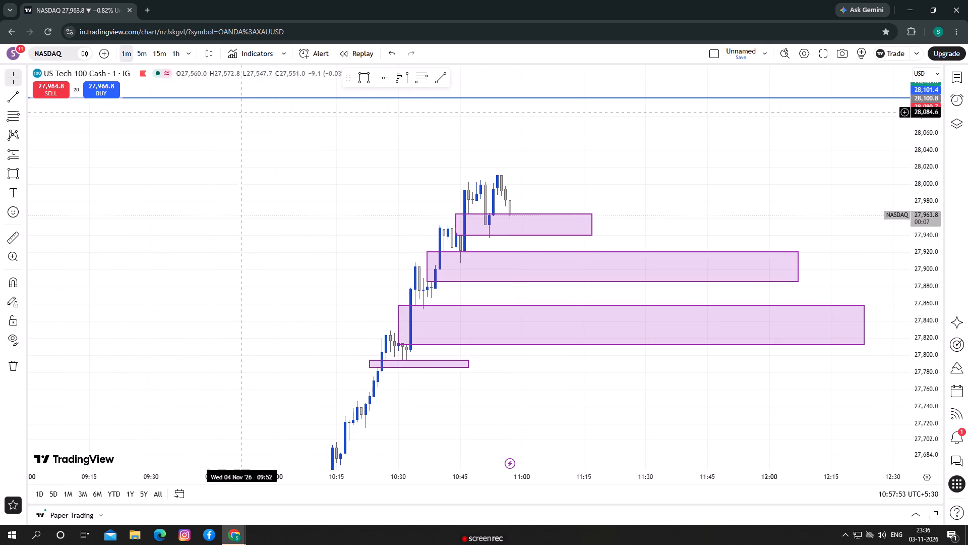
Draw a Fib retracement in the empty area before the rally, from about 28,062 near 09:25 to 28,032 at 09:33.
click(423, 77)
drag(130, 131, 157, 156)
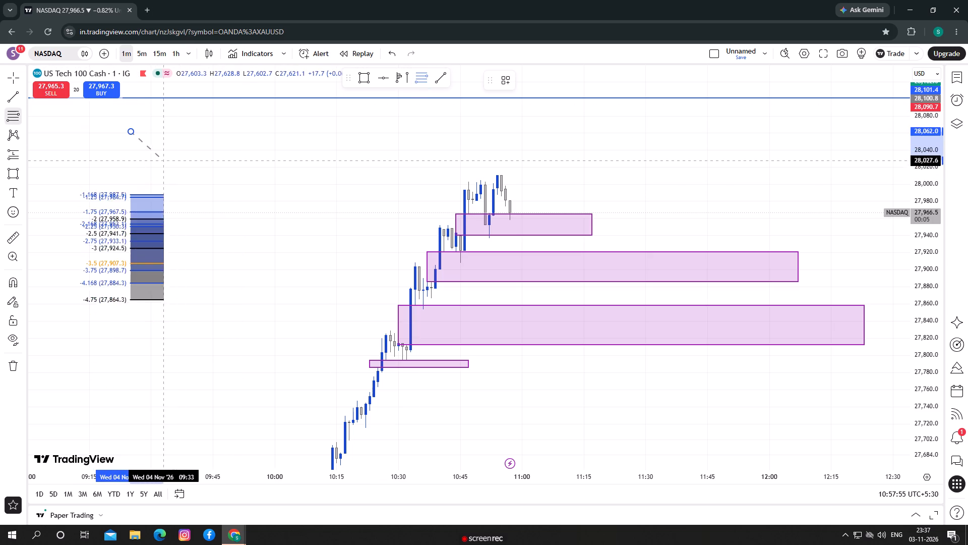
click(163, 156)
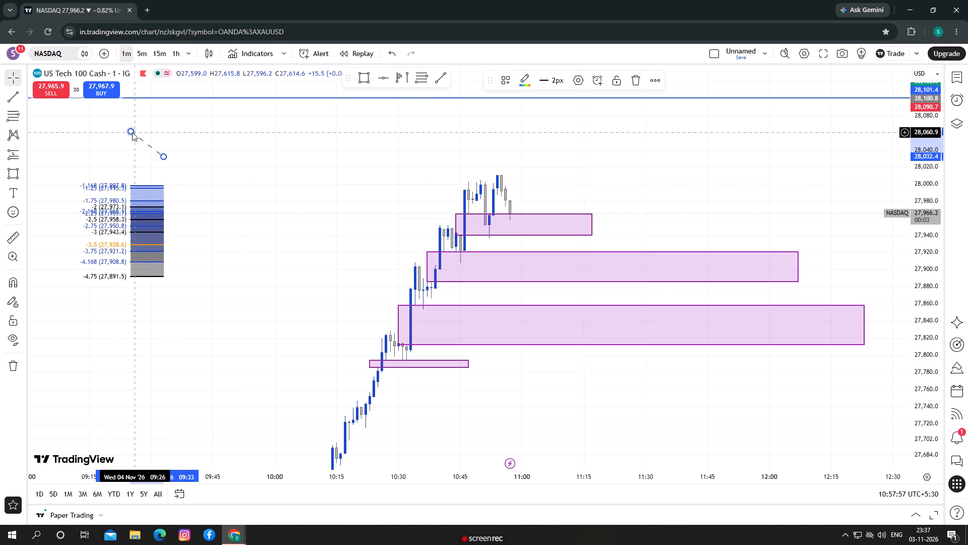
Examine the Fib retracement's available options and its style settings for levels and colours.
click(132, 132)
right_click(132, 132)
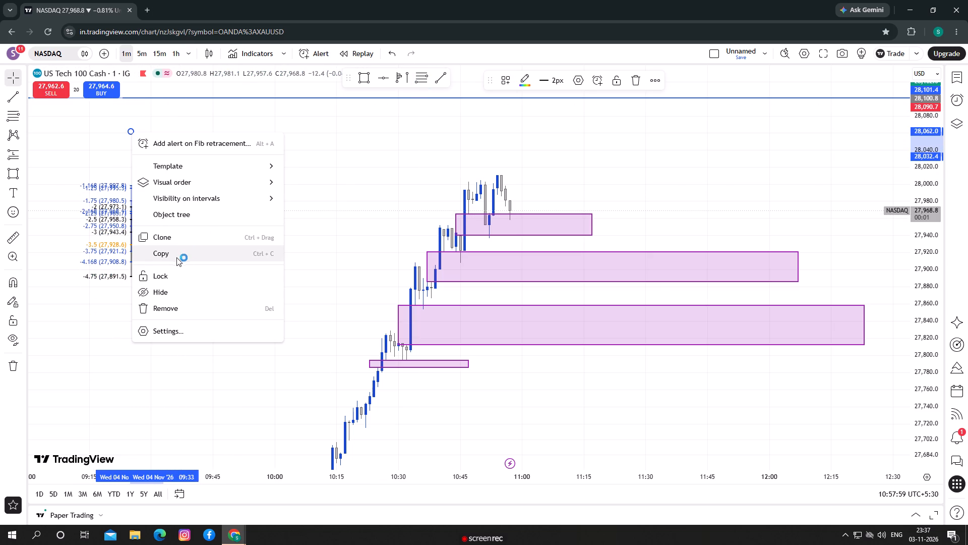
click(446, 139)
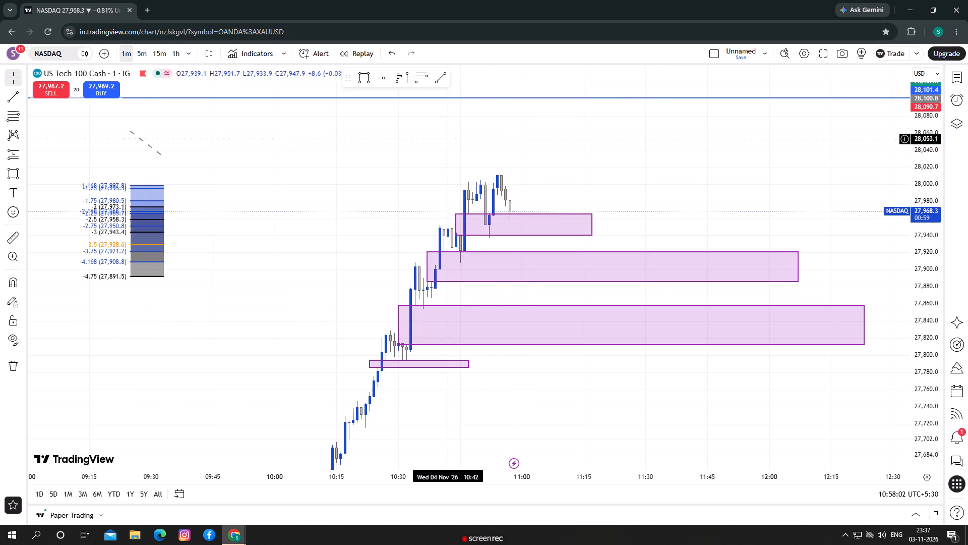
click(159, 156)
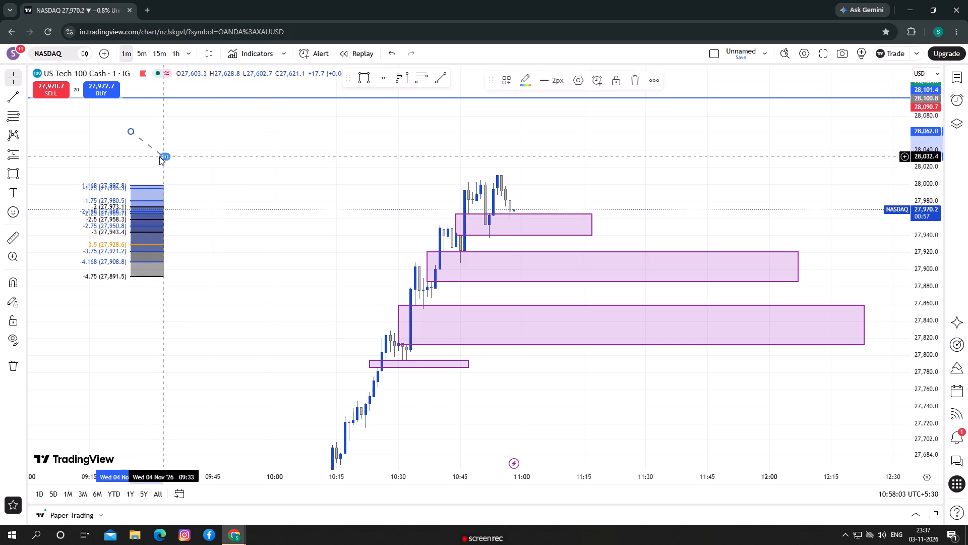
click(659, 87)
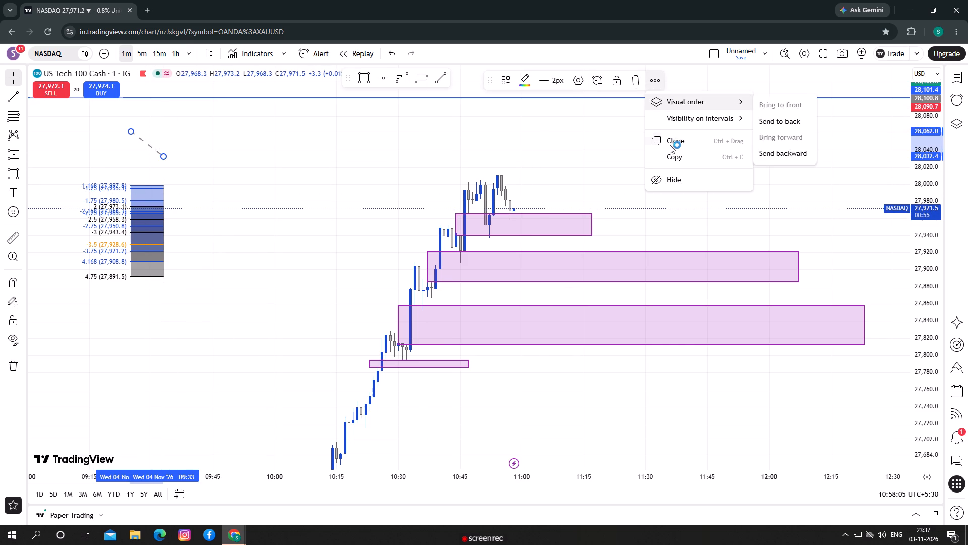
click(578, 84)
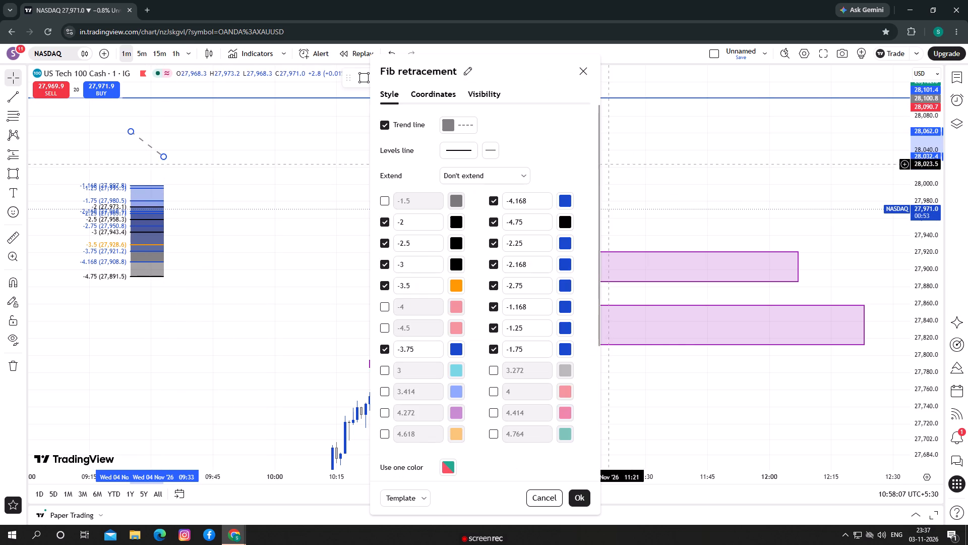
scroll(535, 240, down, 1)
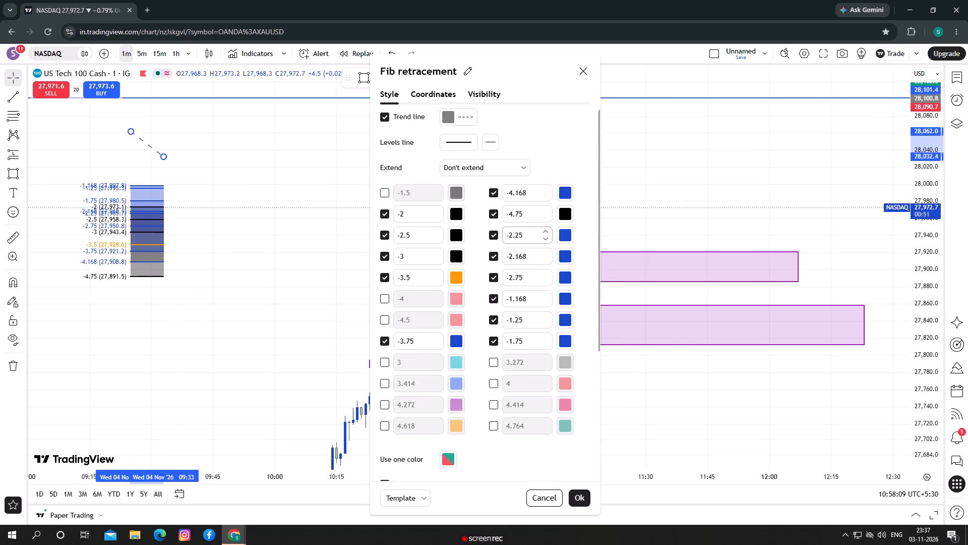
scroll(533, 240, up, 1)
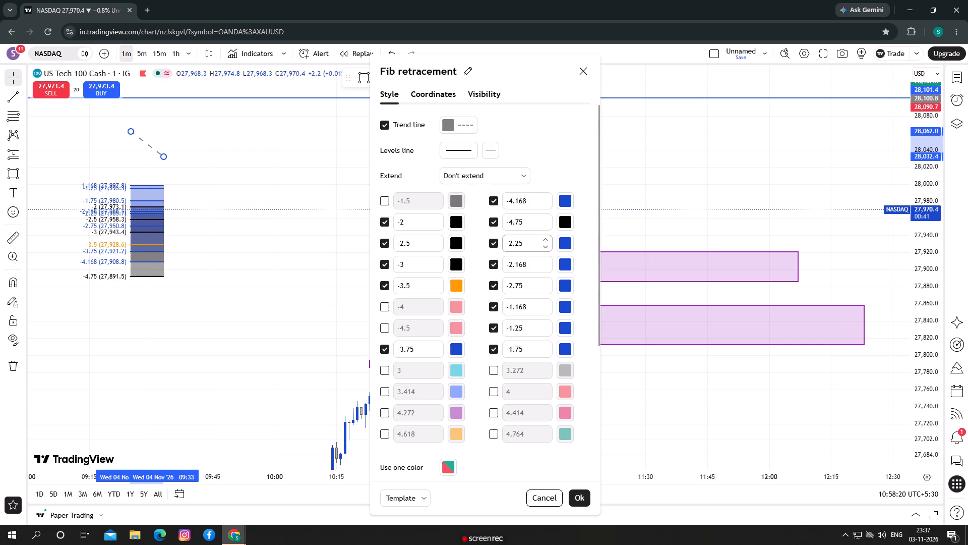
drag(653, 210, 739, 211)
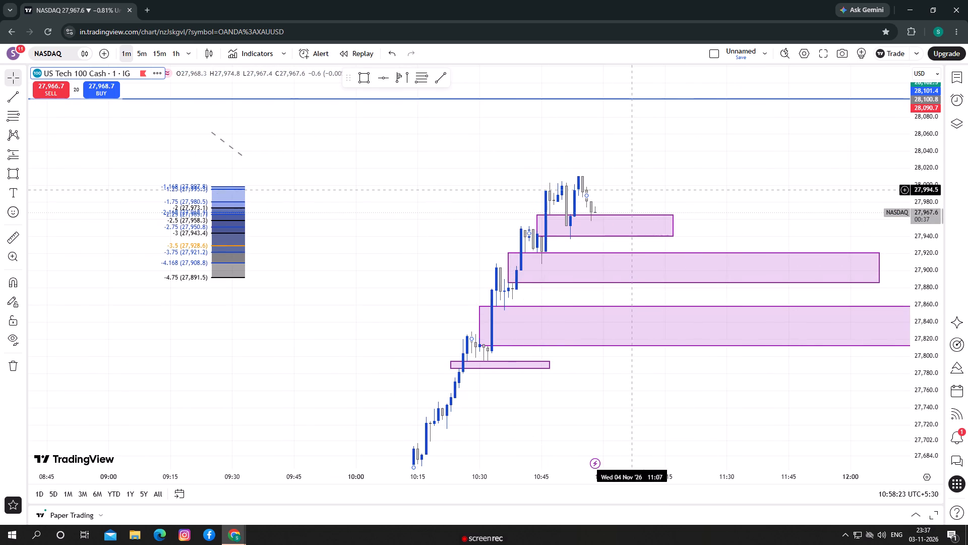
click(601, 194)
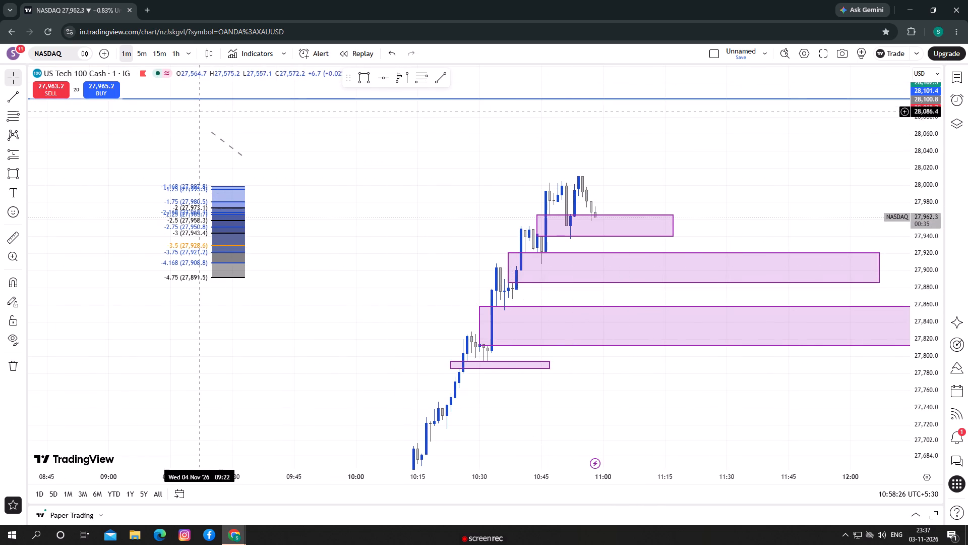
Open the Fib retracement's settings, enable its first level and set that level to 0.
click(213, 129)
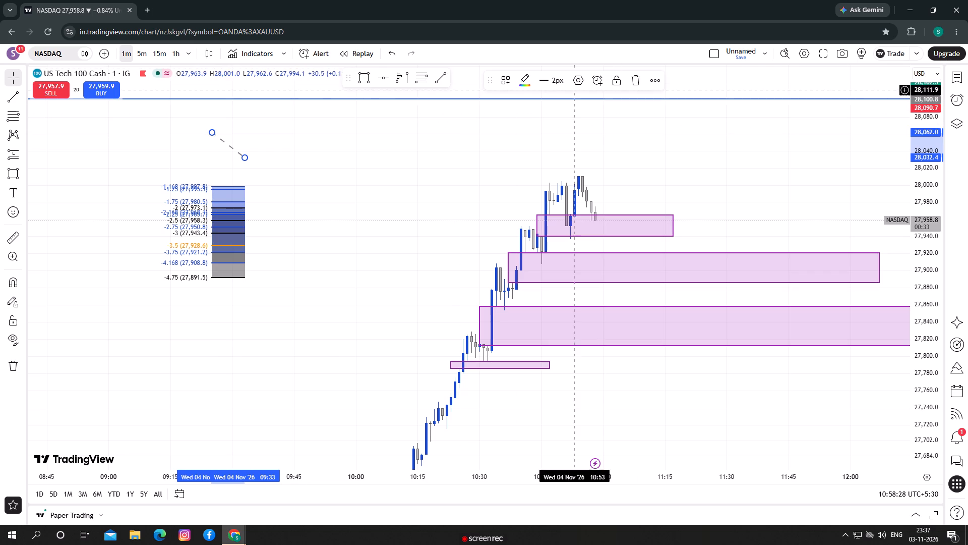
click(574, 87)
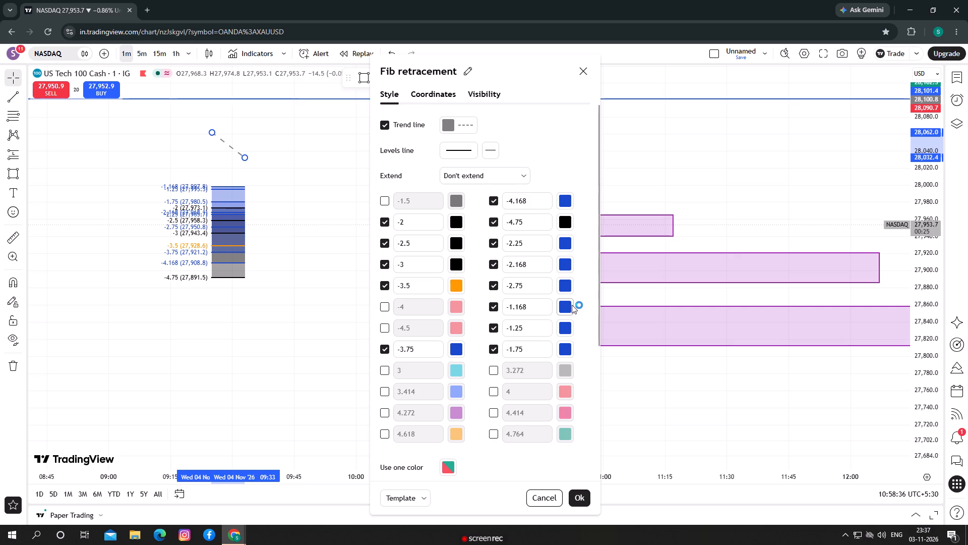
click(411, 208)
click(386, 199)
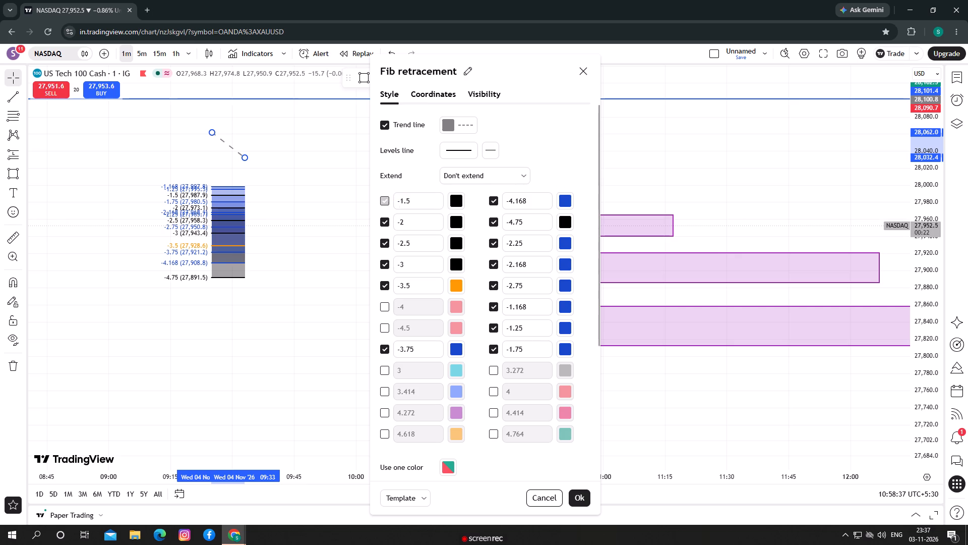
click(410, 200)
key(BackSpace)
key(BackSpace)
key(BackSpace)
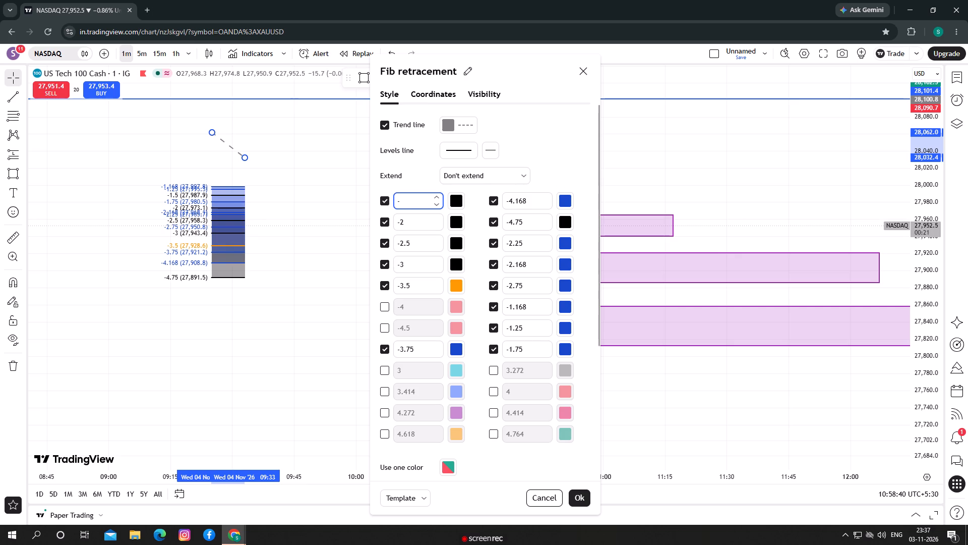
key(BackSpace)
key(0)
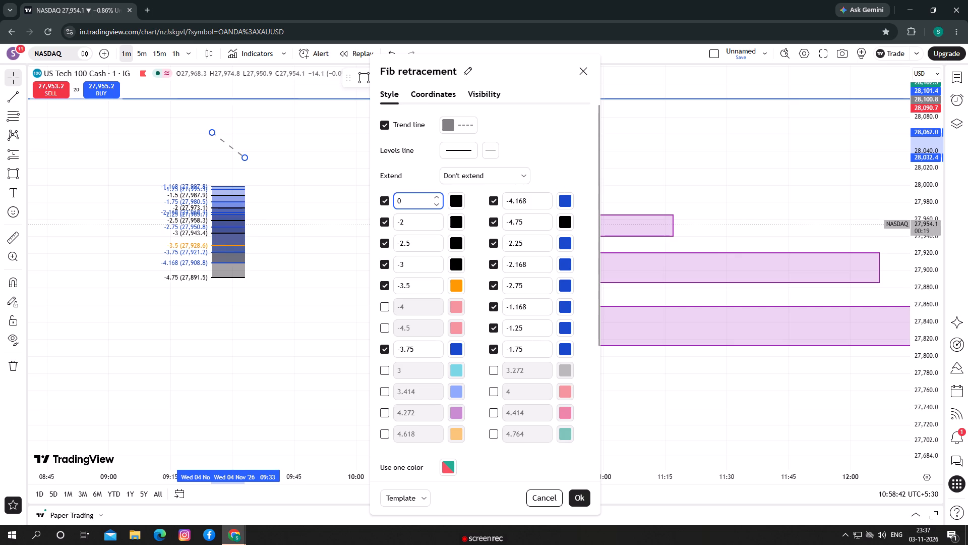
Set the Fib retracement's second level, directly below the 0 level in the settings, to 0.382.
click(429, 219)
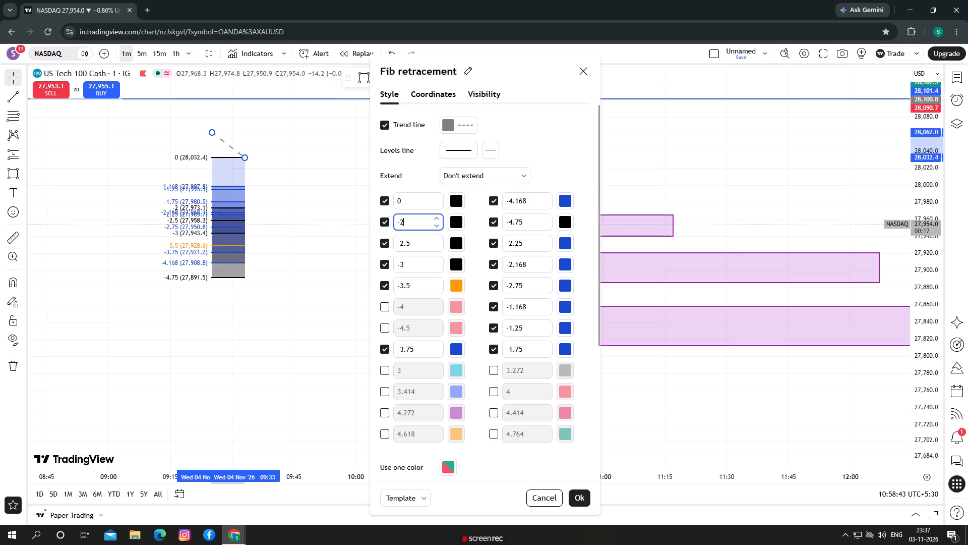
key(BackSpace)
key(BackSpace)
key(BackSpace)
key(BackSpace)
key(BackSpace)
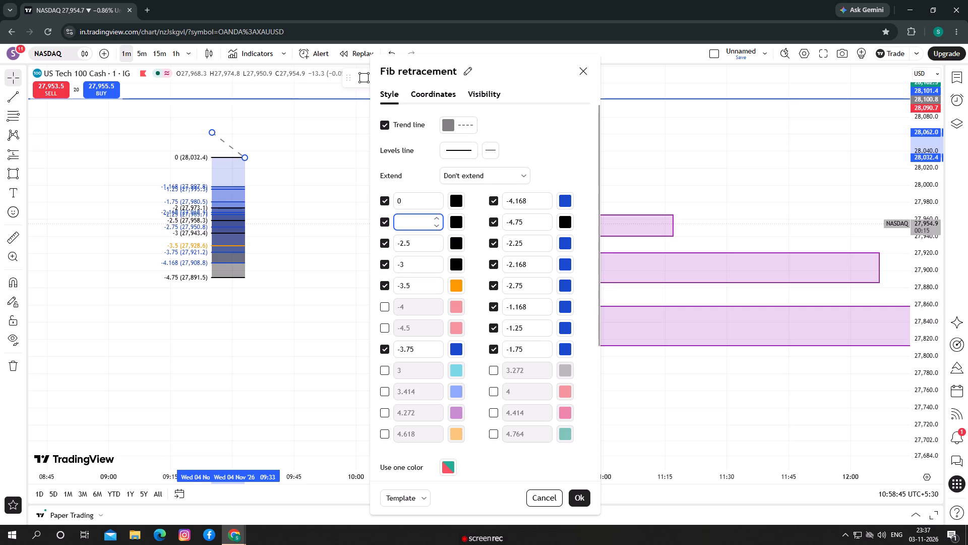
key(period)
text(0.)
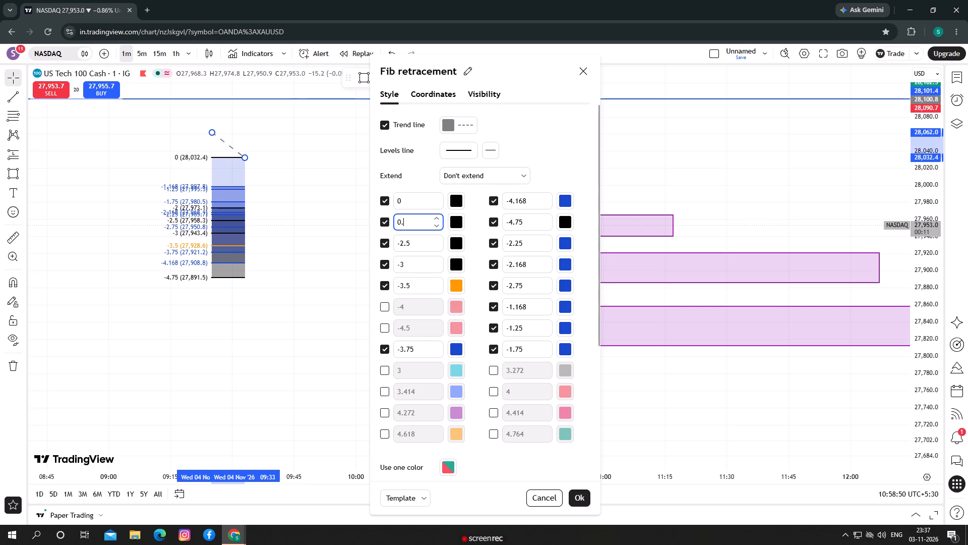
text(382)
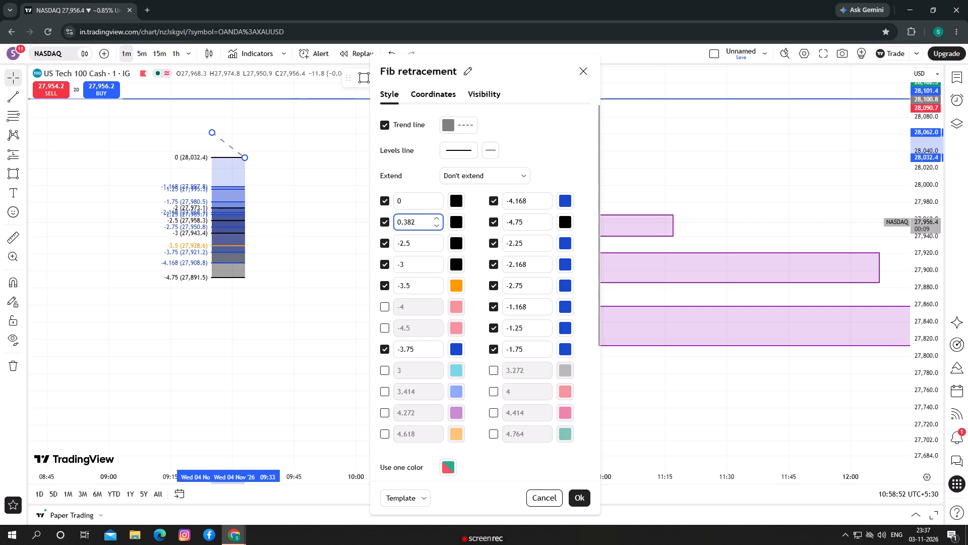
Set the Fib retracement's third level, directly below the 0.382 level in the settings, to 0.618.
click(415, 236)
key(BackSpace)
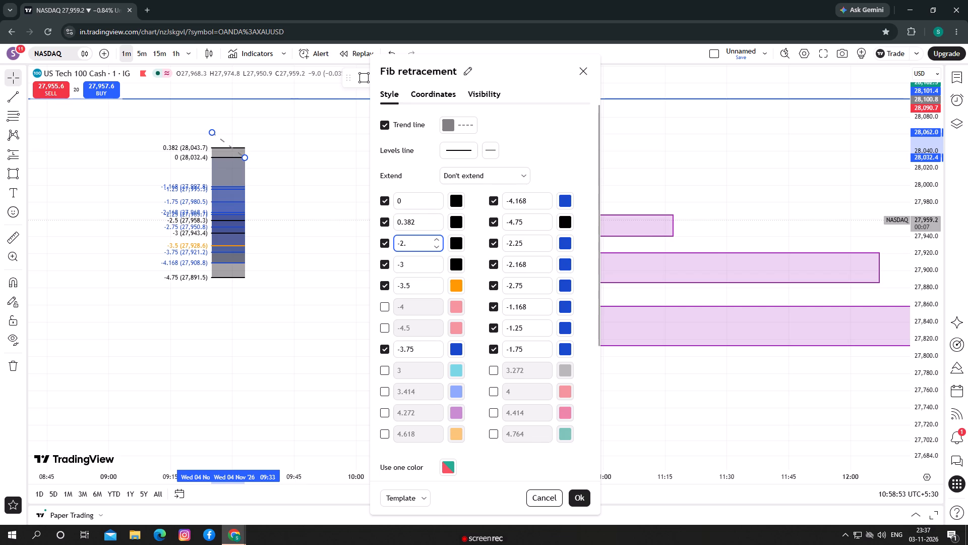
key(BackSpace)
key(BackSpace)
key(BackSpace)
key(BackSpace)
key(BackSpace)
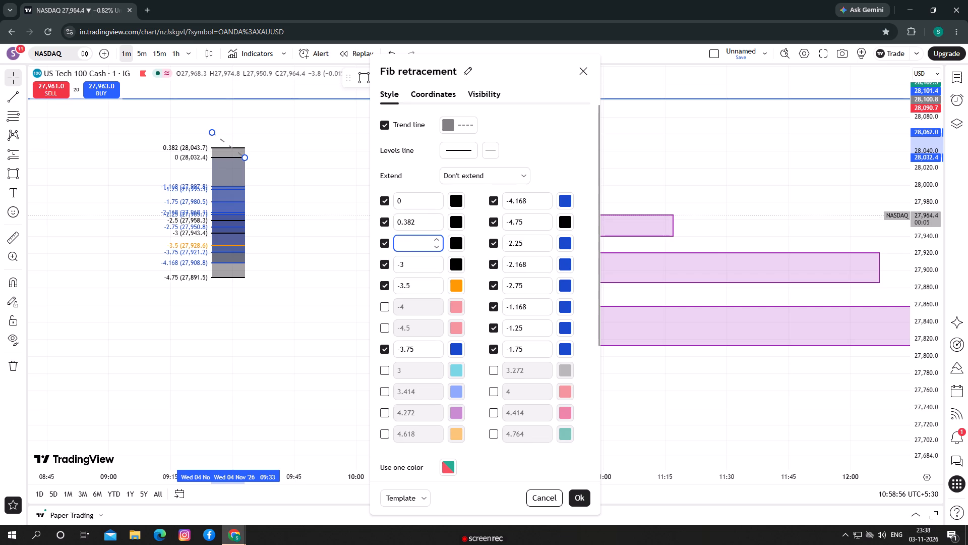
text(0.618)
Disable the -3, -3.5 and -3.75 levels of the Fib retracement.
click(428, 265)
key(BackSpace)
key(BackSpace)
key(BackSpace)
key(BackSpace)
key(BackSpace)
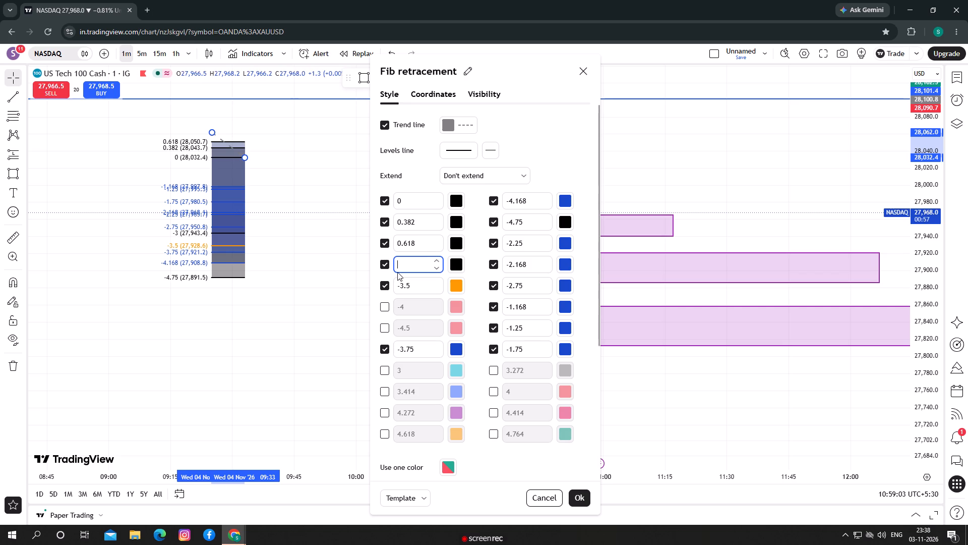
click(385, 265)
click(384, 282)
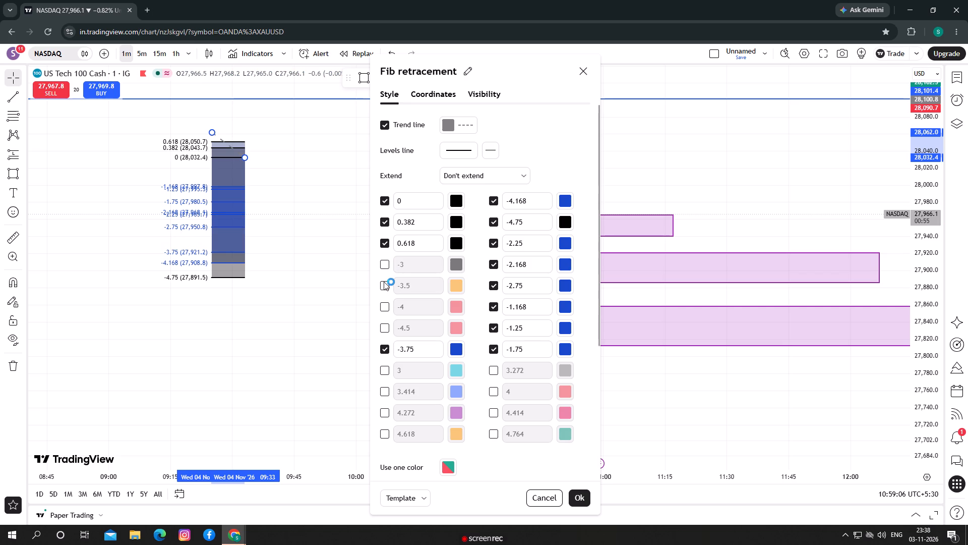
click(387, 349)
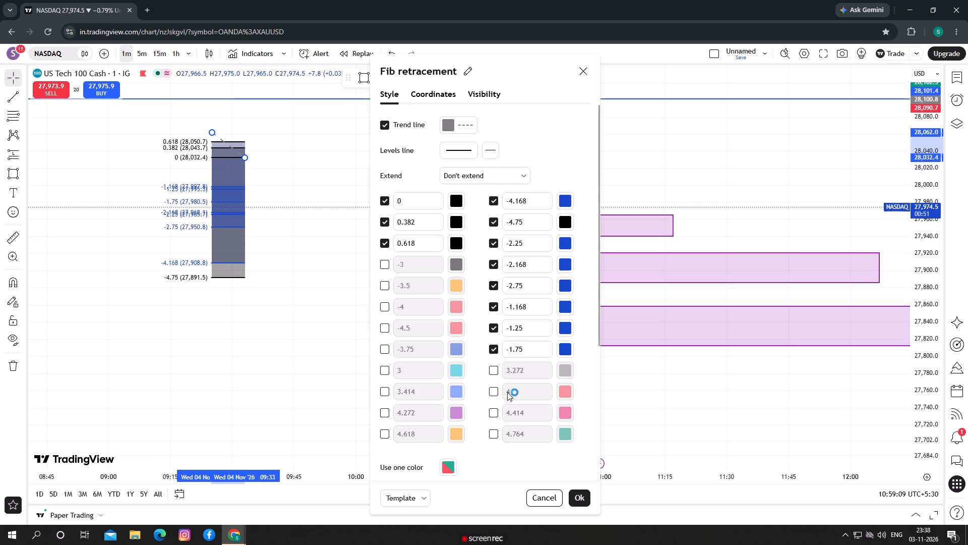
Enable the Fib retracement's 4 and 4.414 levels and set the 4.414 level to 0.705.
click(496, 411)
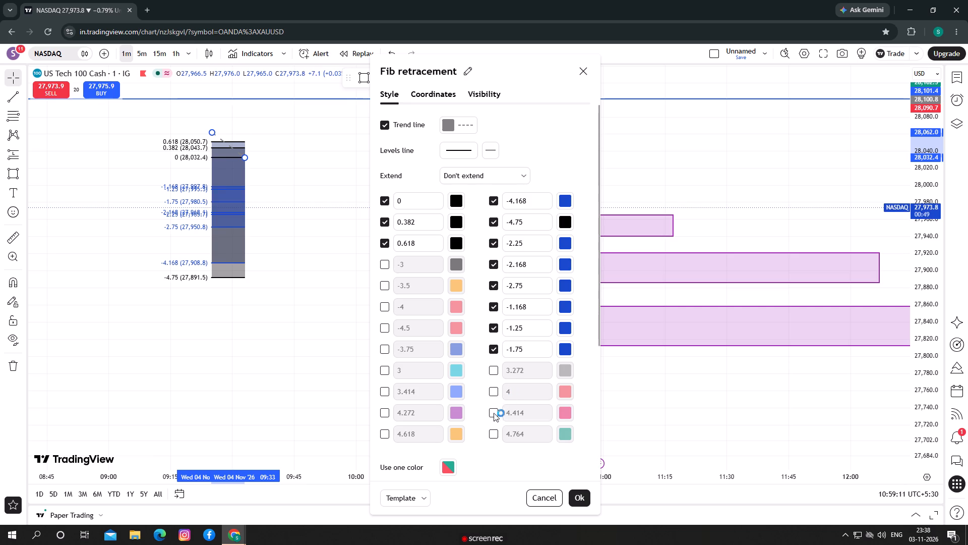
click(496, 395)
click(522, 411)
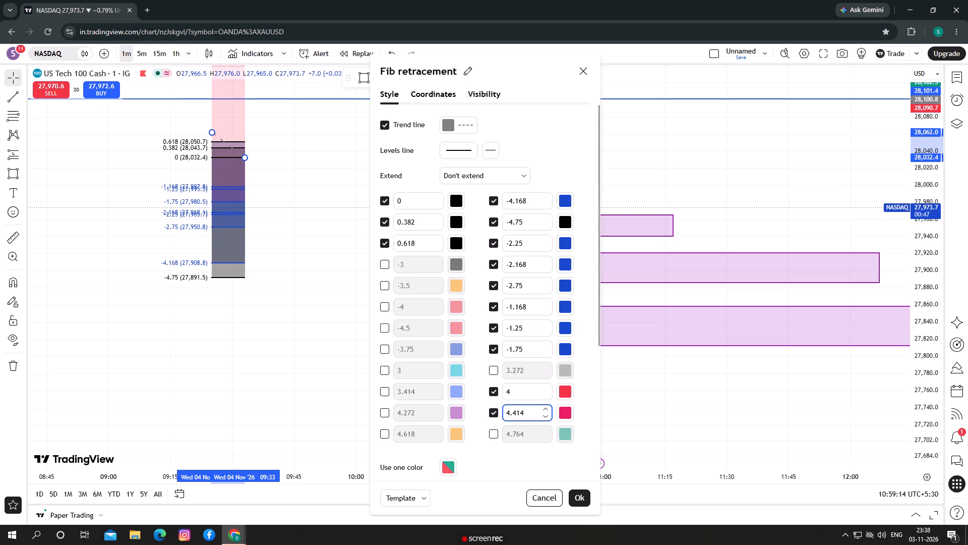
key(BackSpace)
key(BackSpace)
key(BackSpace)
key(BackSpace)
key(BackSpace)
key(BackSpace)
key(BackSpace)
key(BackSpace)
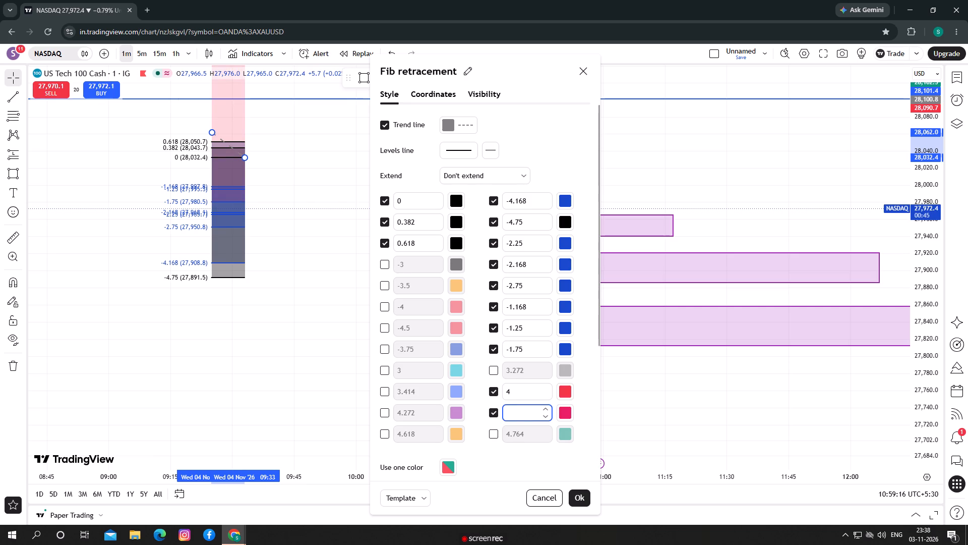
key(0)
key(7)
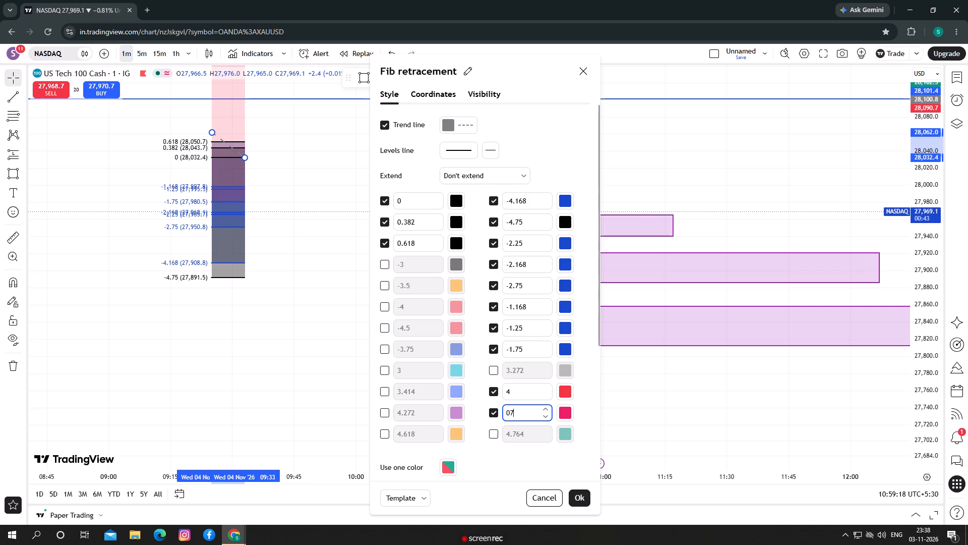
key(BackSpace)
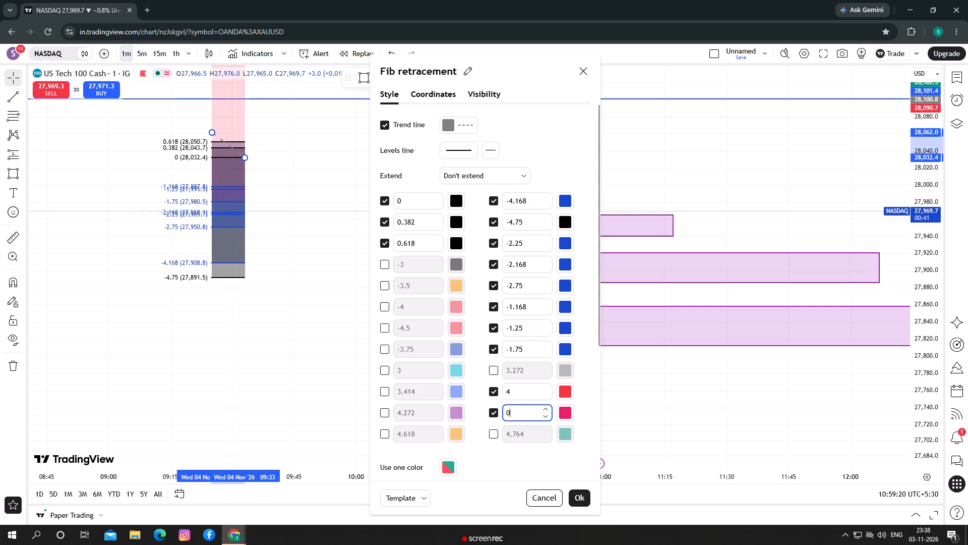
key(period)
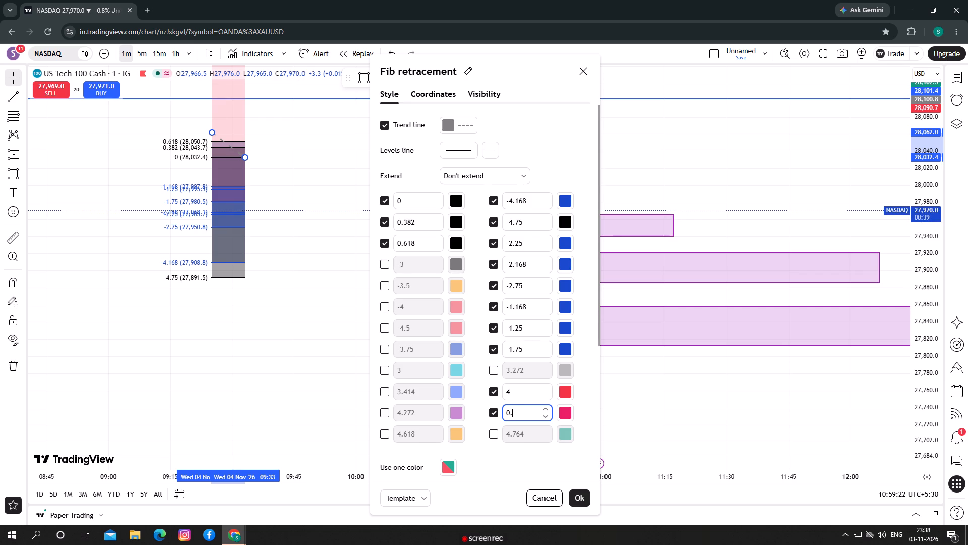
key(7)
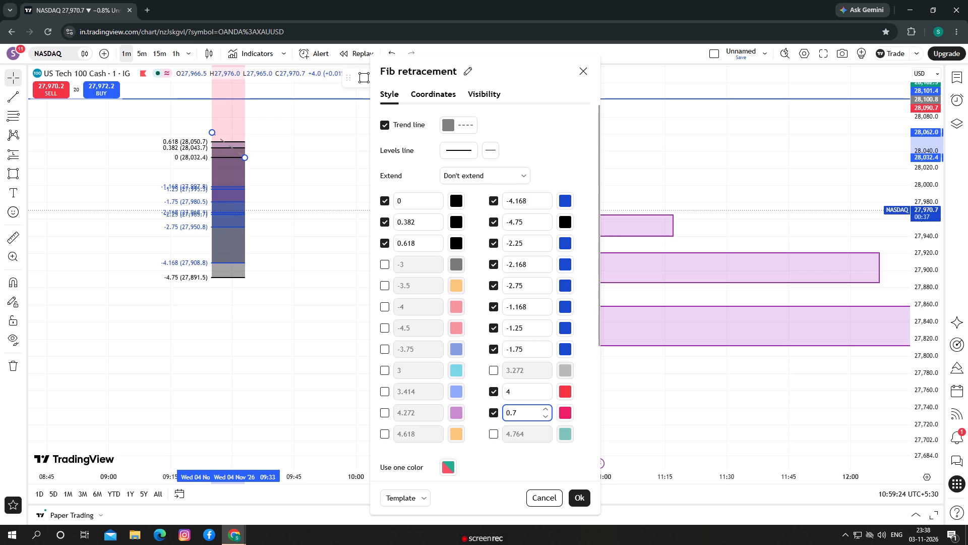
key(0)
key(5)
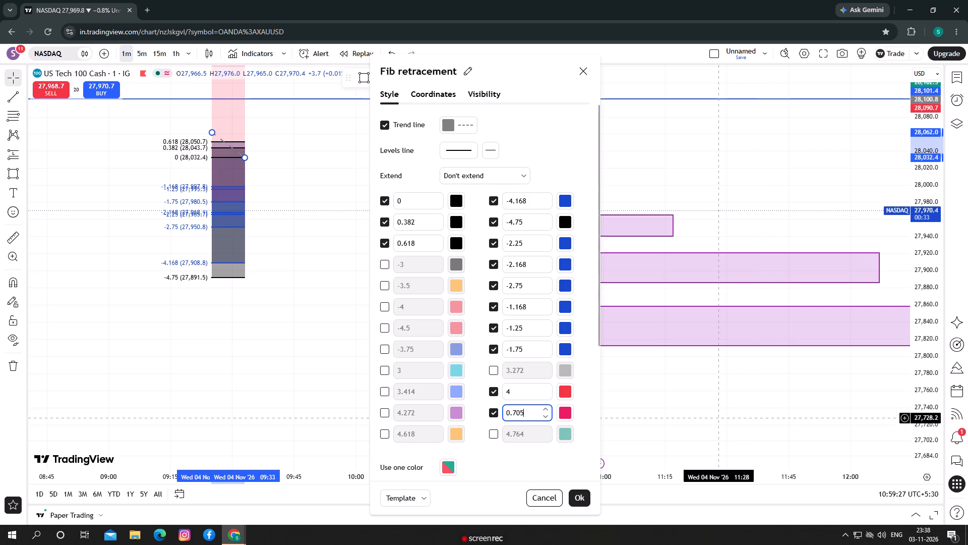
Set the Fib retracement's enabled level directly above 0.705 in the settings to 0.79.
click(528, 394)
key(BackSpace)
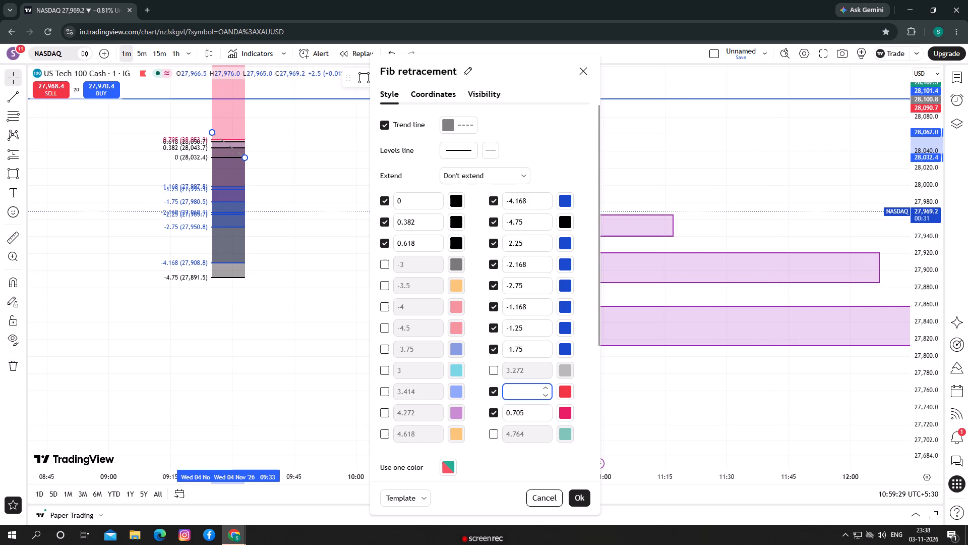
text(0.7)
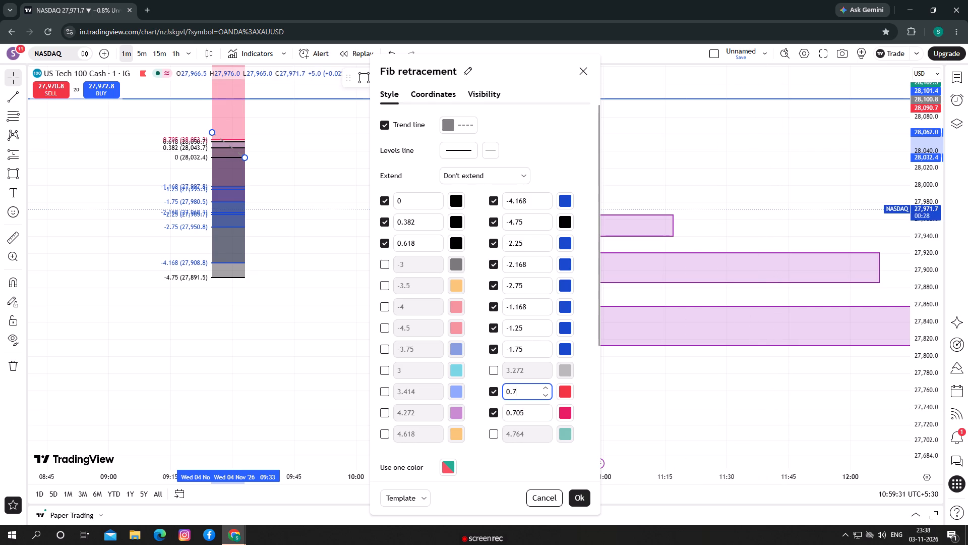
key(9)
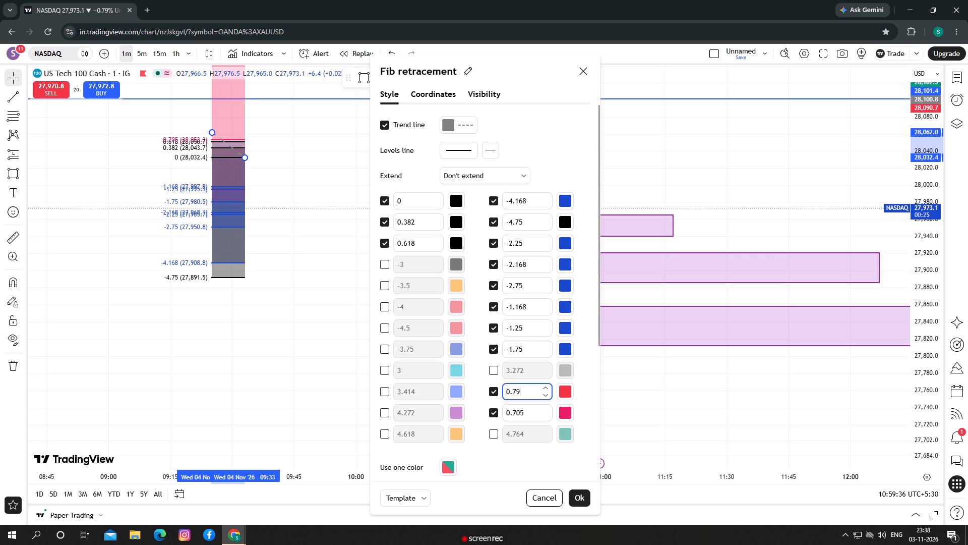
Disable all the Fib retracement's negative levels that are still enabled: -4.168, -4.75, -2.25, -2.168, -2.75, -1.168, -1.25 and -1.75.
click(489, 224)
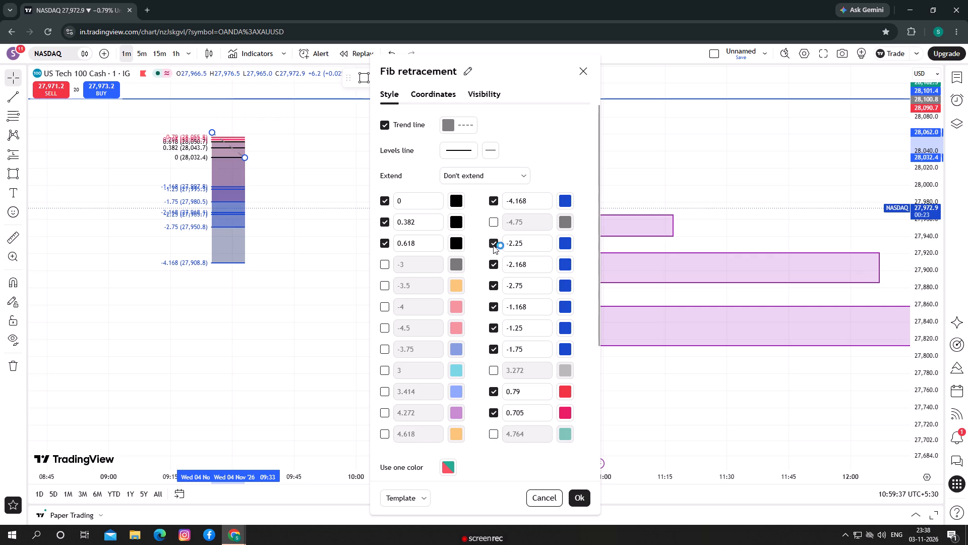
click(493, 241)
click(493, 269)
click(497, 285)
click(492, 308)
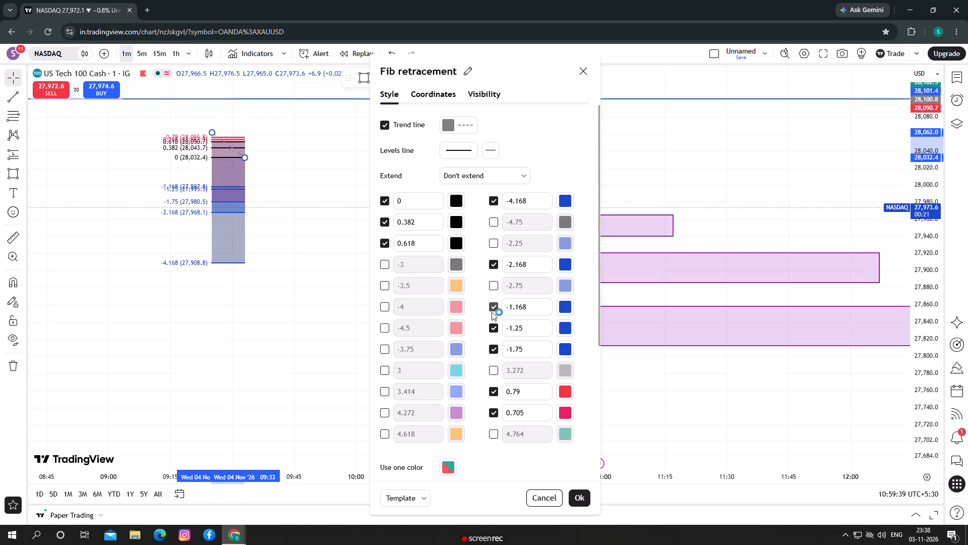
click(492, 329)
click(493, 348)
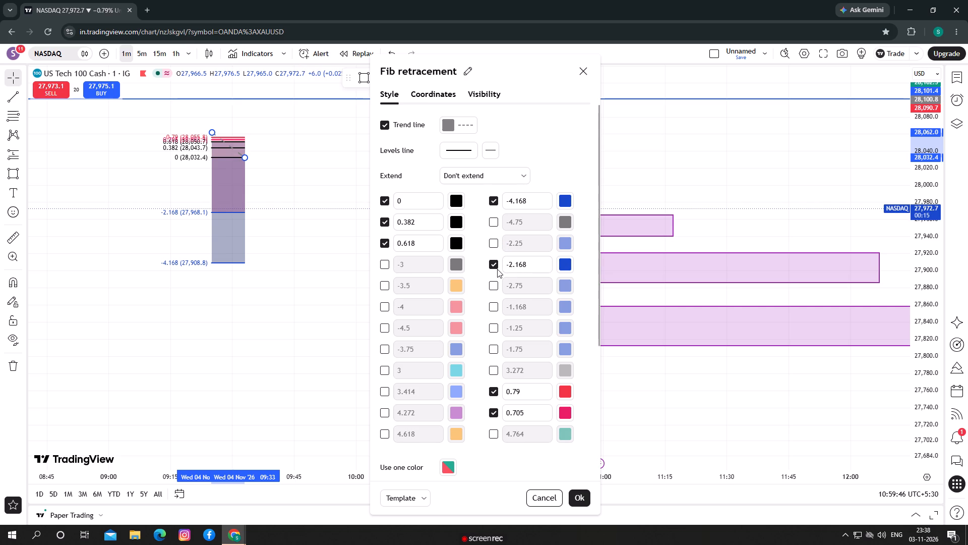
click(497, 269)
click(495, 266)
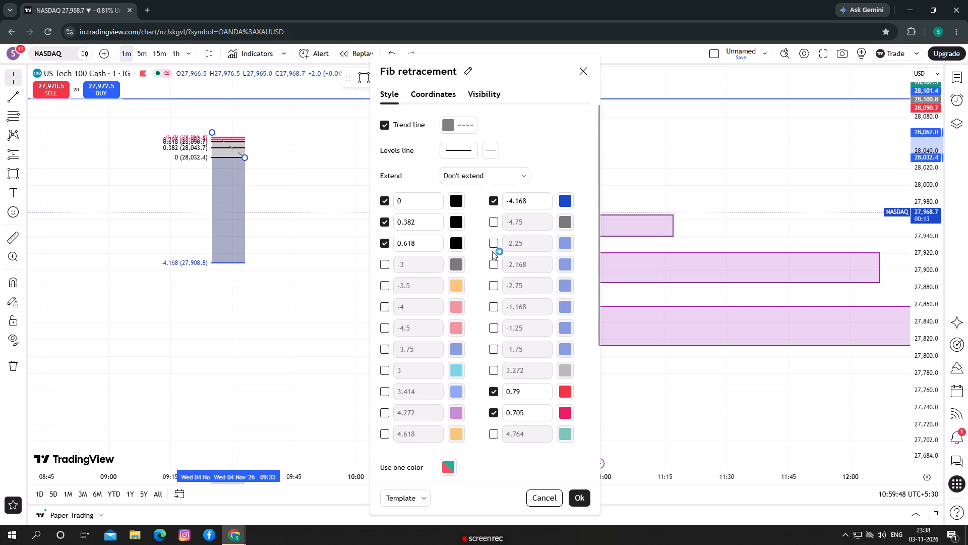
click(492, 197)
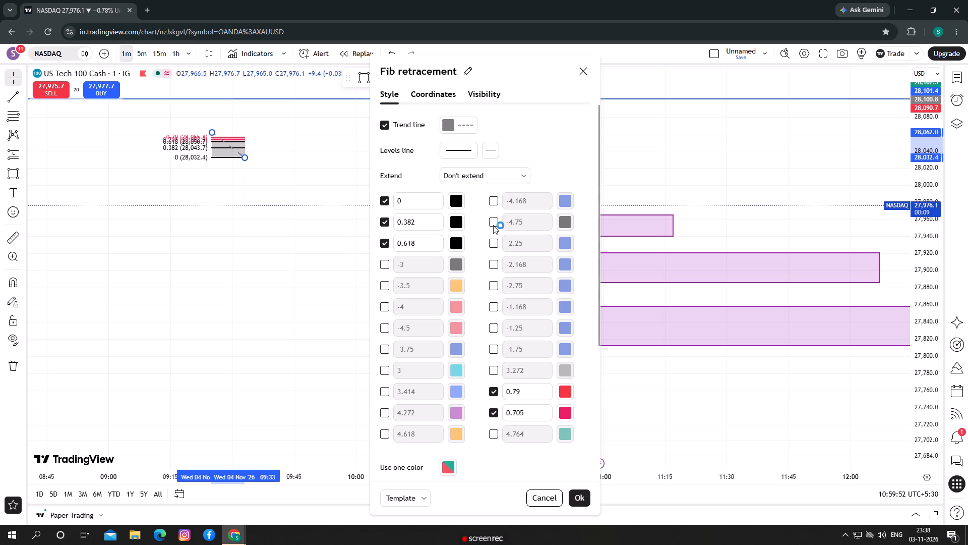
Re-enable the Fib retracement's -4.75 level, set it to 0.5, and apply the settings.
click(493, 225)
click(527, 222)
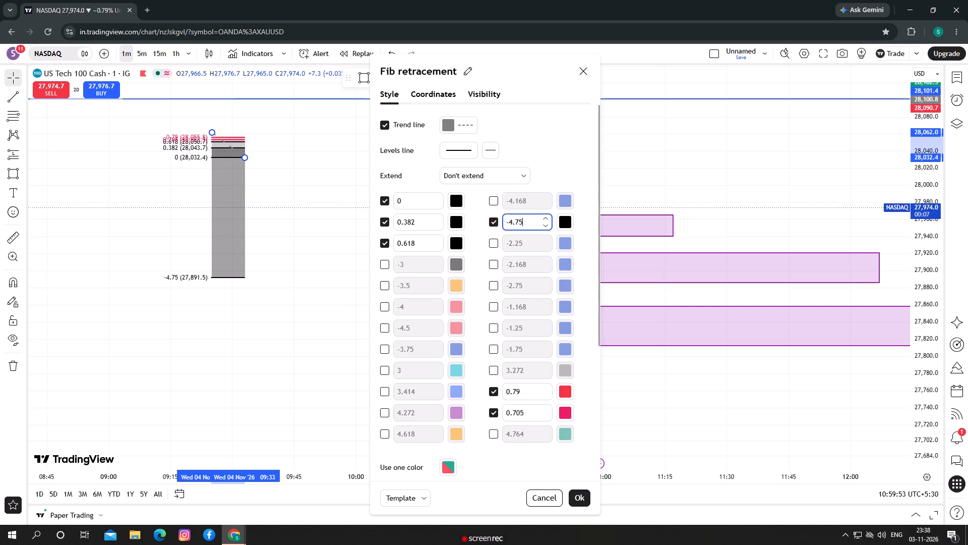
key(BackSpace)
key(BackSpace)
key(BackSpace)
key(BackSpace)
key(BackSpace)
key(0)
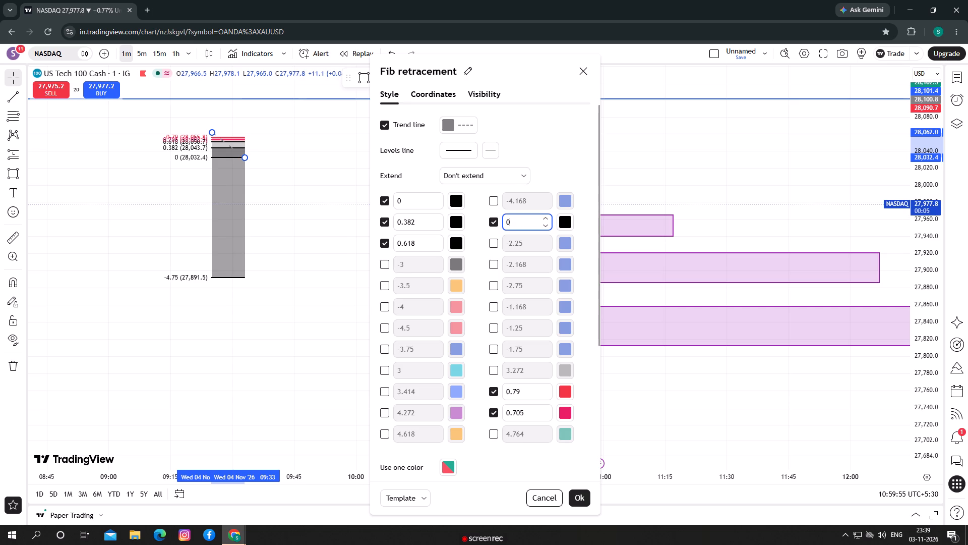
text(.5)
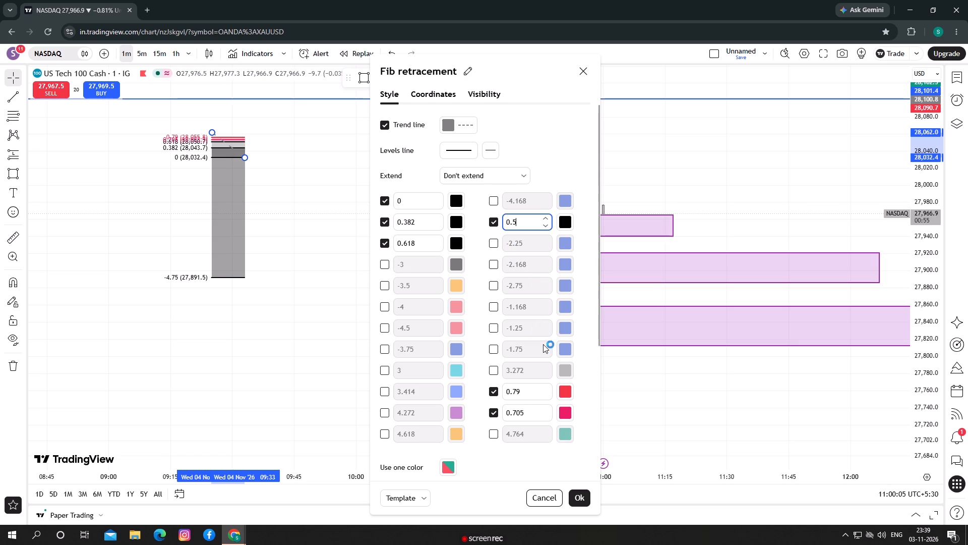
click(587, 497)
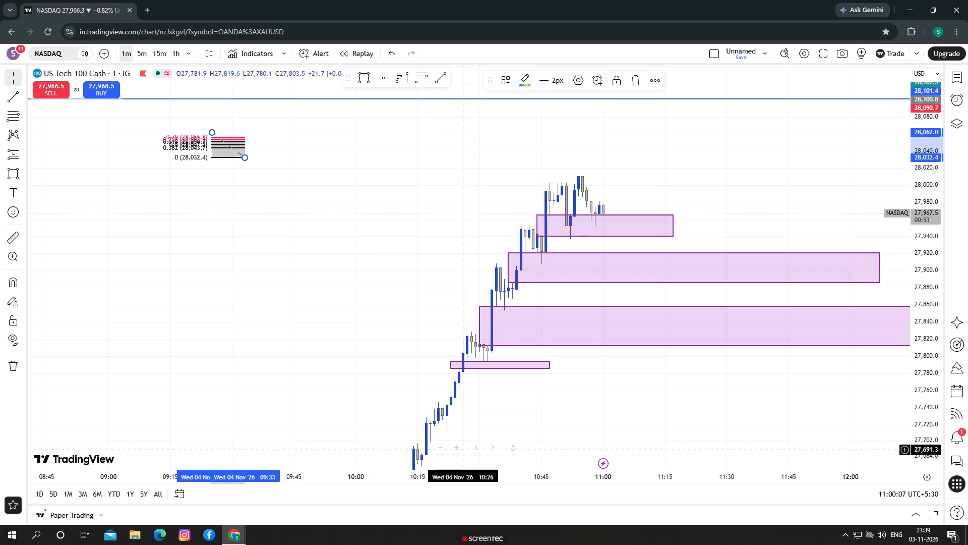
Remove the Fib retracement drawing from the NASDAQ chart.
right_click(241, 159)
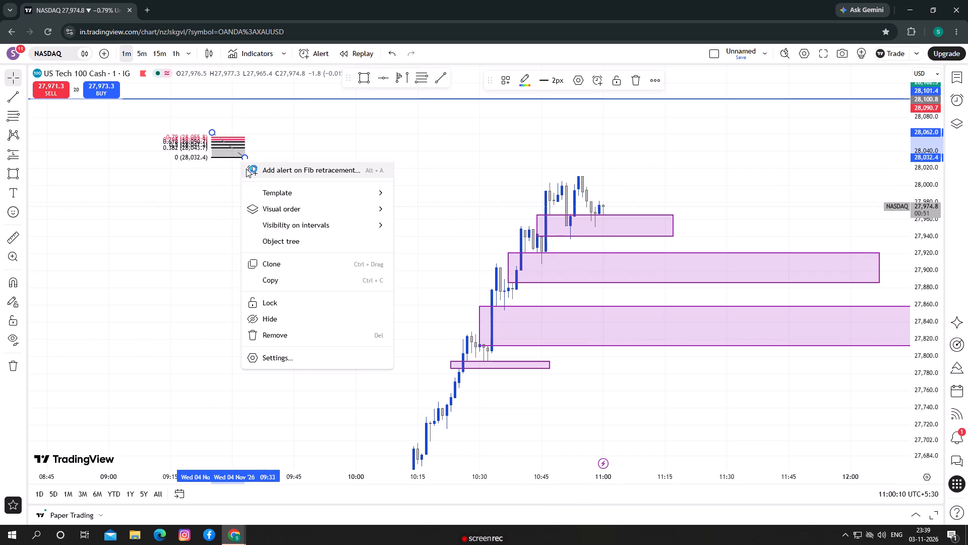
click(308, 337)
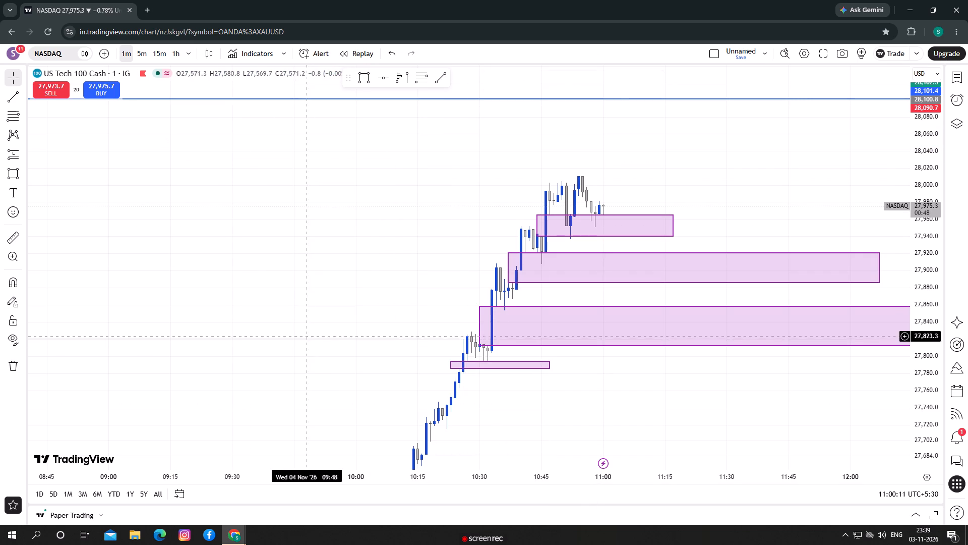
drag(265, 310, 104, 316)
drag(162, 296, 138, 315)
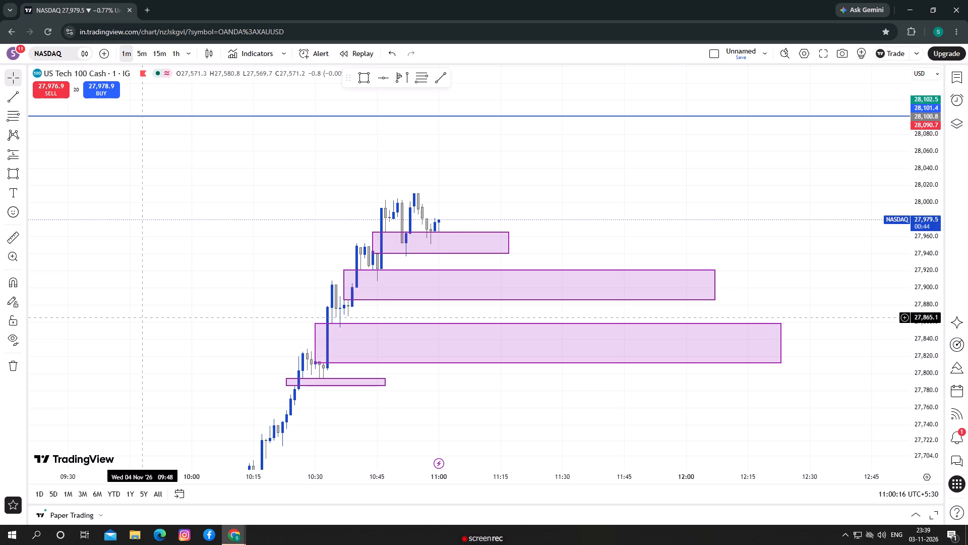
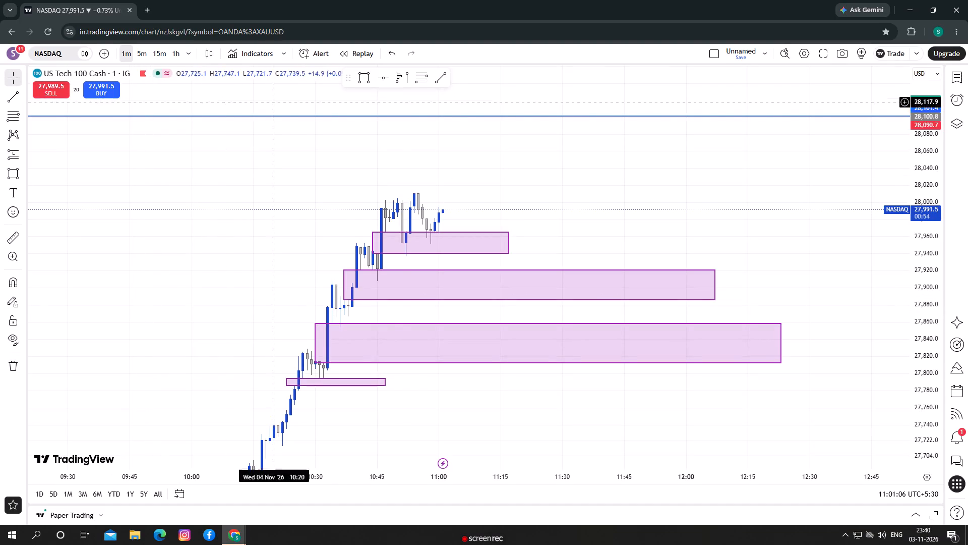
Place a Long Position at the 10:57 candle with entry about 27,988 and lower its target to about 28,030.6.
click(19, 158)
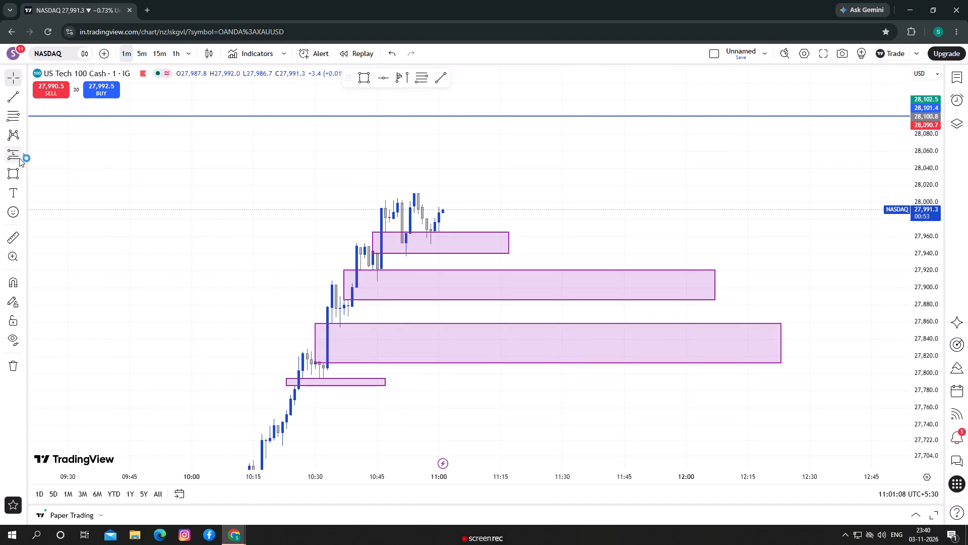
click(428, 212)
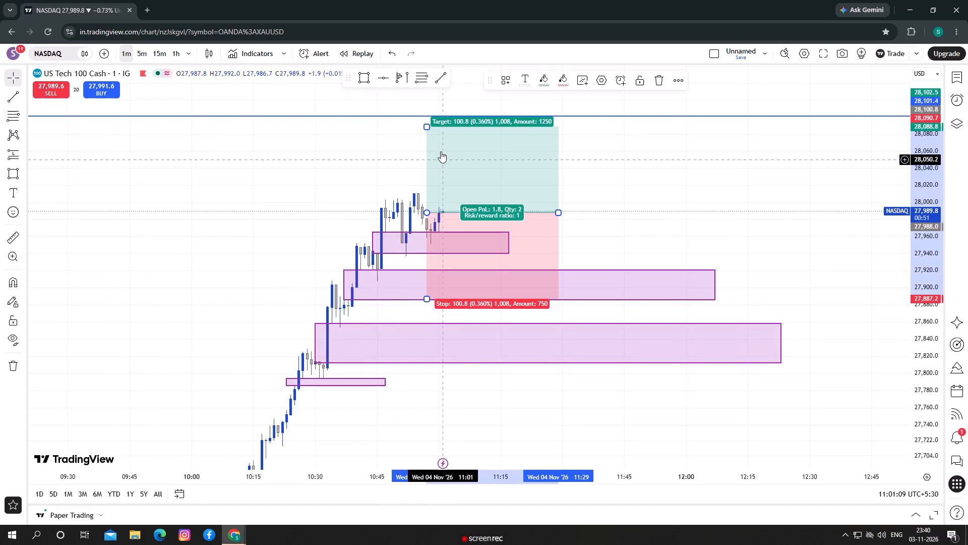
click(426, 125)
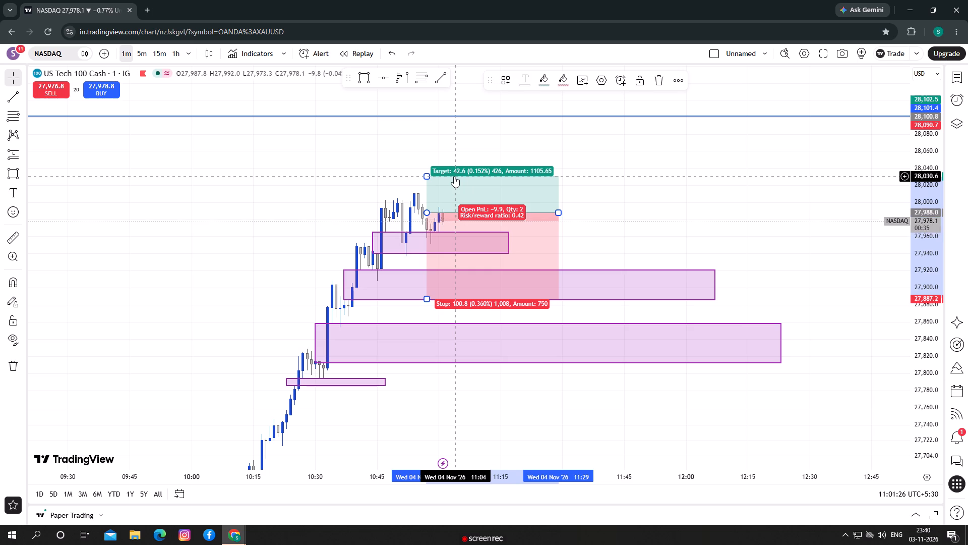
click(388, 176)
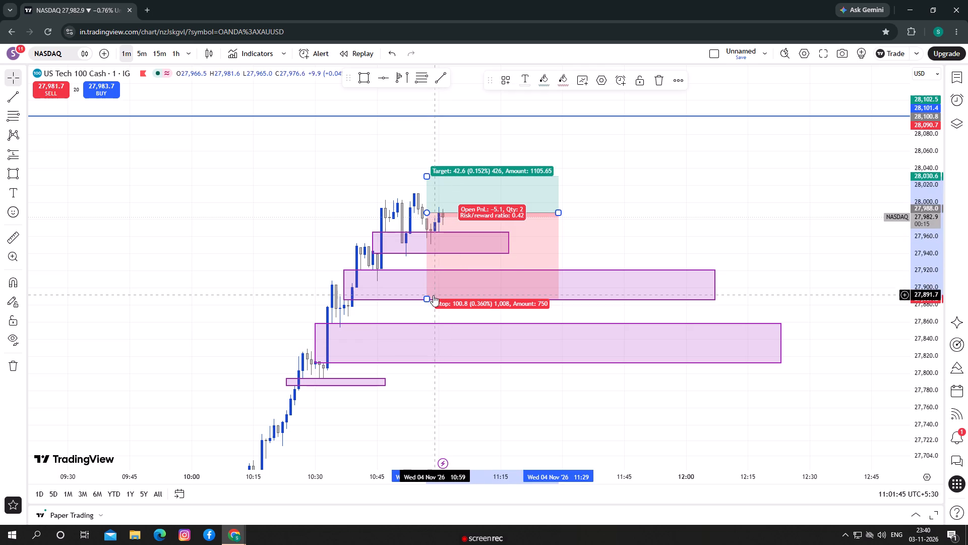
Raise the long position's stop level to about 27,954.3, inside the uppermost purple zone.
drag(427, 297, 457, 246)
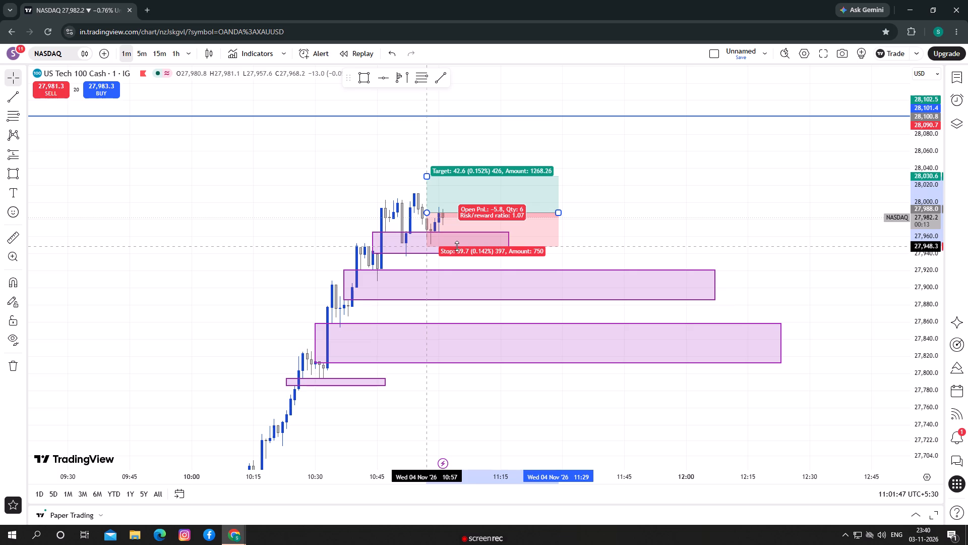
drag(457, 246, 470, 245)
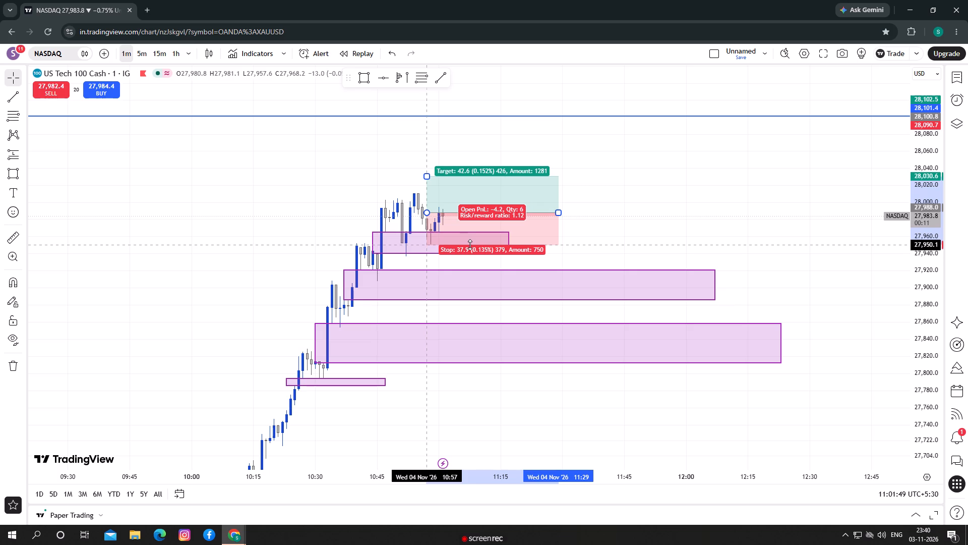
drag(470, 245, 477, 243)
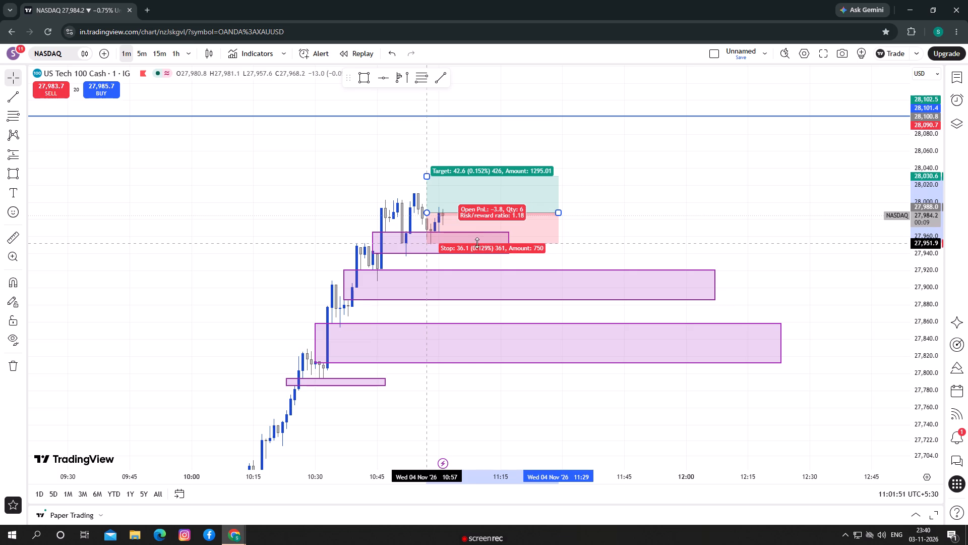
drag(477, 243, 481, 241)
Shorten the long position's time span so that it ends at about 11:12.
drag(558, 212, 487, 212)
click(550, 215)
drag(541, 221, 558, 231)
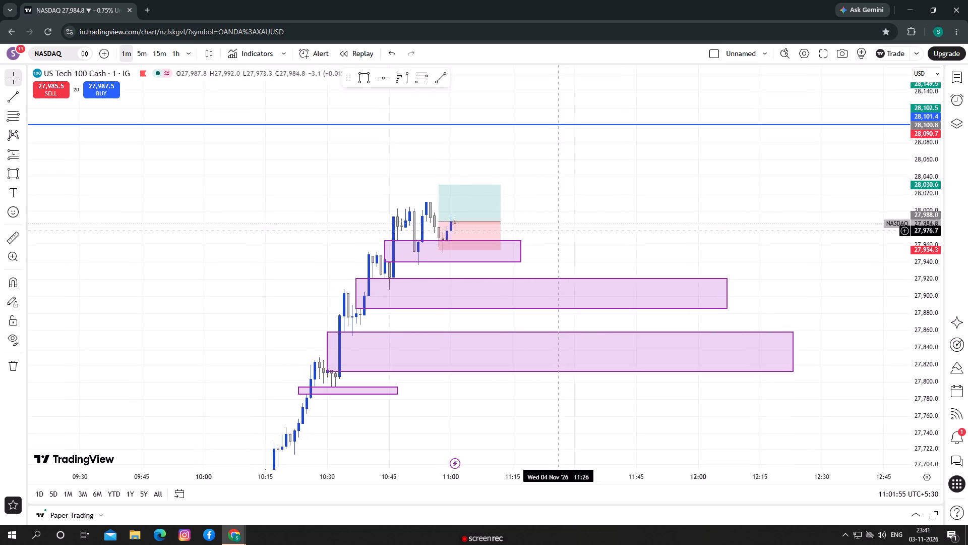
drag(931, 367, 930, 359)
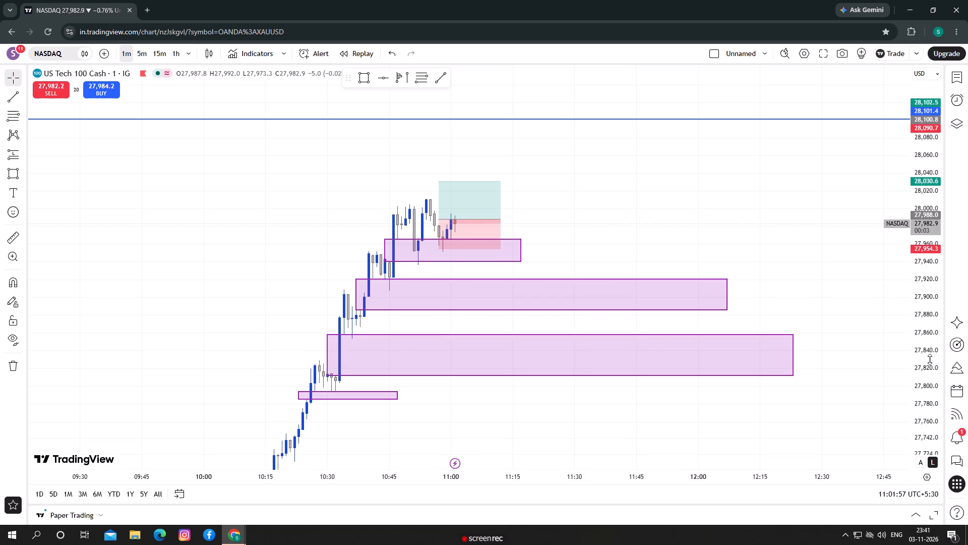
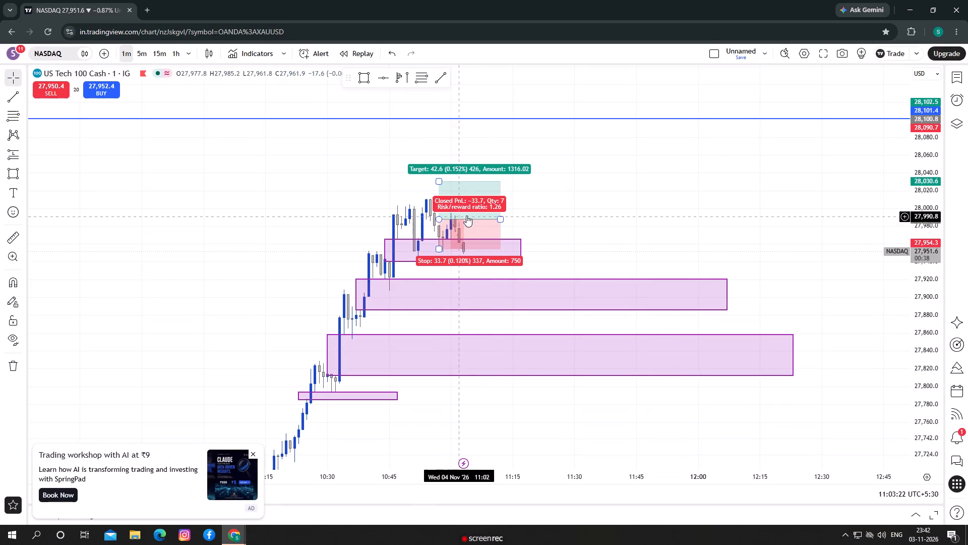
Delete the long position drawing with its target and stop from the NASDAQ 1-minute chart, keeping the purple zones.
right_click(495, 217)
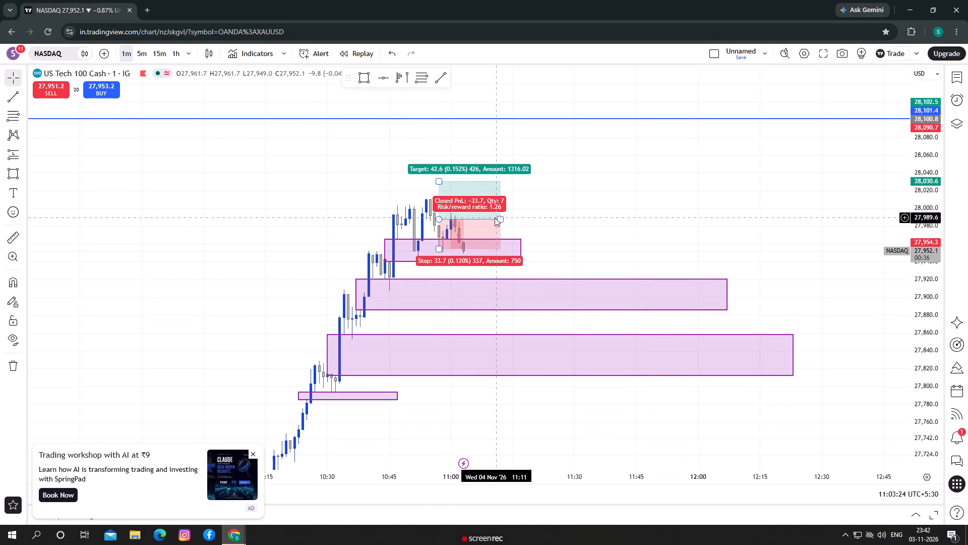
click(657, 82)
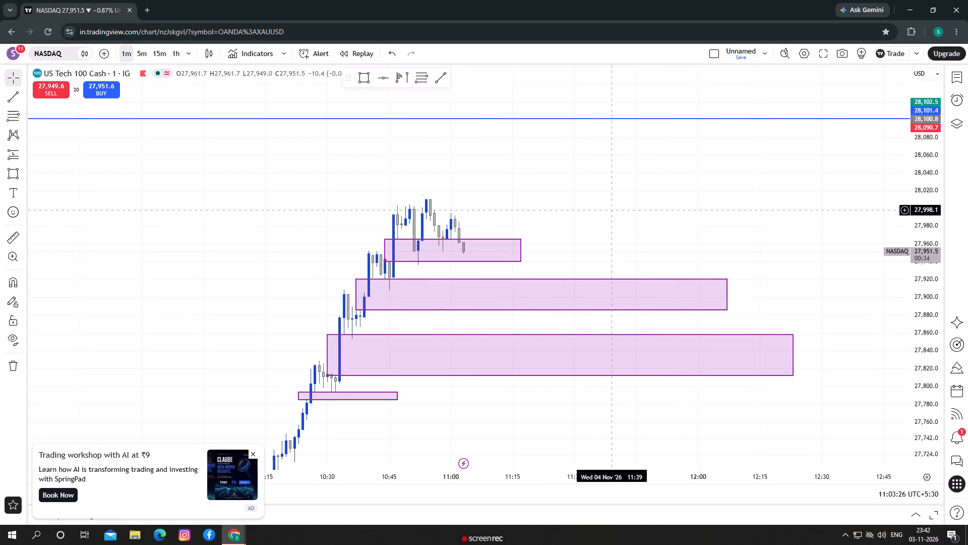
drag(606, 223, 622, 194)
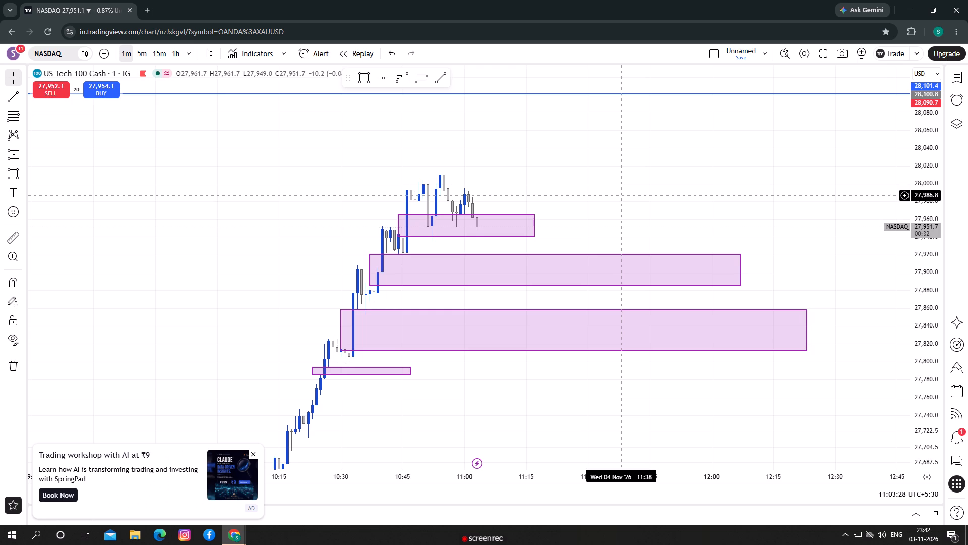
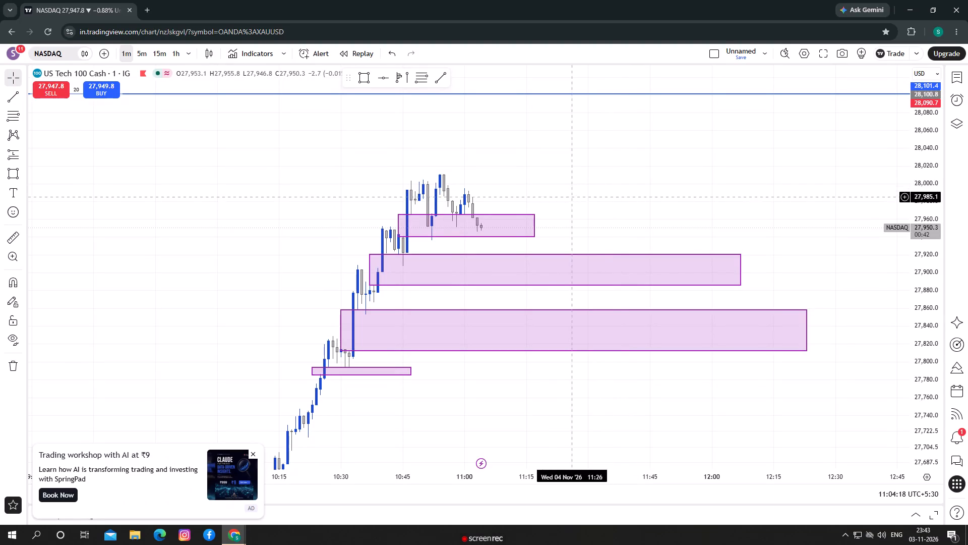
Dismiss the trading workshop advertisement covering the lower part of the chart.
click(581, 203)
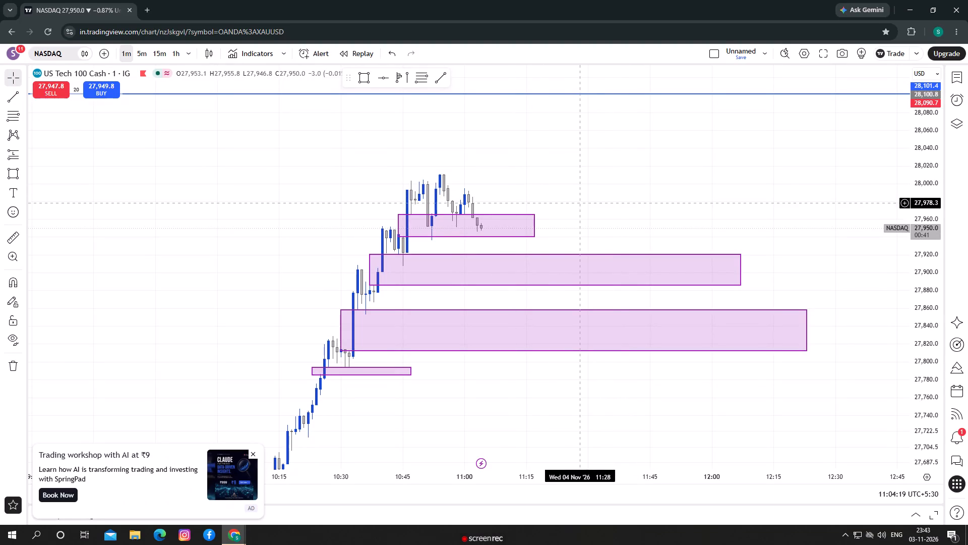
click(254, 456)
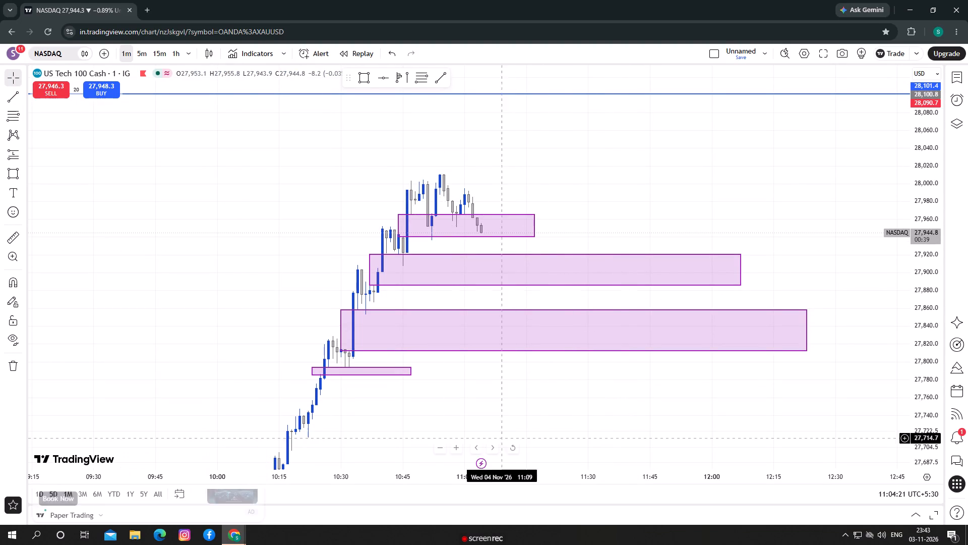
Delete the uppermost purple rectangle zone, the one overlapping the latest candles, from the NASDAQ 1-minute chart.
drag(530, 413, 471, 407)
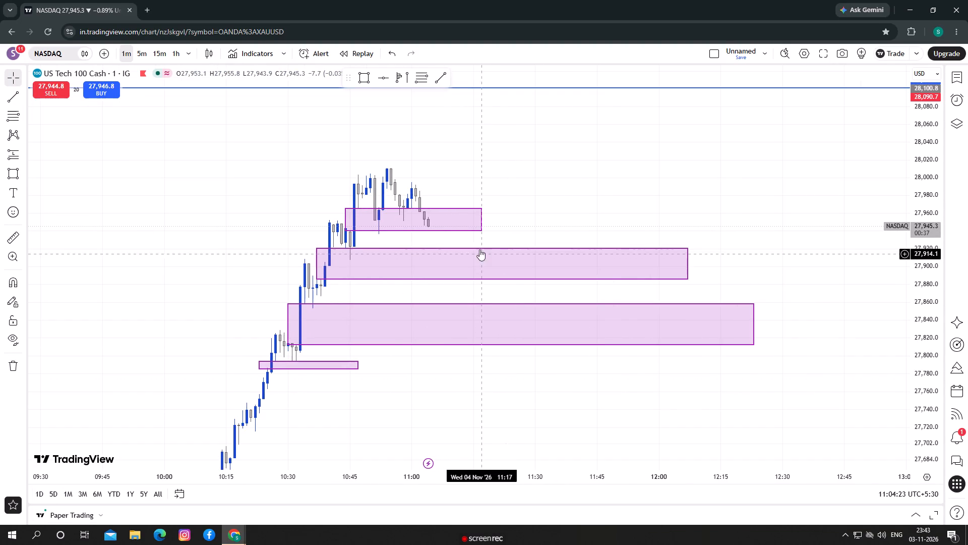
right_click(481, 229)
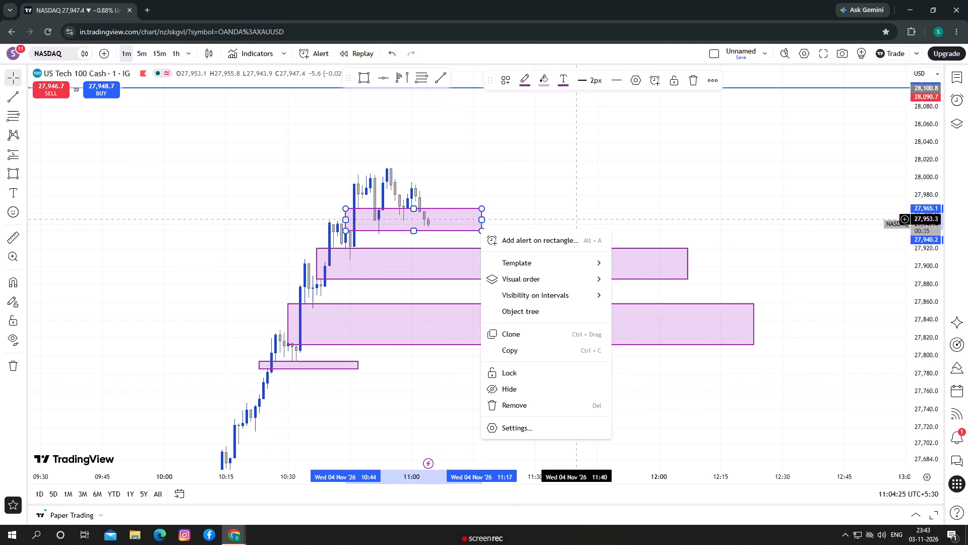
click(690, 79)
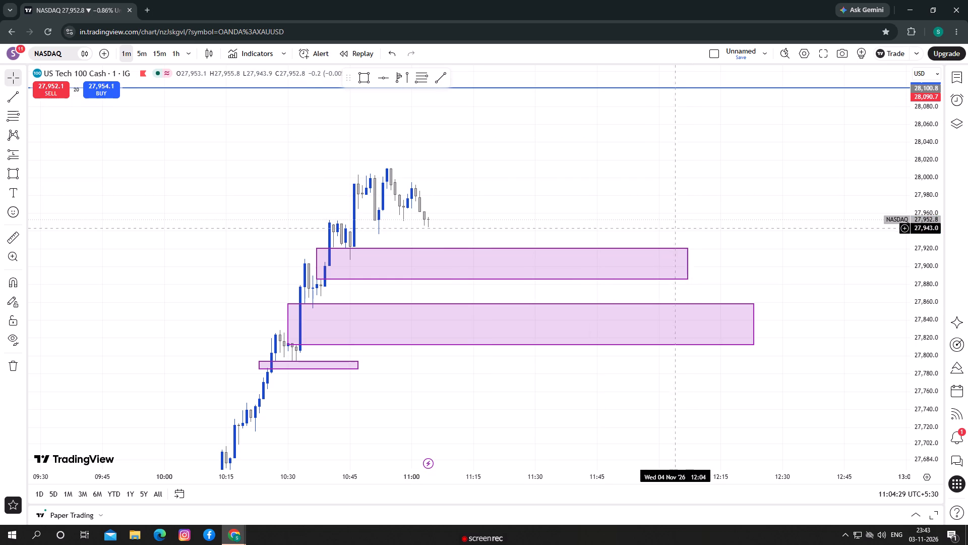
drag(592, 215, 642, 168)
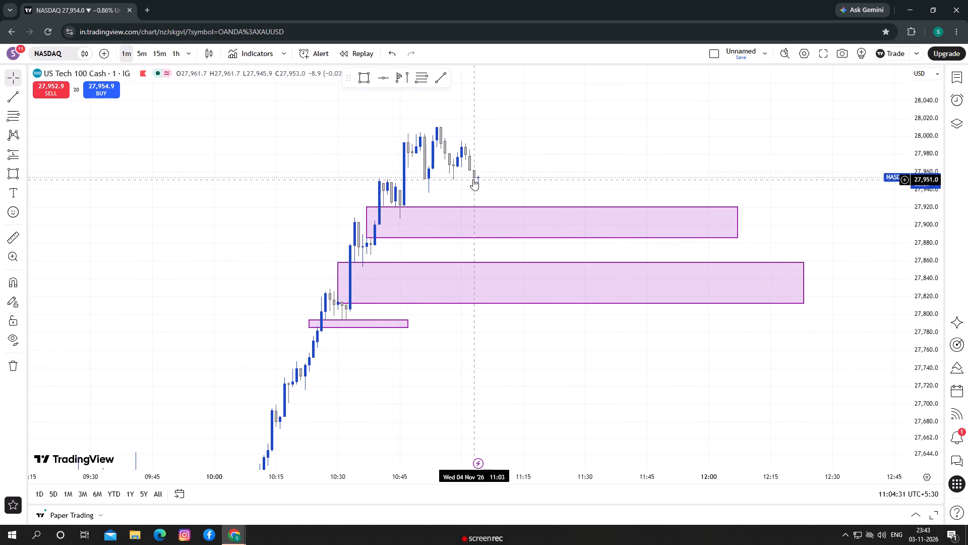
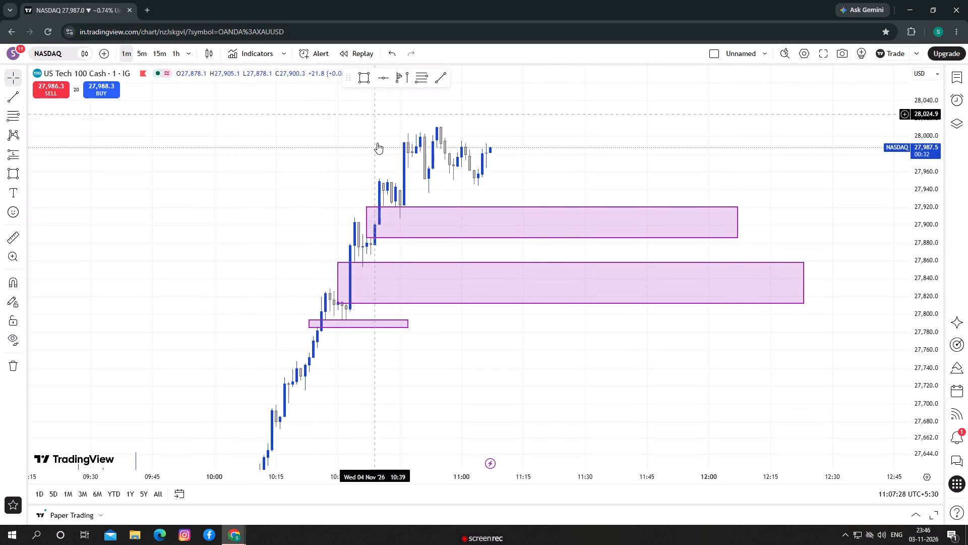
Examine the wider NASDAQ 1-minute price action leading up to the latest candles and the remaining purple zones.
drag(937, 203, 886, 347)
scroll(657, 373, down, 1)
scroll(655, 378, up, 1)
scroll(655, 379, down, 2)
scroll(650, 381, up, 1)
scroll(650, 381, down, 1)
scroll(650, 381, up, 1)
scroll(650, 381, down, 3)
scroll(649, 385, up, 1)
scroll(649, 385, down, 1)
scroll(649, 385, up, 1)
scroll(647, 383, down, 1)
scroll(647, 383, up, 1)
scroll(647, 383, down, 3)
scroll(646, 381, up, 1)
scroll(646, 381, down, 1)
scroll(646, 381, up, 1)
scroll(646, 381, down, 1)
drag(697, 372, 658, 395)
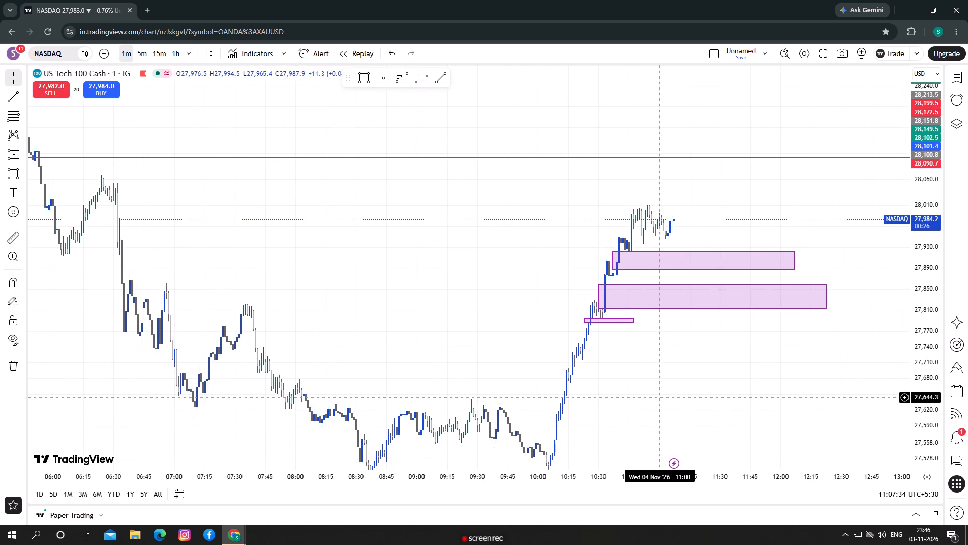
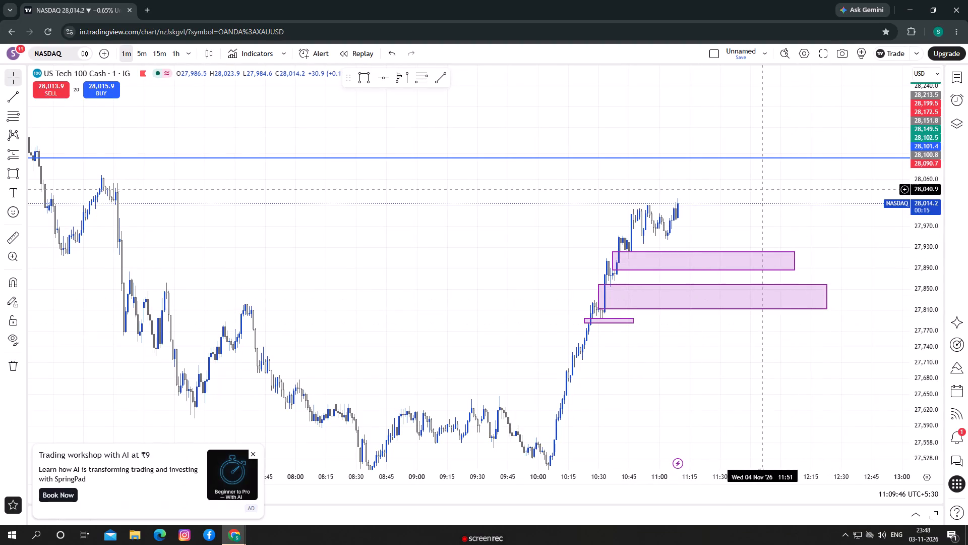
Switch the NASDAQ chart to the 5-minute timeframe.
right_click(762, 189)
click(136, 55)
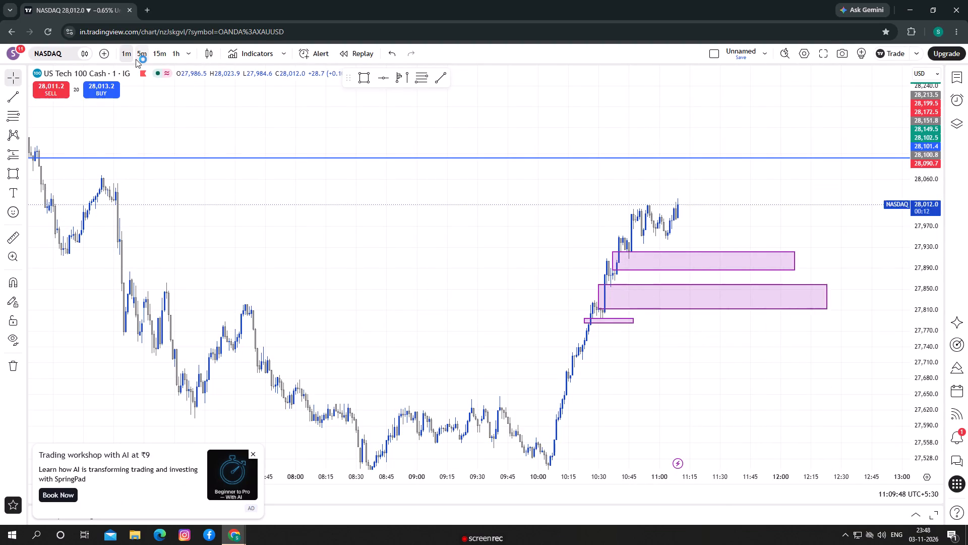
Draw a horizontal line at about 28,067, along the swing high formed between 06:00 and 07:00.
scroll(726, 252, up, 3)
drag(719, 237, 694, 251)
scroll(691, 251, up, 2)
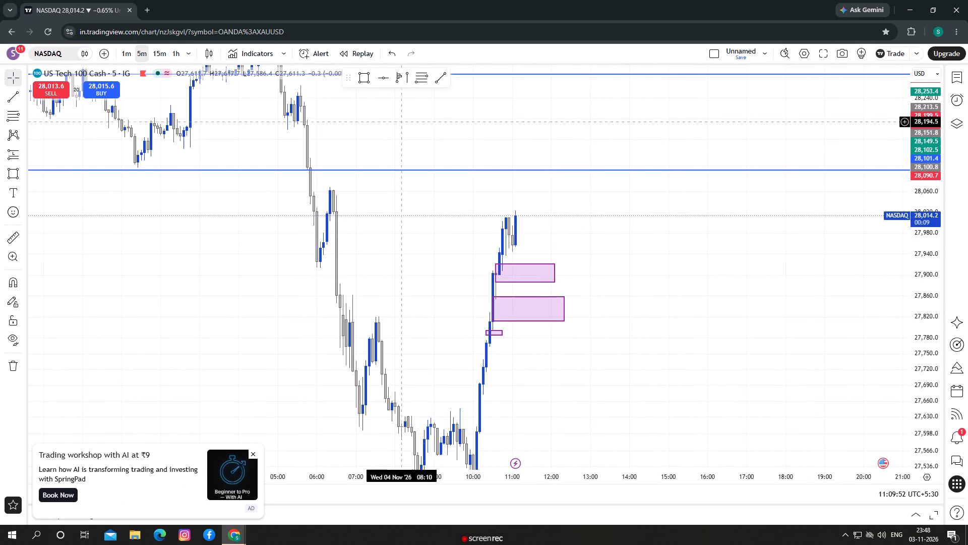
click(384, 77)
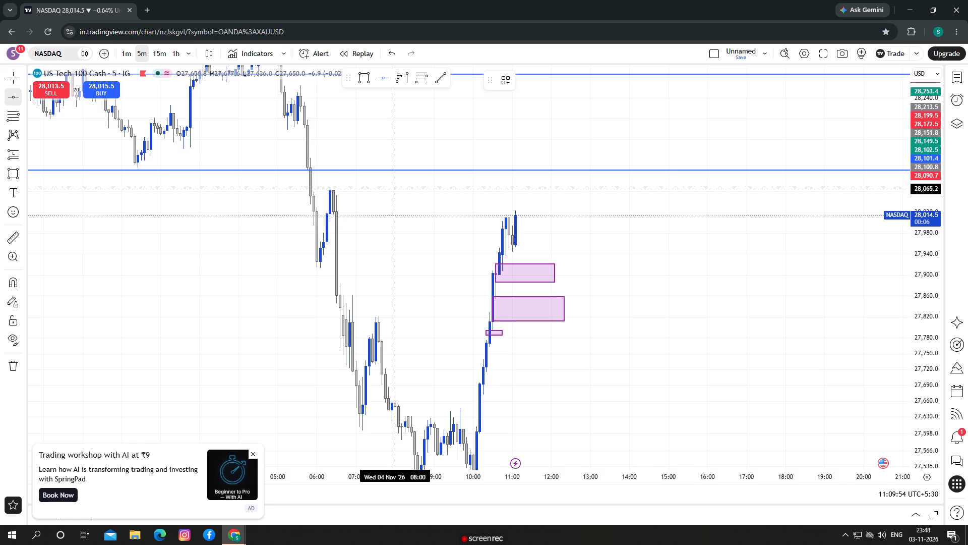
click(400, 188)
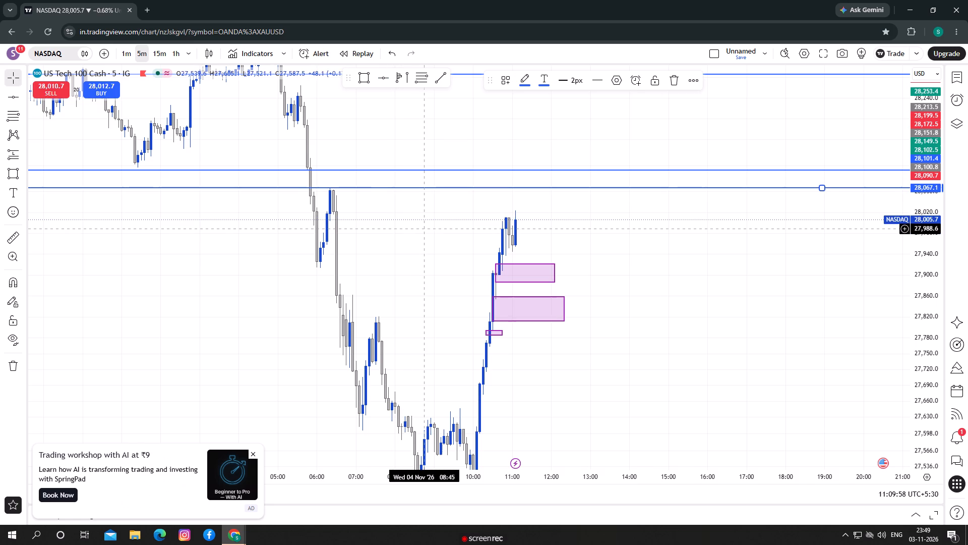
Place a long position starting at 10:50 with entry about 28,001 and its target at about 28,068, by the new horizontal line.
drag(423, 229, 405, 227)
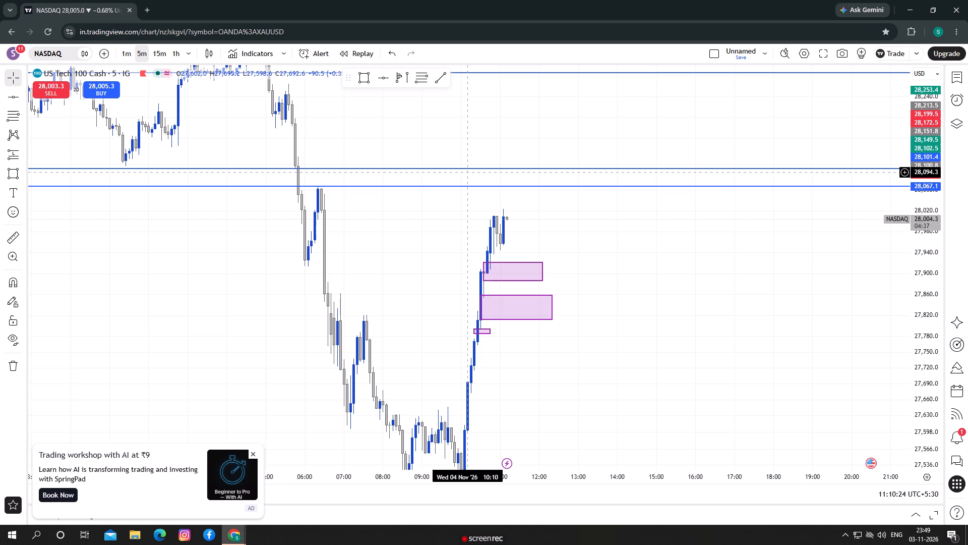
click(12, 157)
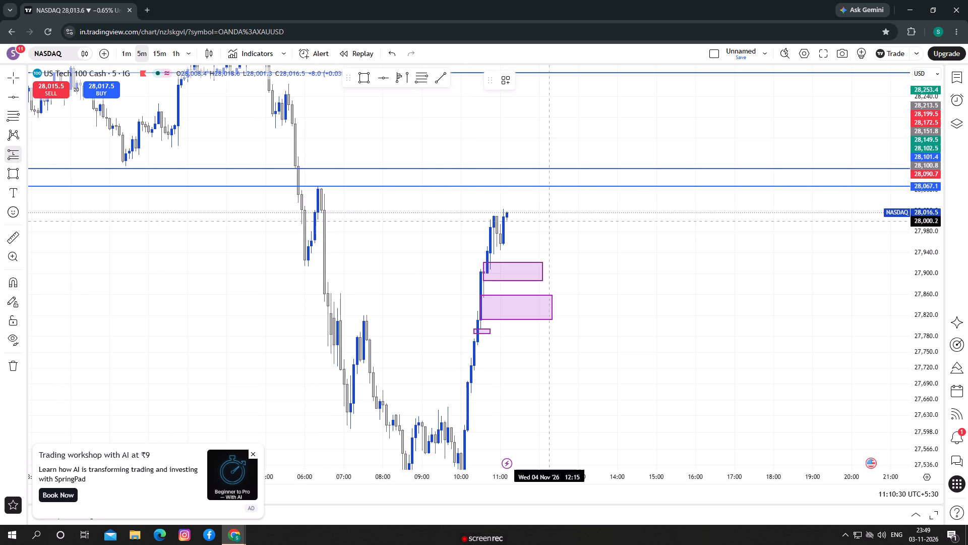
click(493, 221)
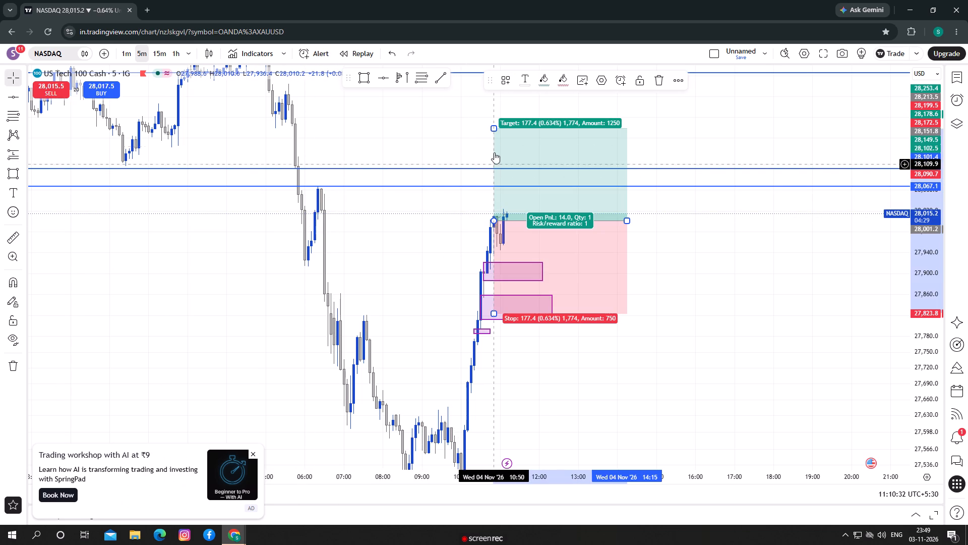
drag(493, 129, 530, 173)
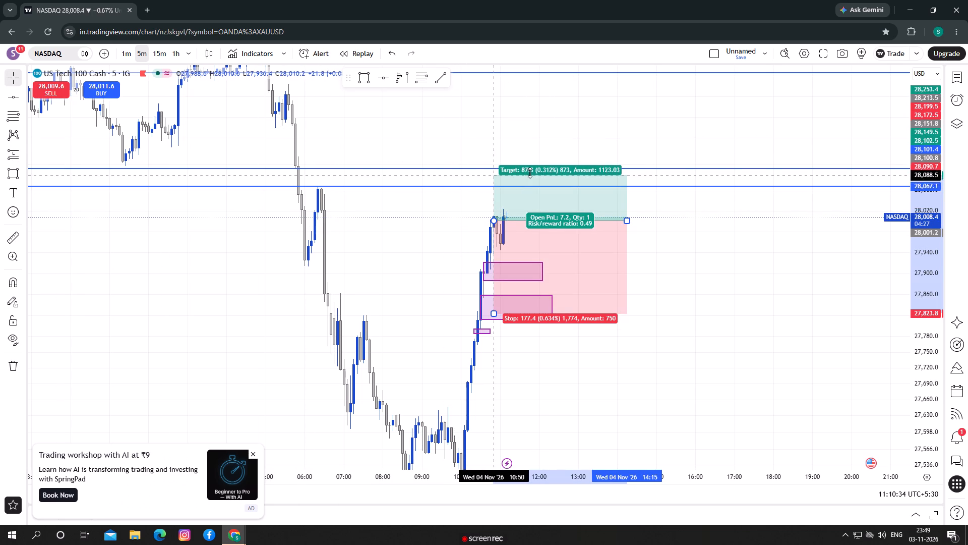
drag(530, 173, 536, 181)
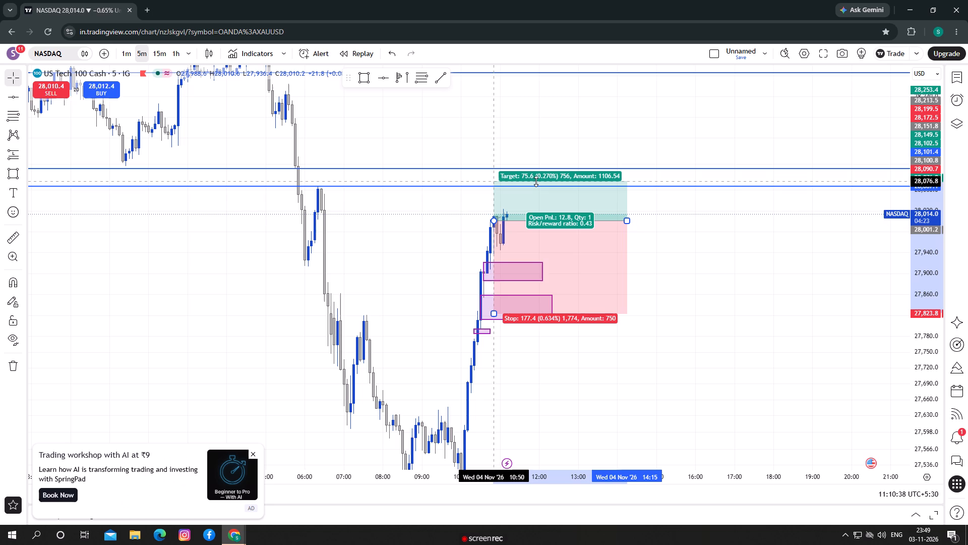
drag(536, 181, 537, 178)
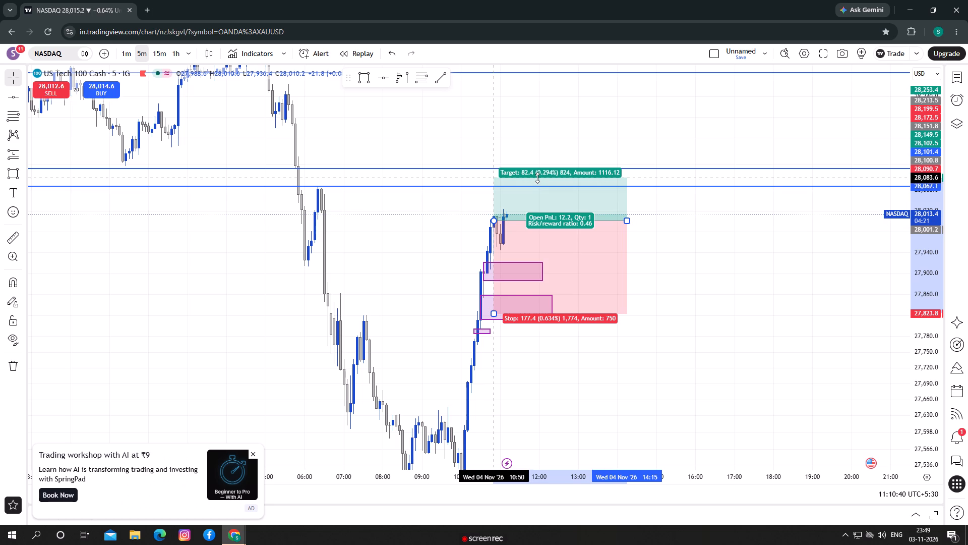
drag(537, 178, 542, 186)
Shorten the long position so that it ends at 11:45.
drag(626, 222, 569, 228)
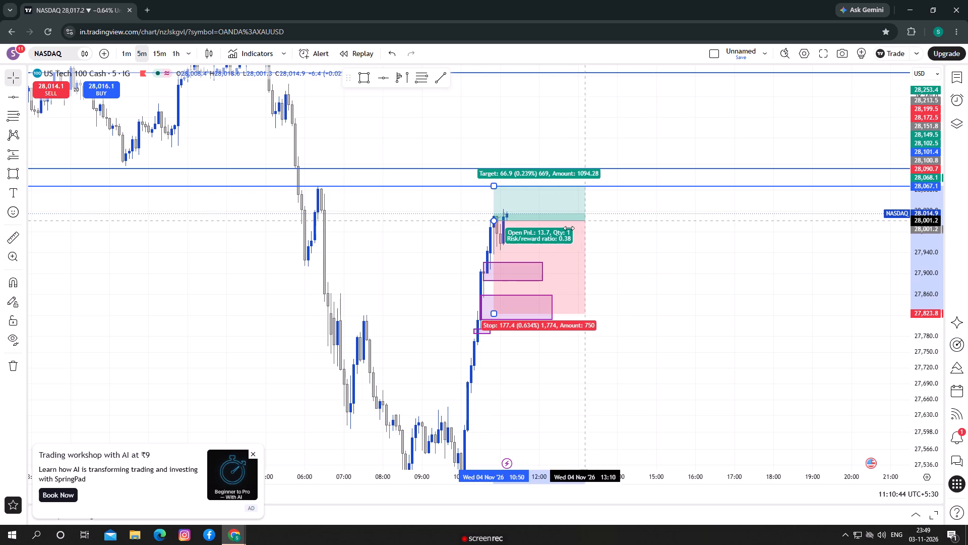
drag(569, 228, 528, 233)
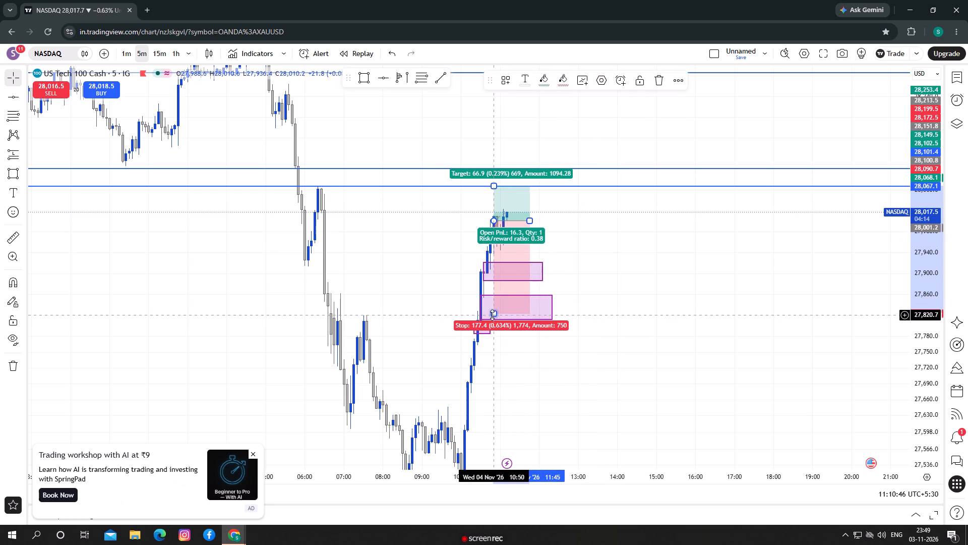
Raise the long position's stop to about 27,976.
drag(492, 315, 528, 248)
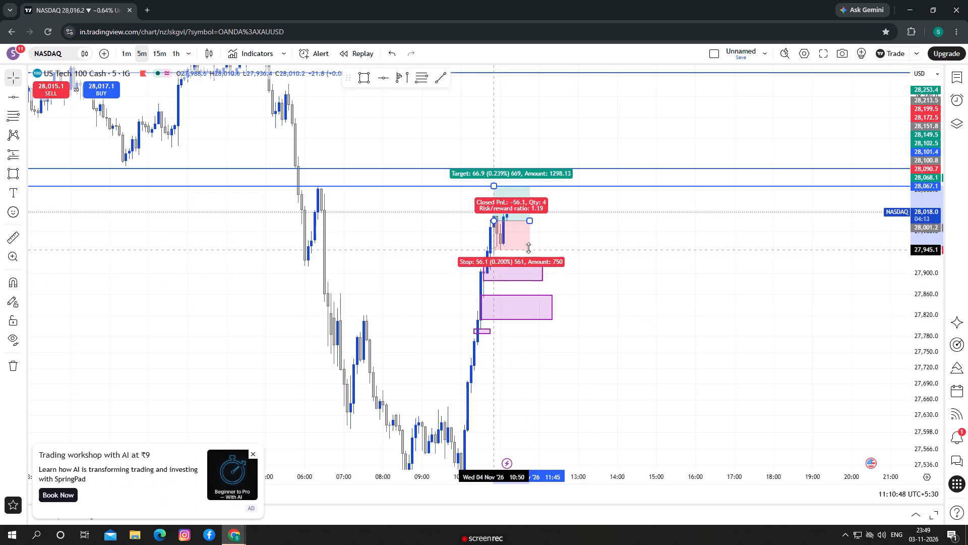
drag(528, 248, 531, 234)
click(586, 241)
Examine the 5-minute candles around the long position, the blue lines and the purple zones, and dismiss the trading workshop advert.
drag(586, 241, 600, 250)
drag(919, 319, 914, 299)
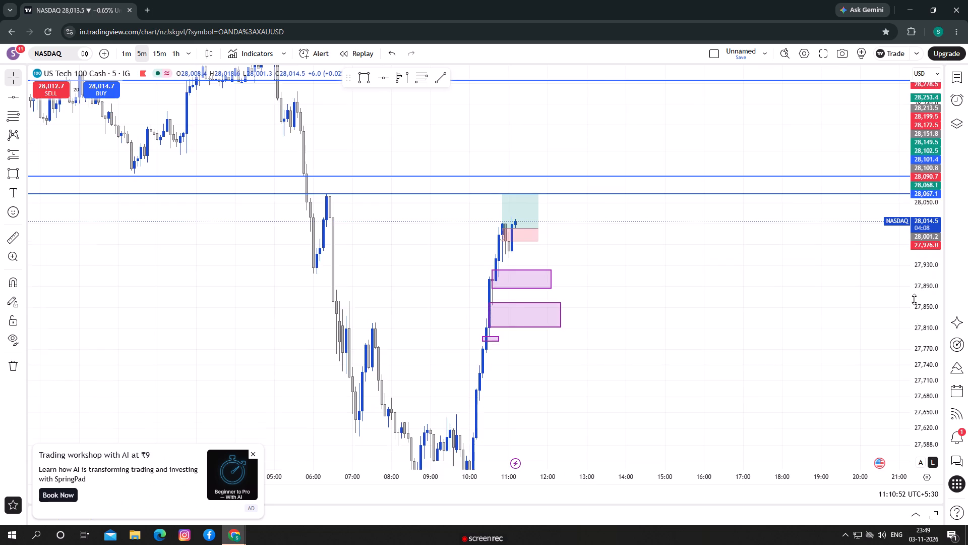
drag(914, 299, 904, 228)
scroll(580, 266, up, 3)
drag(510, 228, 568, 261)
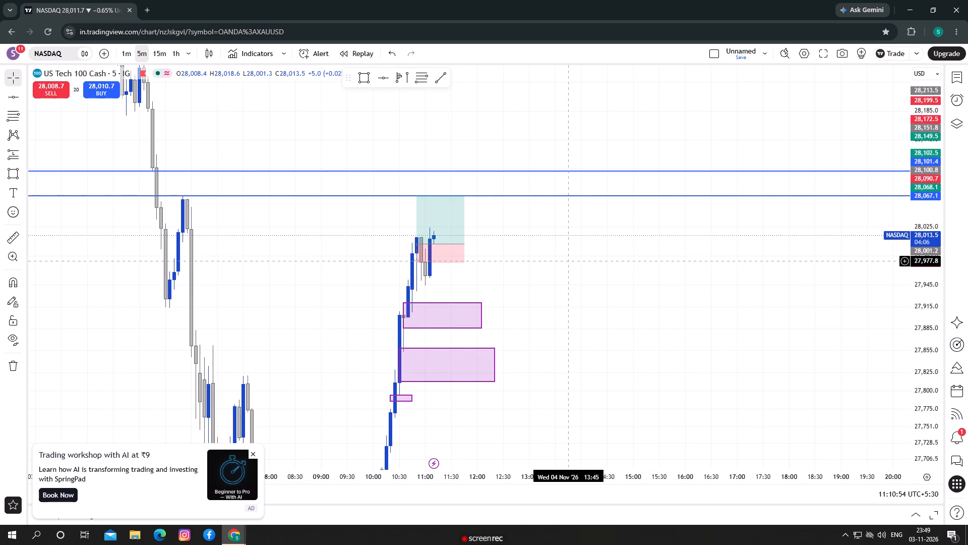
scroll(568, 261, up, 1)
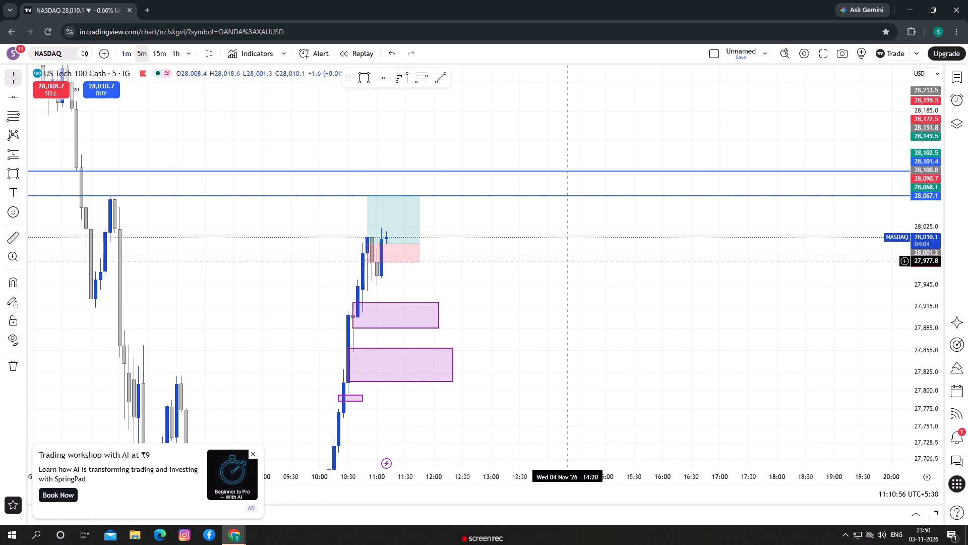
scroll(567, 261, up, 1)
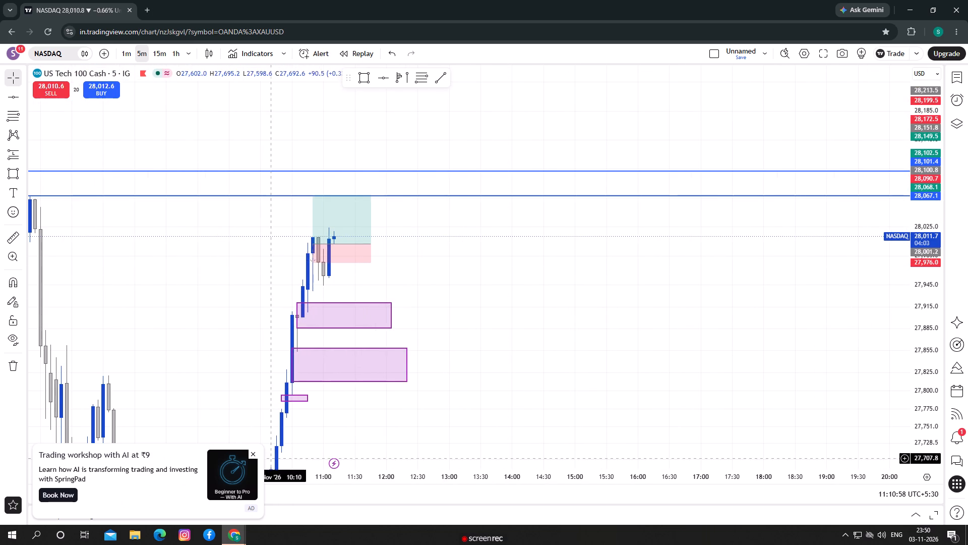
click(253, 457)
drag(435, 295, 464, 304)
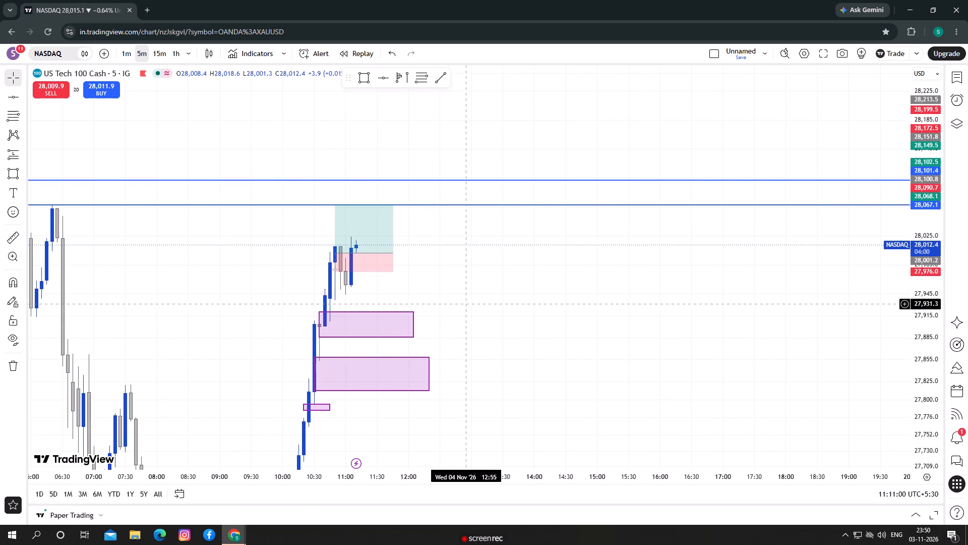
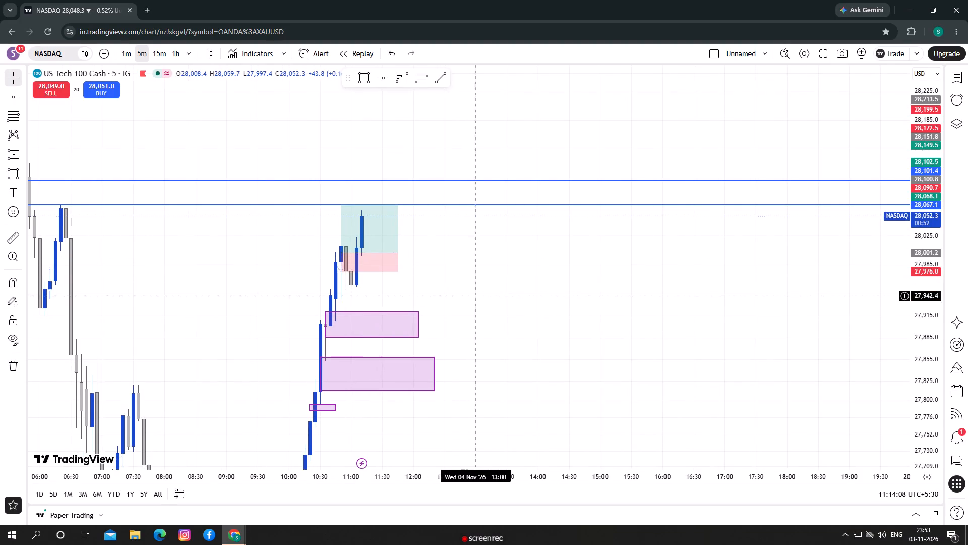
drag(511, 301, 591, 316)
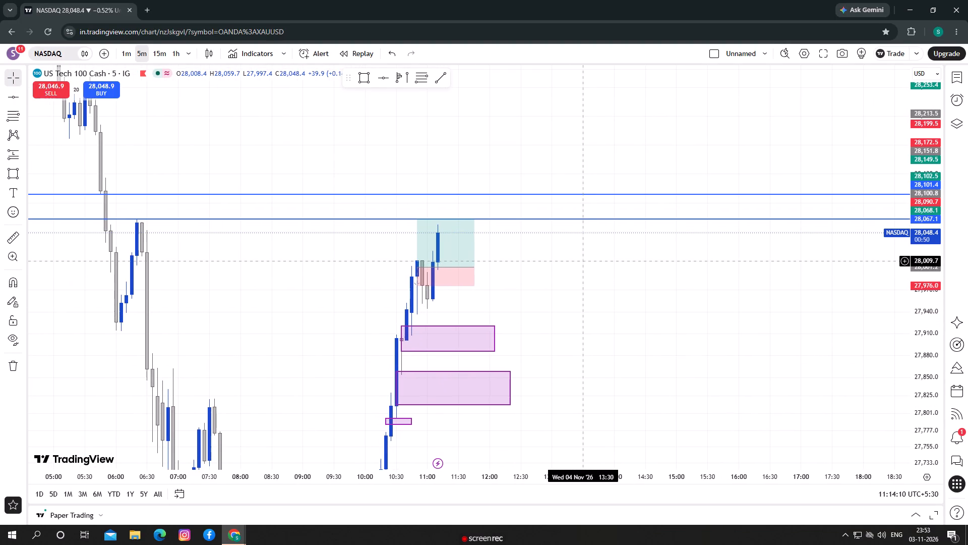
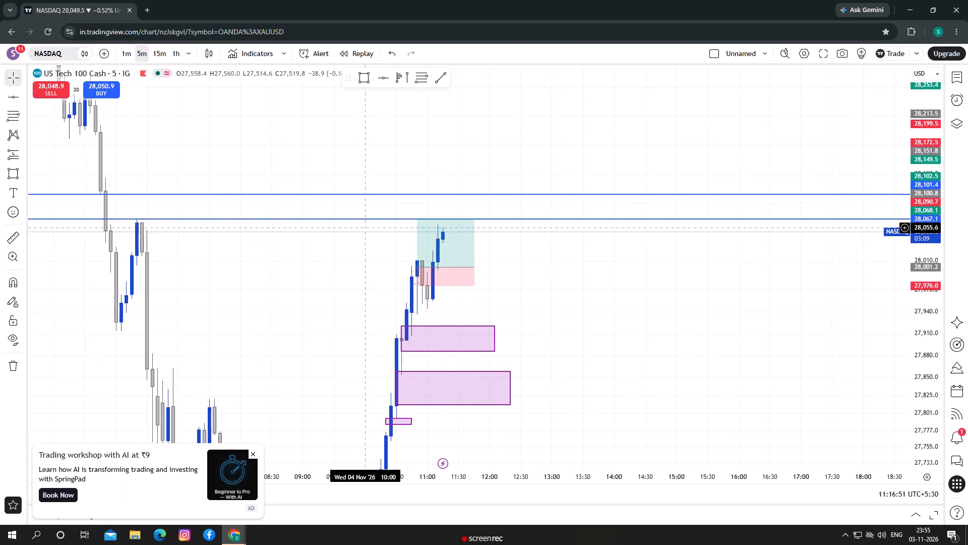
Draw a rectangular price zone from about 27,981 to 28,003, spanning from the early-morning swing candles to 13:30.
click(368, 219)
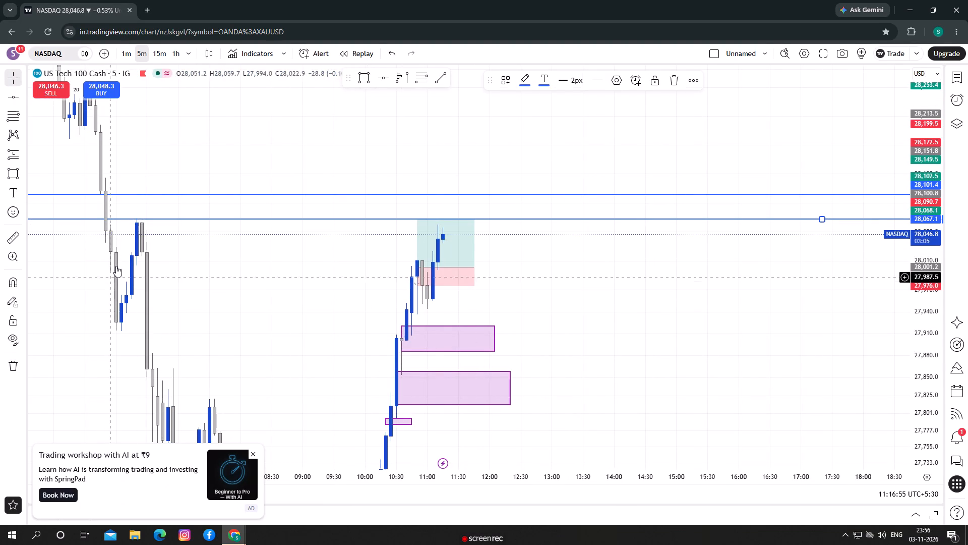
click(362, 85)
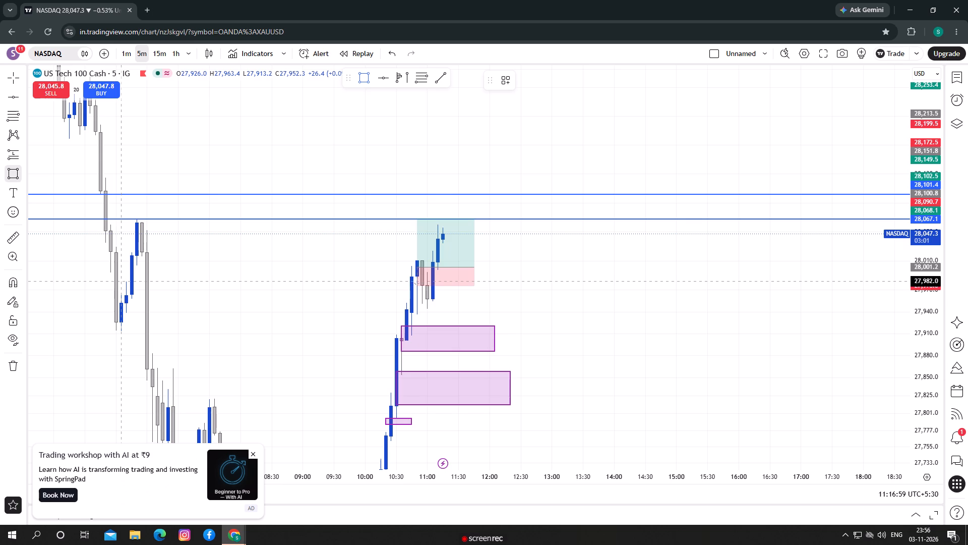
click(119, 282)
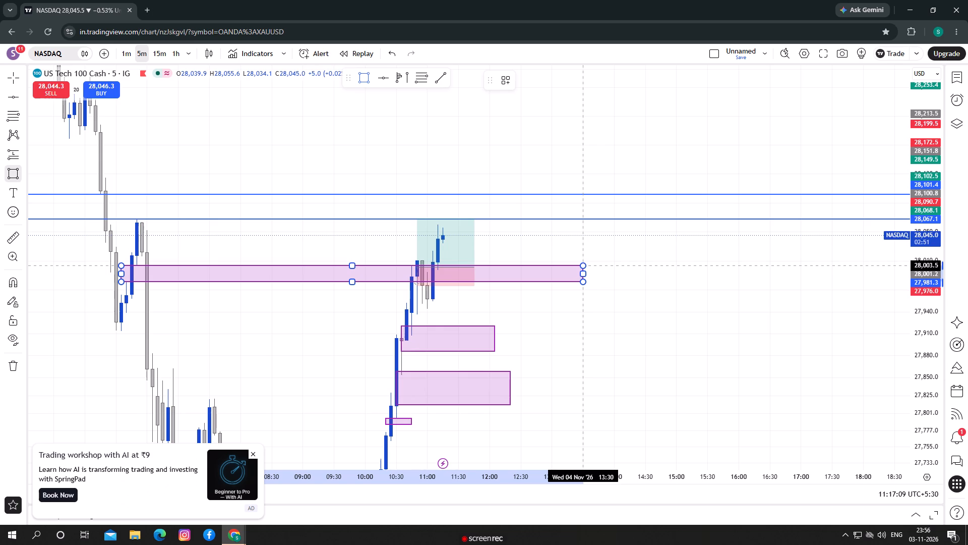
click(583, 265)
drag(583, 314, 515, 321)
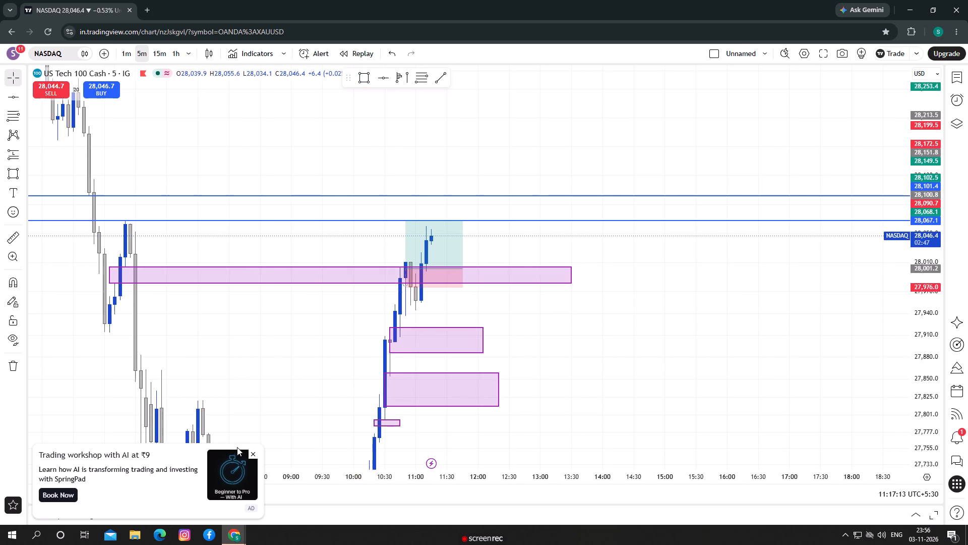
Dismiss the trading workshop advertisement covering the chart.
click(255, 456)
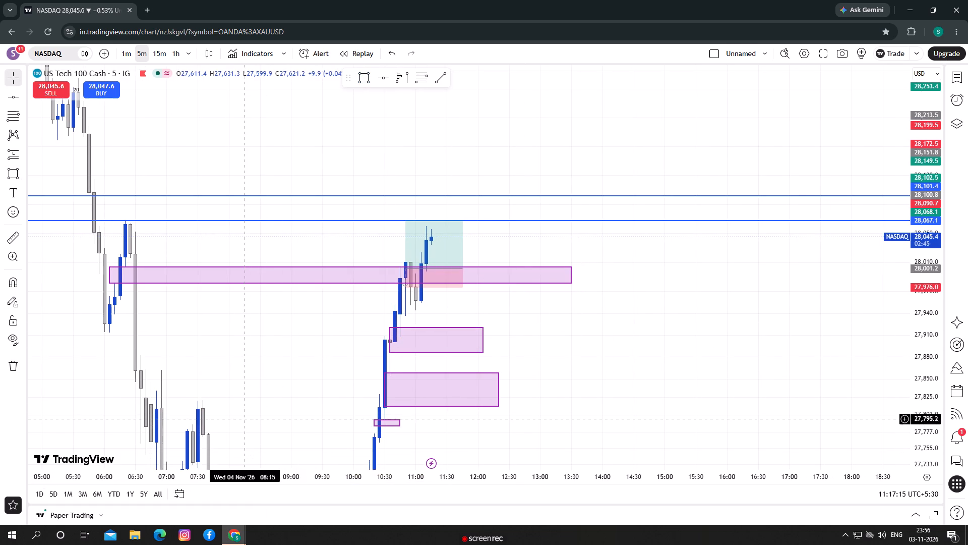
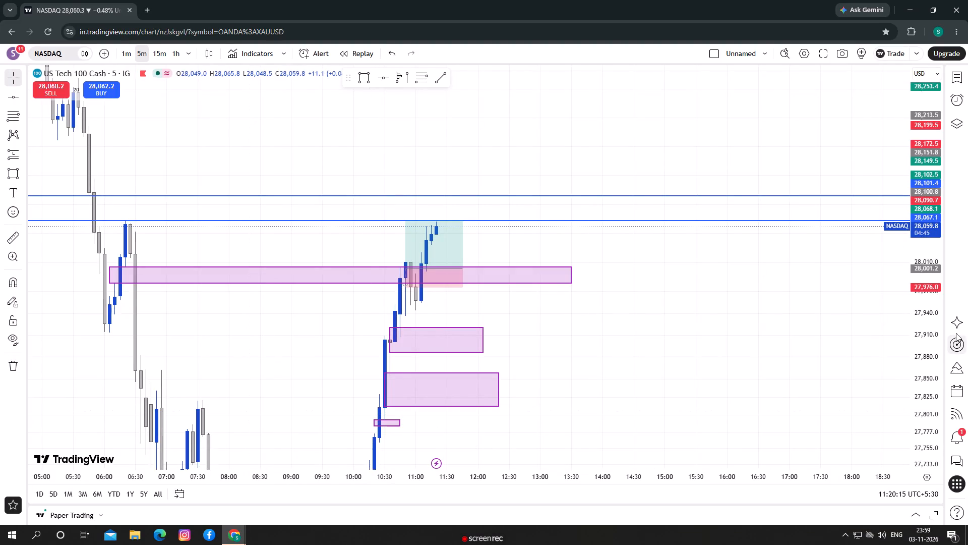
Delete the horizontal level line at 28,067.1, just above the current NASDAQ price.
drag(933, 276, 928, 320)
scroll(585, 316, up, 1)
scroll(585, 316, down, 3)
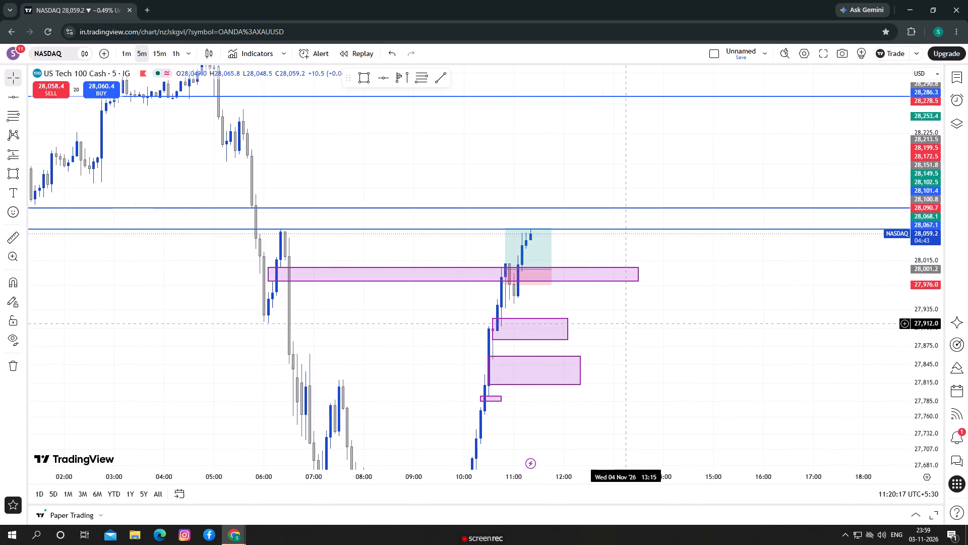
click(610, 228)
click(679, 81)
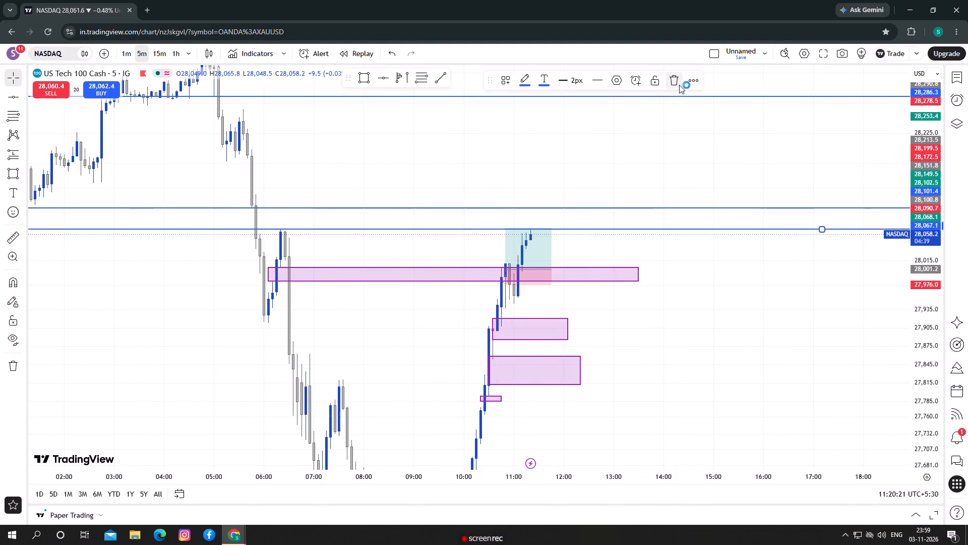
Raise the long position's target to about 28,101.7, at the next horizontal level, and extend its end to about 12:00.
scroll(651, 280, up, 2)
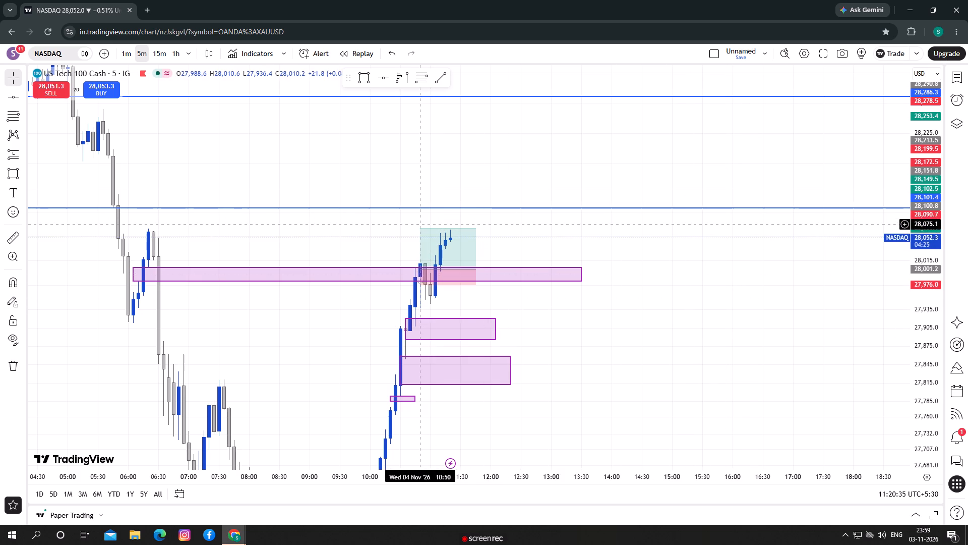
drag(420, 228, 454, 213)
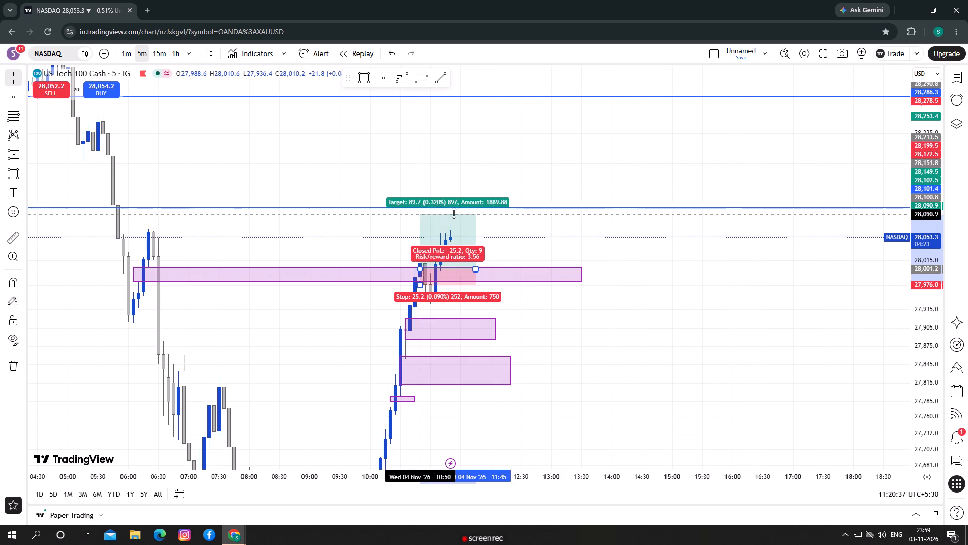
drag(454, 213, 478, 208)
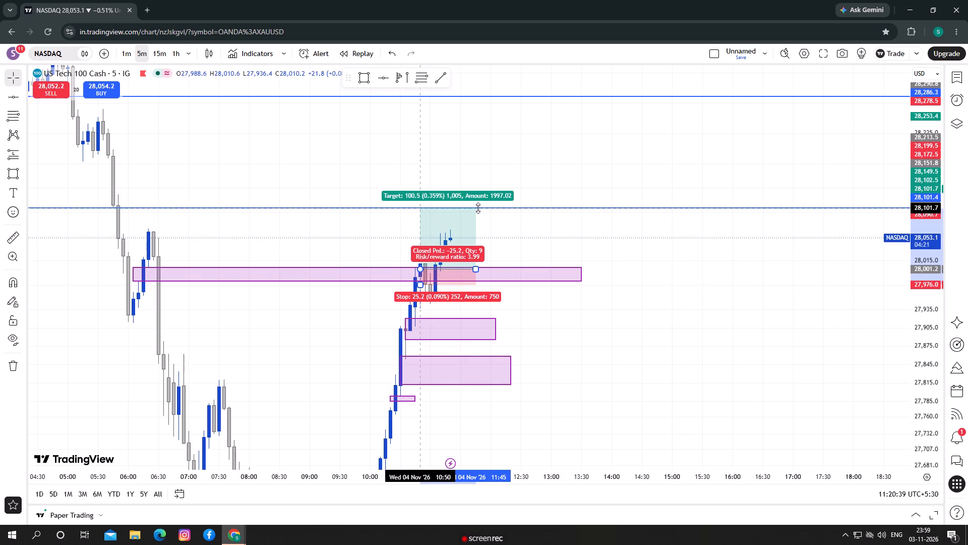
drag(478, 208, 478, 208)
drag(477, 271, 490, 269)
click(517, 243)
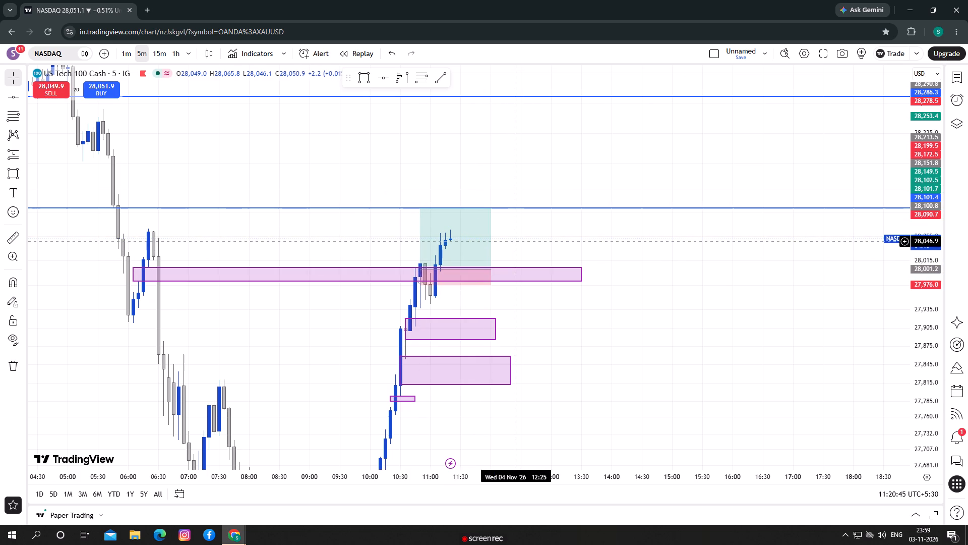
Switch to the 1-minute chart and shorten the long position so it ends at about 11:30.
click(130, 58)
drag(932, 379, 911, 184)
drag(783, 231, 679, 248)
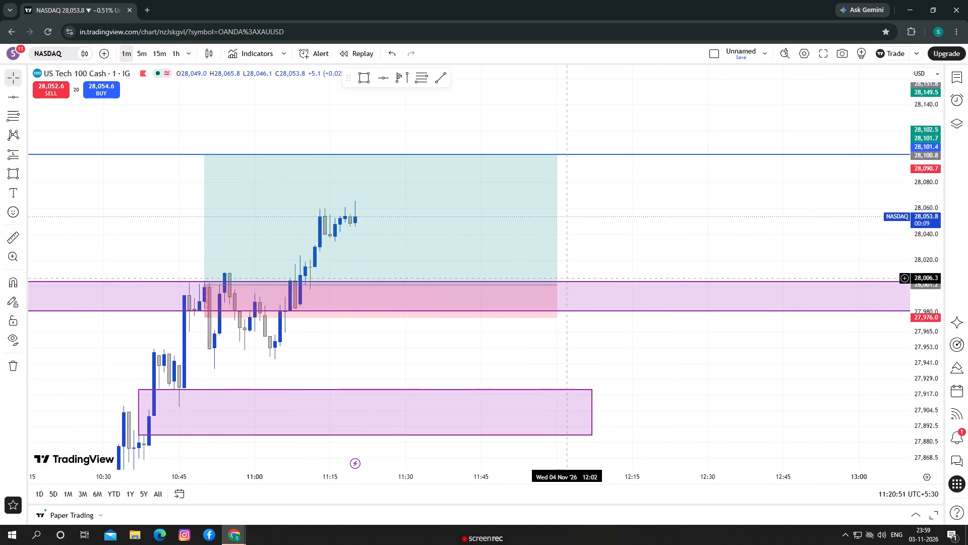
drag(556, 287, 404, 297)
drag(450, 237, 517, 260)
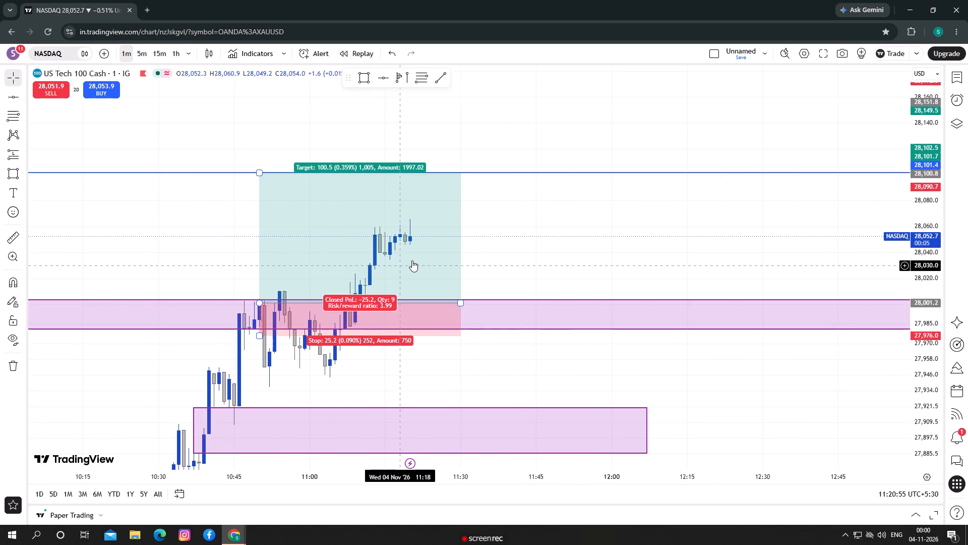
Draw a near-horizontal trend line at about 28,032 from the 11:11 candle to about 11:32, levelling its far end.
click(438, 76)
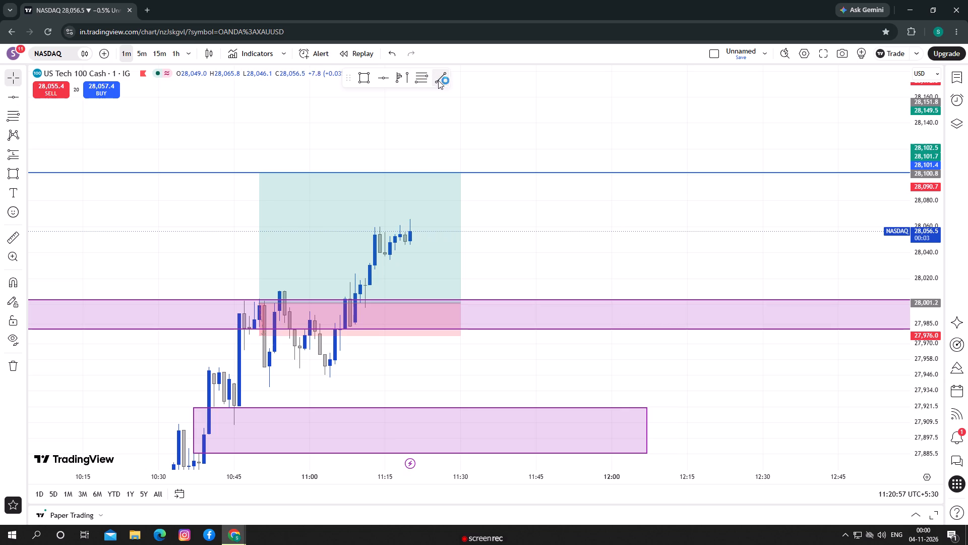
click(367, 263)
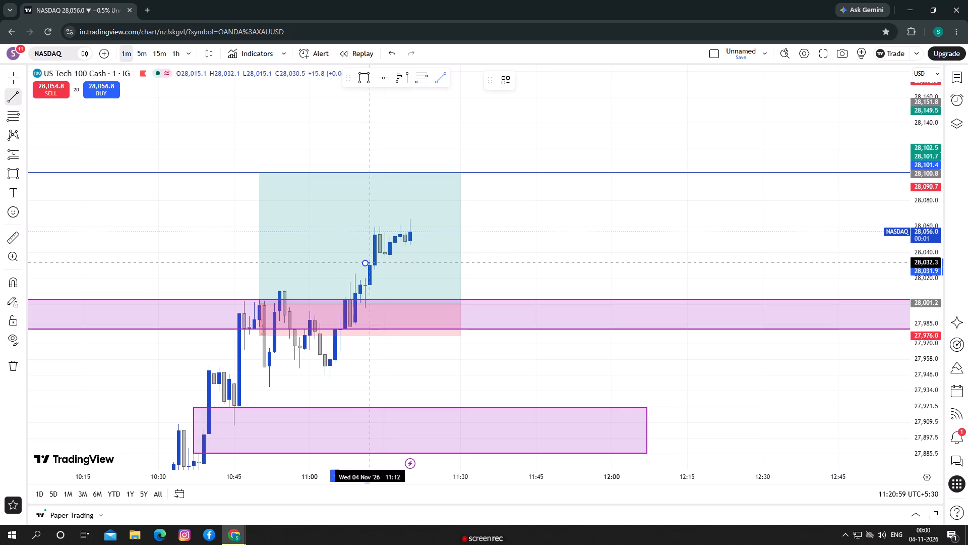
click(463, 262)
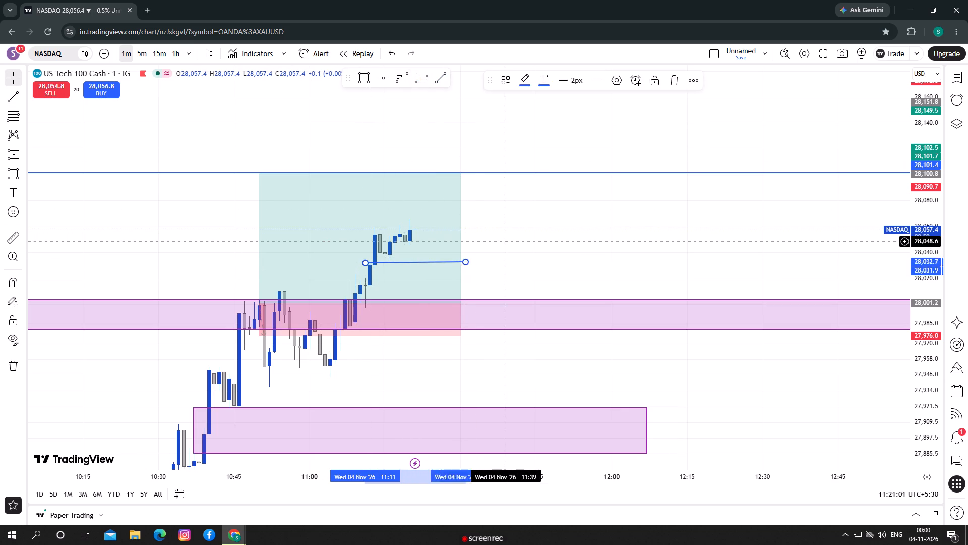
drag(505, 241, 514, 251)
drag(468, 264, 473, 272)
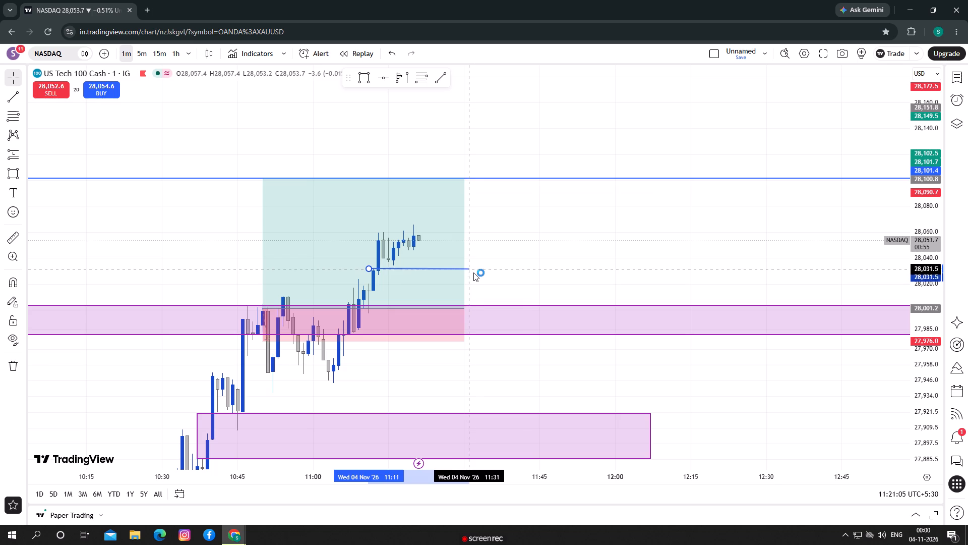
drag(473, 272, 473, 268)
drag(489, 236, 501, 242)
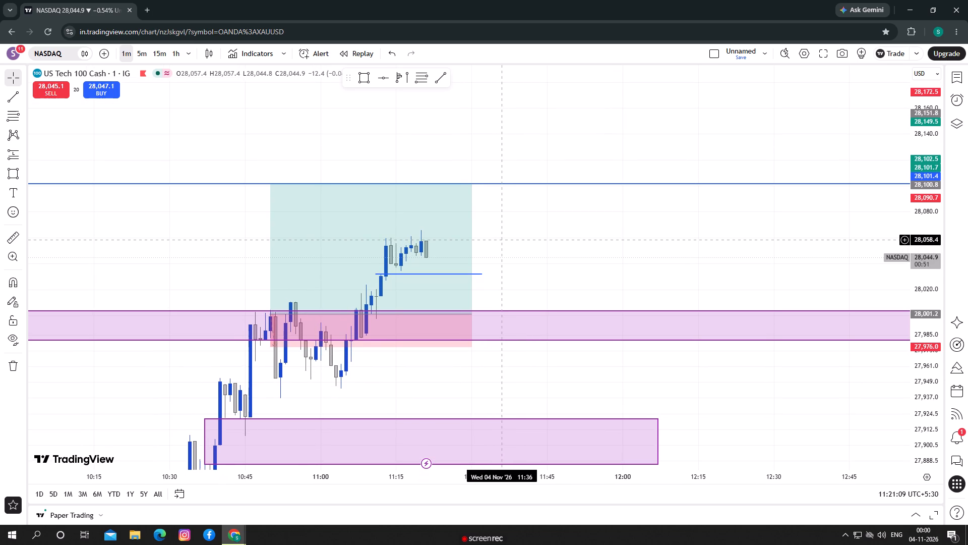
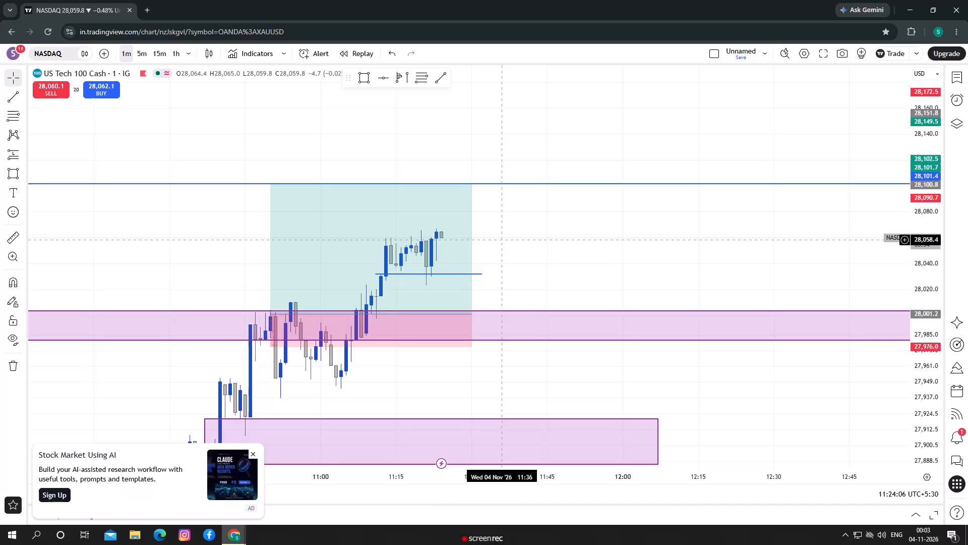
Draw a near-horizontal trend line at about 28,060 along the top of the recent candles, from 11:11 to about 11:32.
scroll(502, 242, down, 1)
click(442, 76)
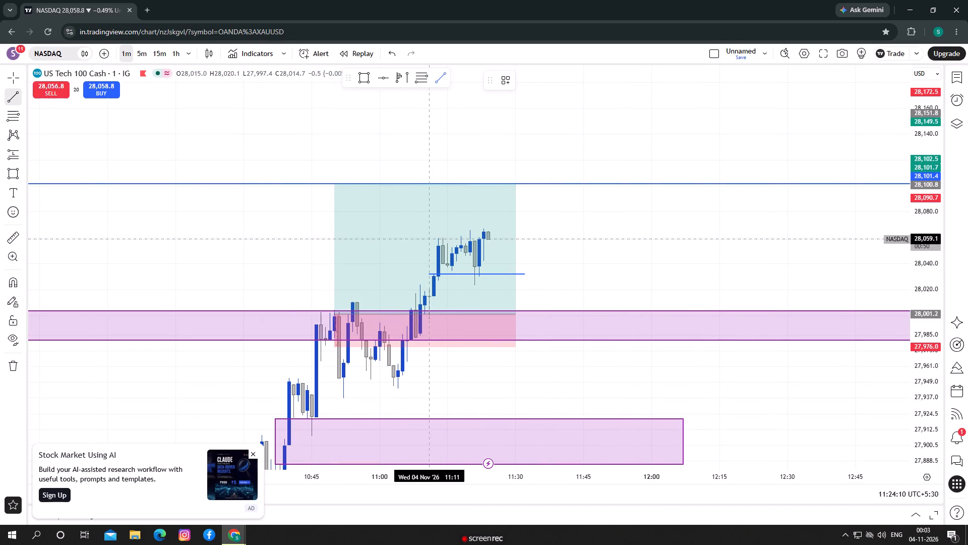
click(428, 239)
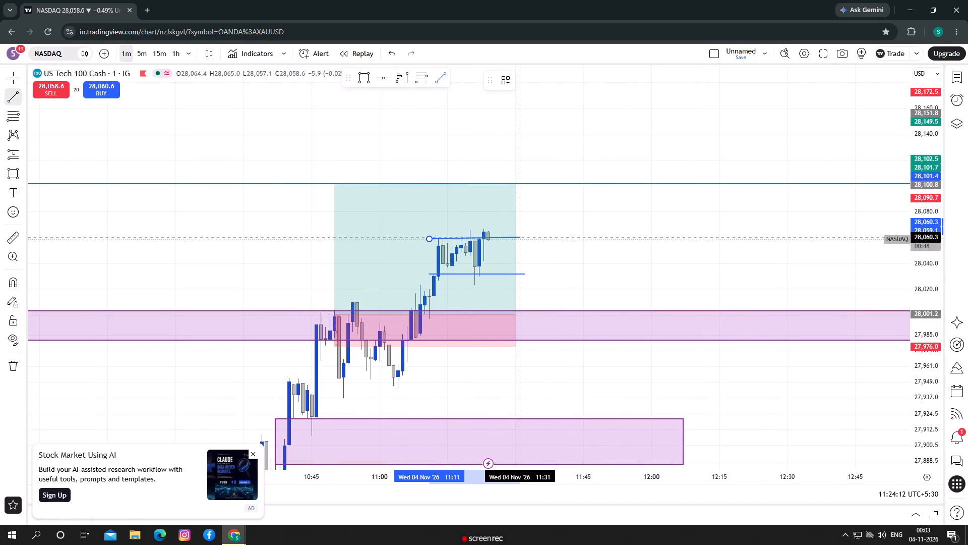
click(522, 237)
click(538, 245)
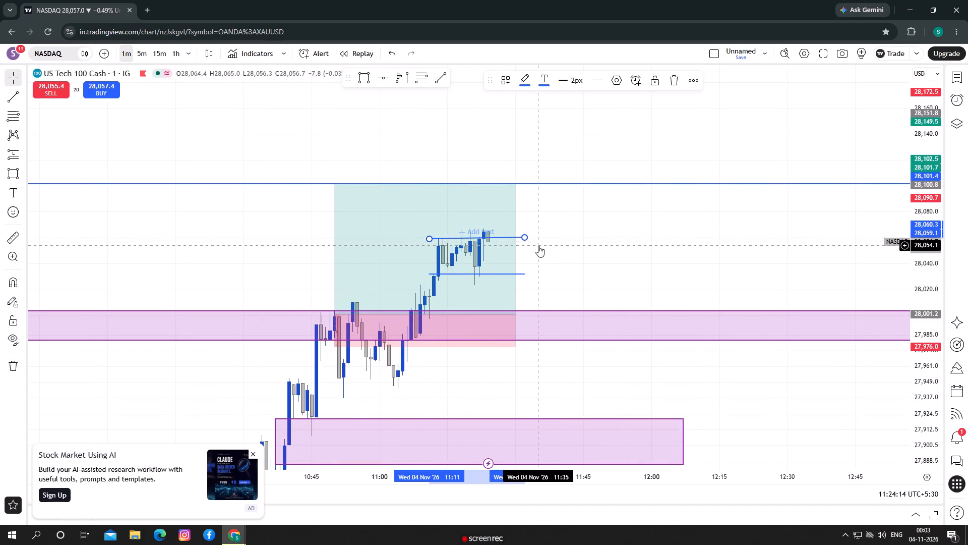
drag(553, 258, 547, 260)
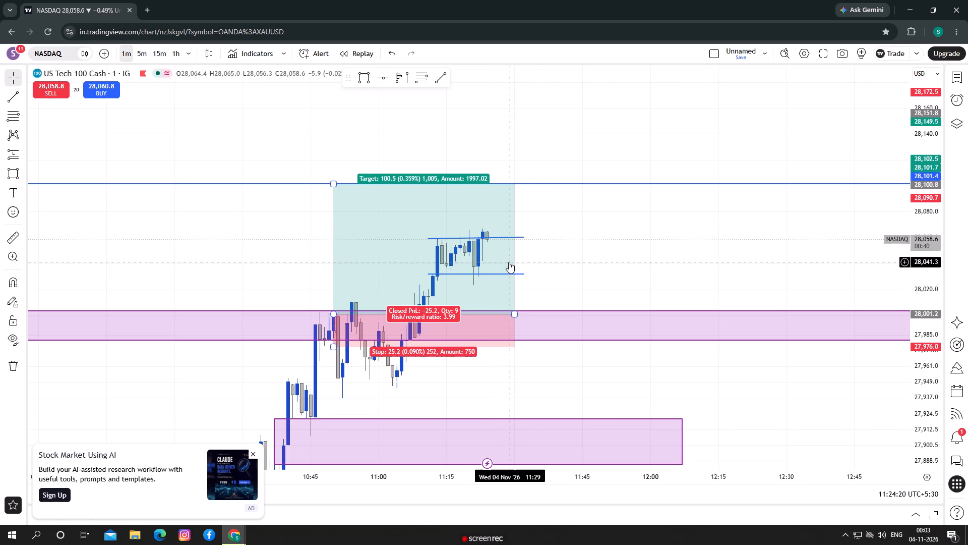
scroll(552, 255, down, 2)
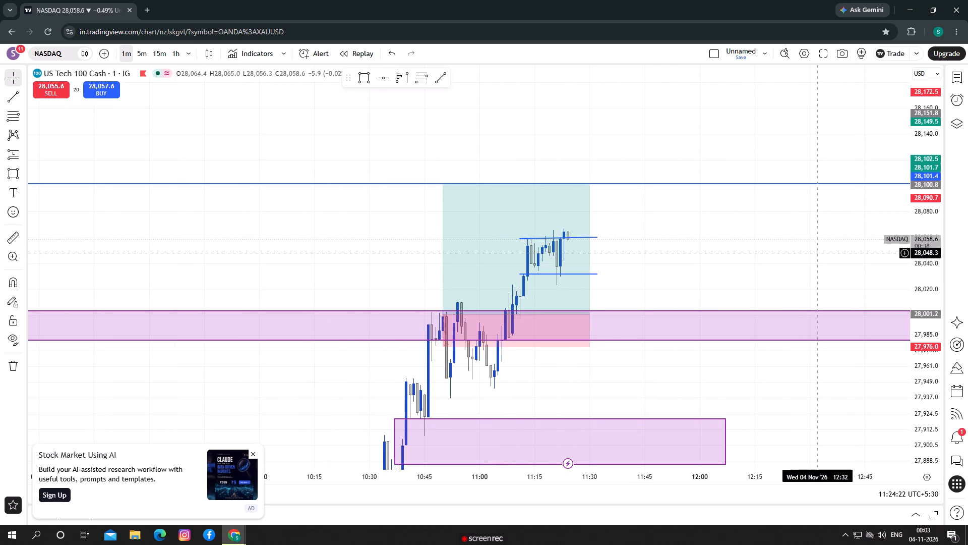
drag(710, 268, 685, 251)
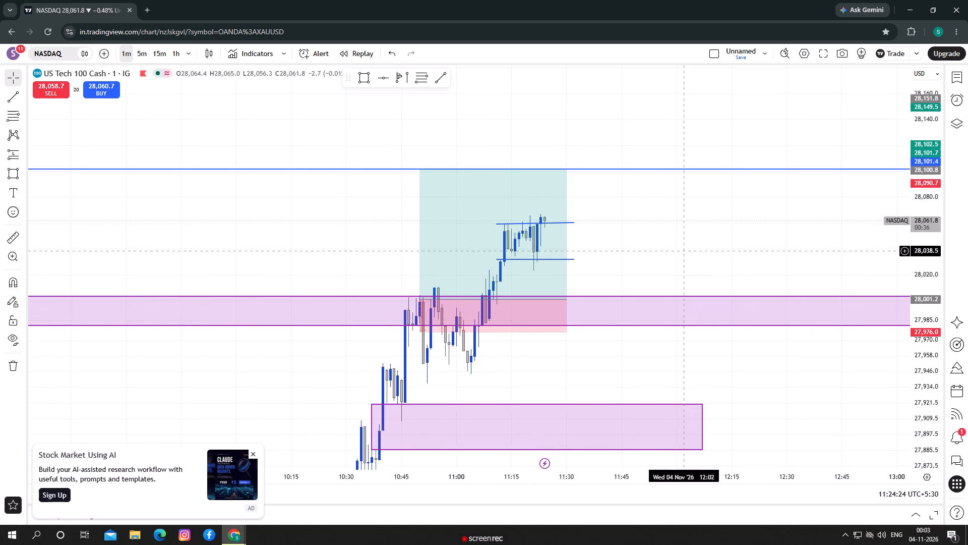
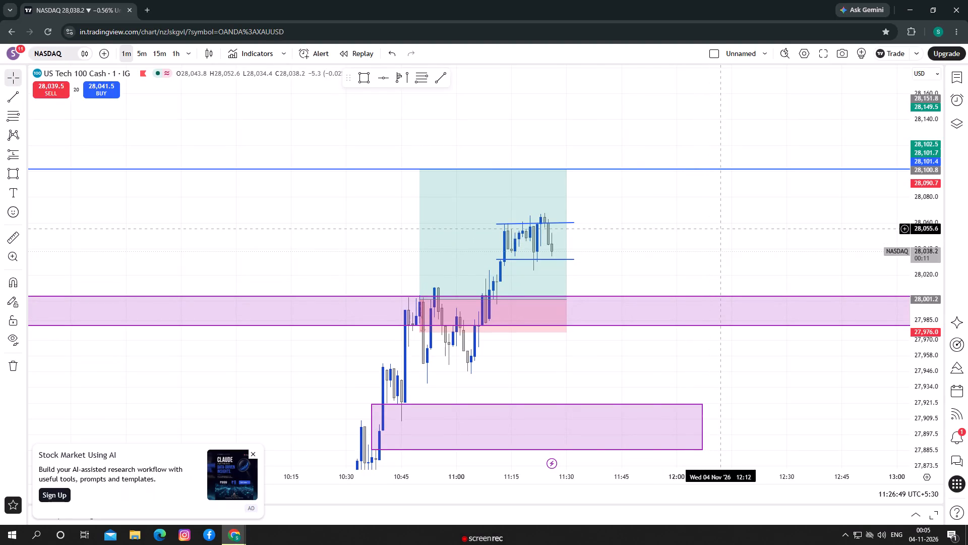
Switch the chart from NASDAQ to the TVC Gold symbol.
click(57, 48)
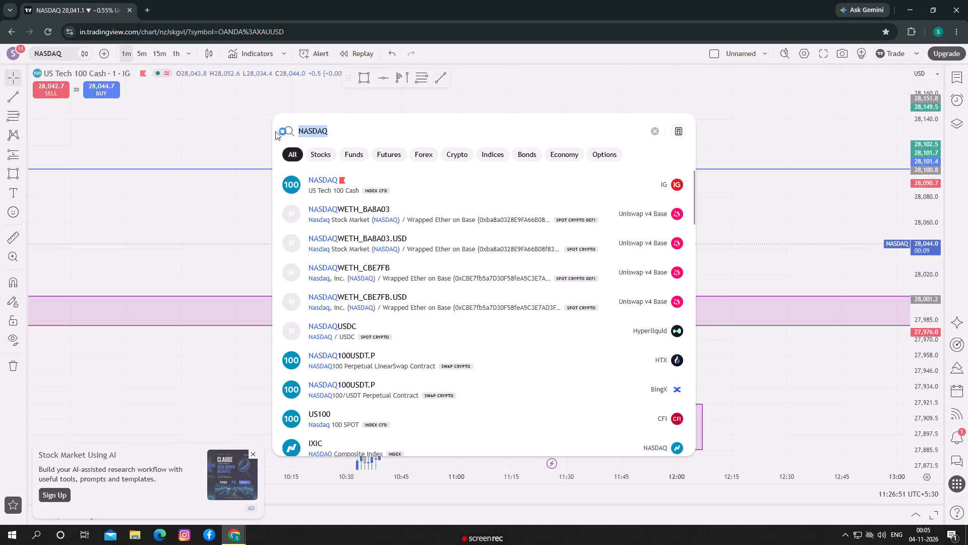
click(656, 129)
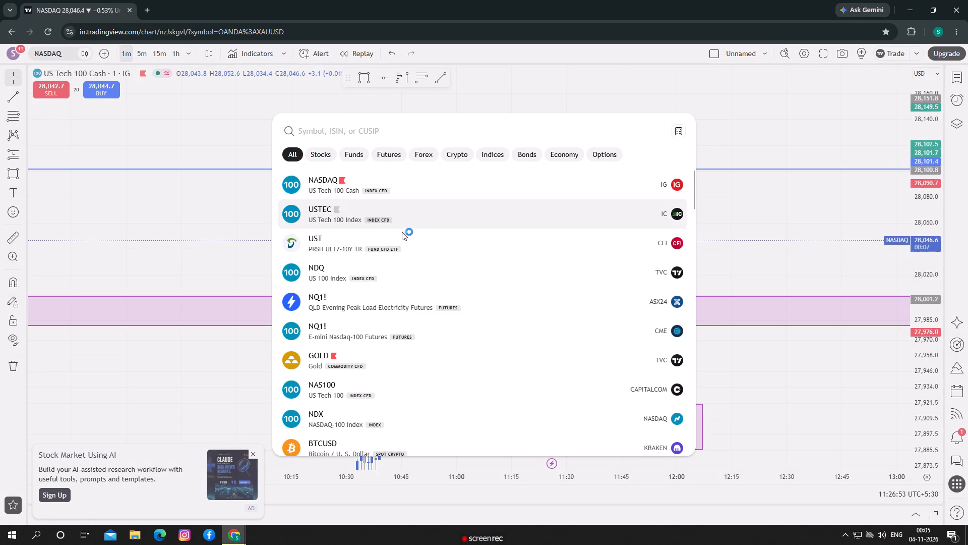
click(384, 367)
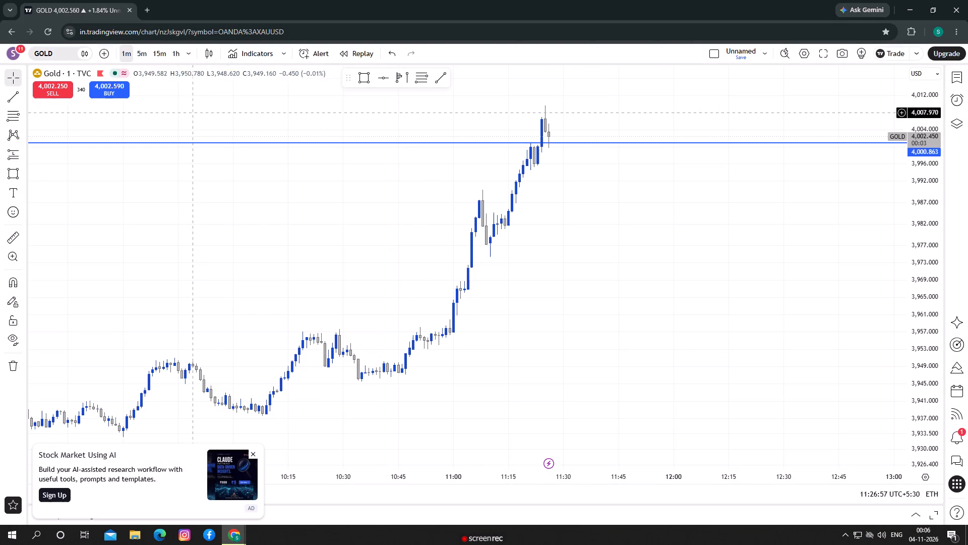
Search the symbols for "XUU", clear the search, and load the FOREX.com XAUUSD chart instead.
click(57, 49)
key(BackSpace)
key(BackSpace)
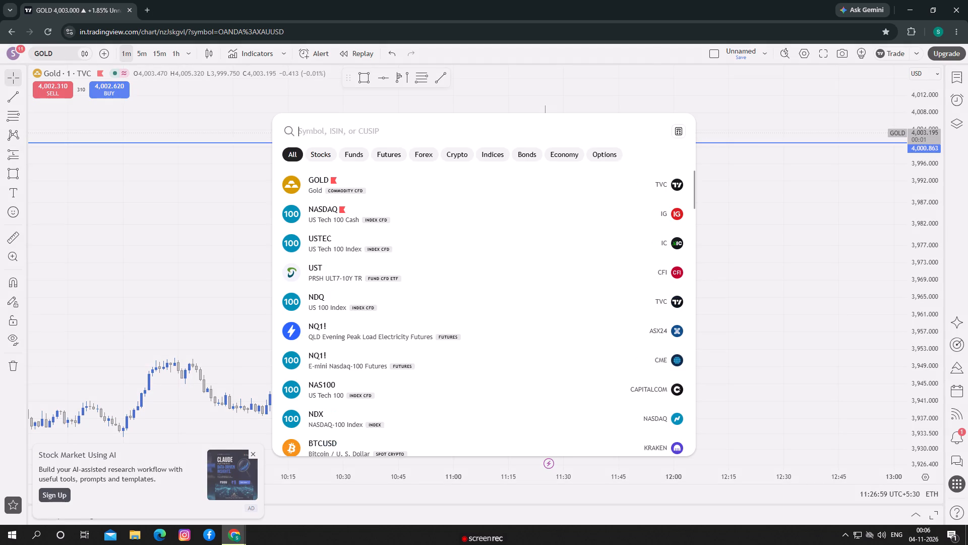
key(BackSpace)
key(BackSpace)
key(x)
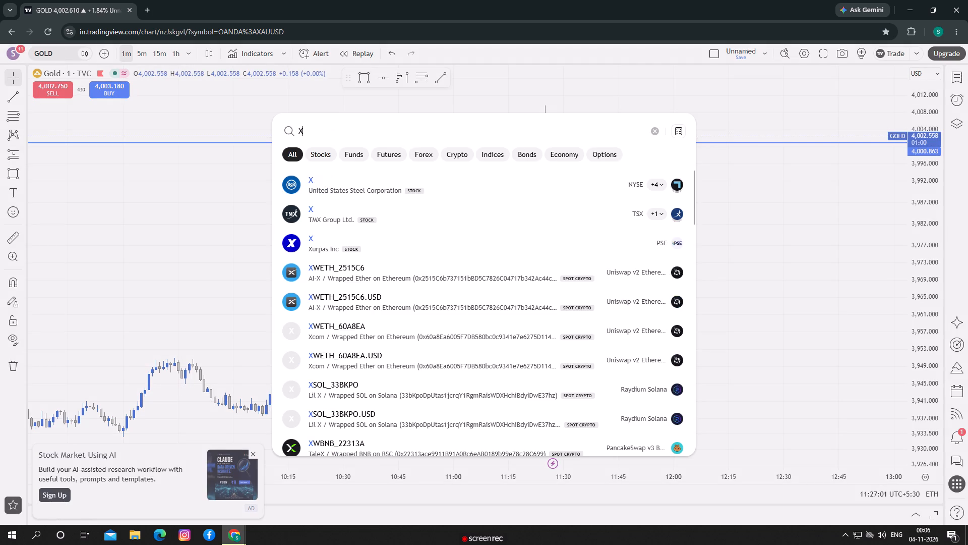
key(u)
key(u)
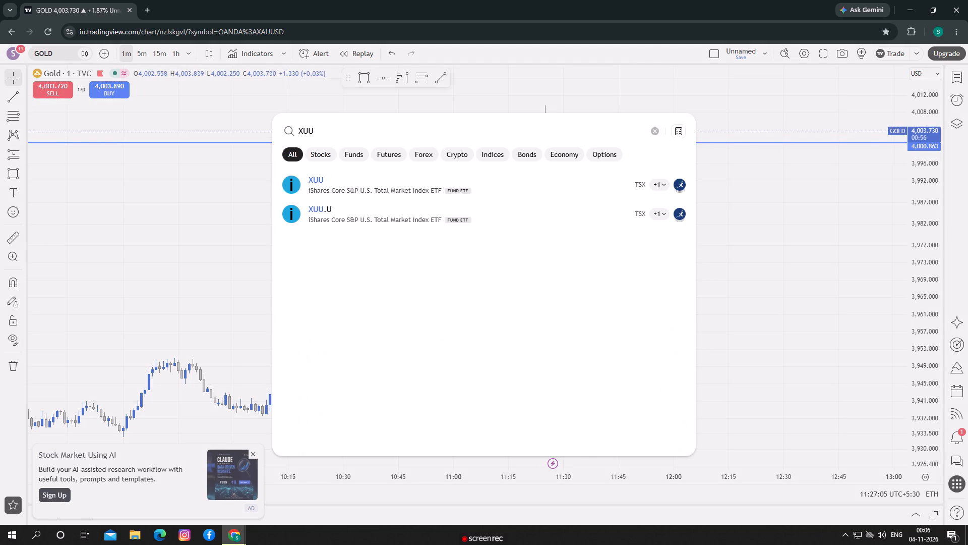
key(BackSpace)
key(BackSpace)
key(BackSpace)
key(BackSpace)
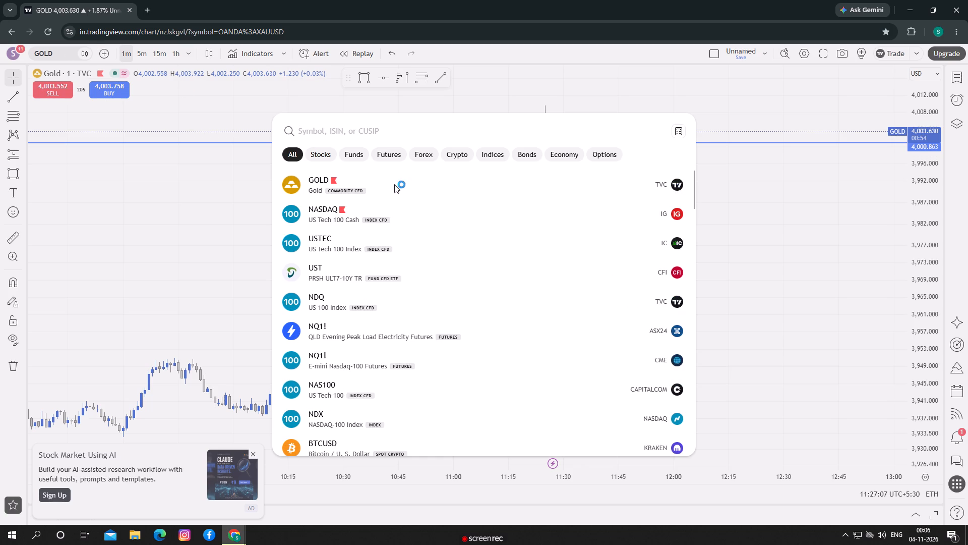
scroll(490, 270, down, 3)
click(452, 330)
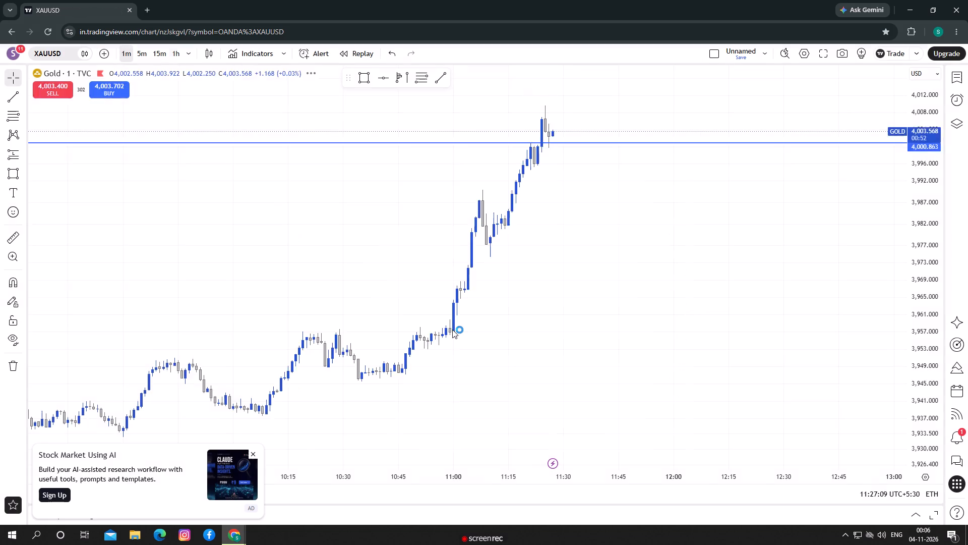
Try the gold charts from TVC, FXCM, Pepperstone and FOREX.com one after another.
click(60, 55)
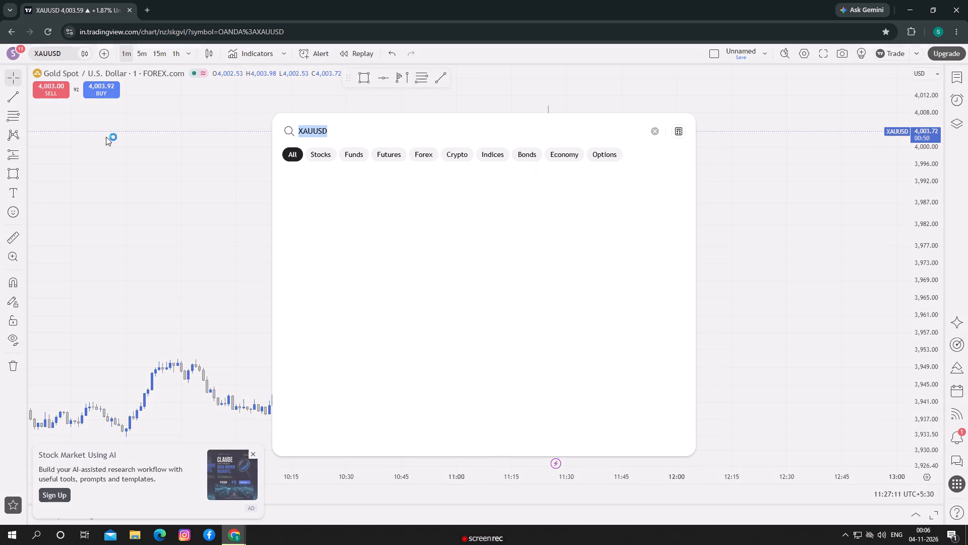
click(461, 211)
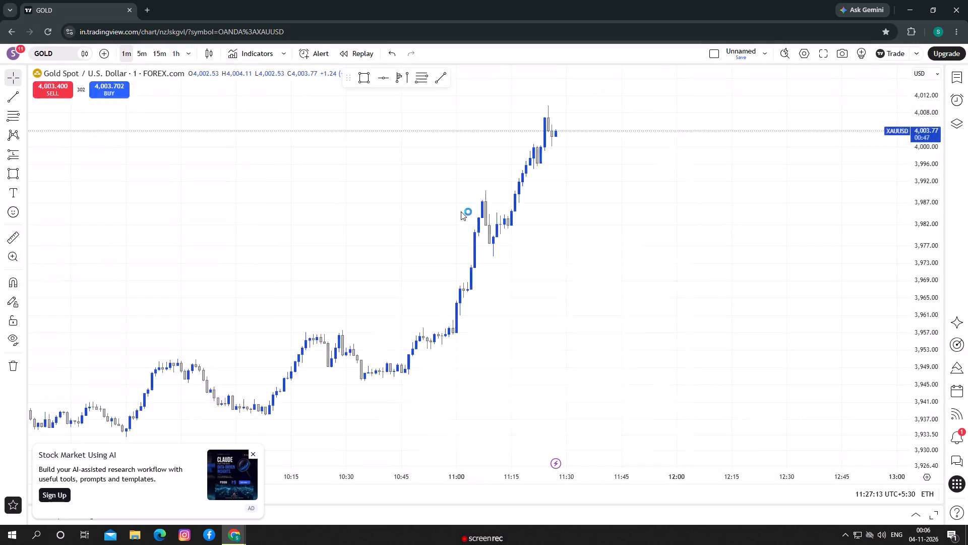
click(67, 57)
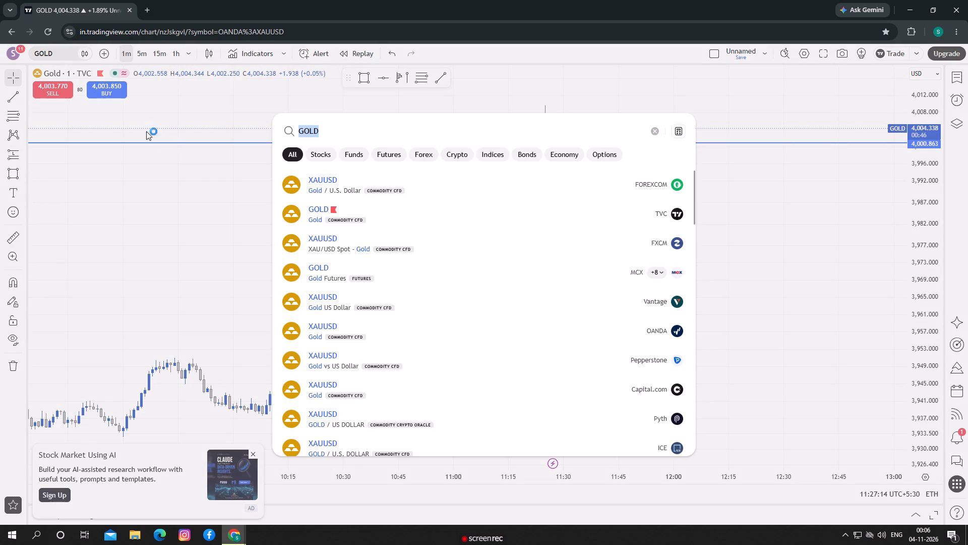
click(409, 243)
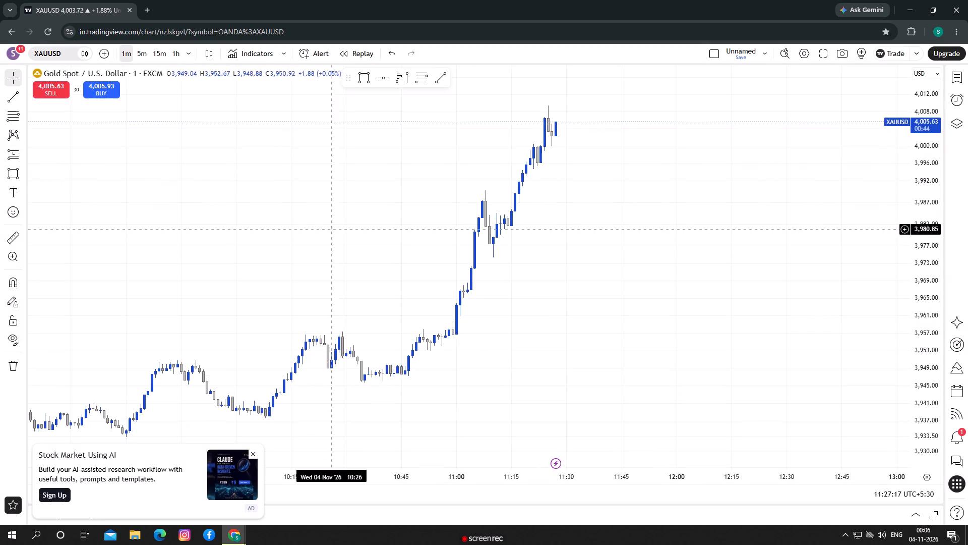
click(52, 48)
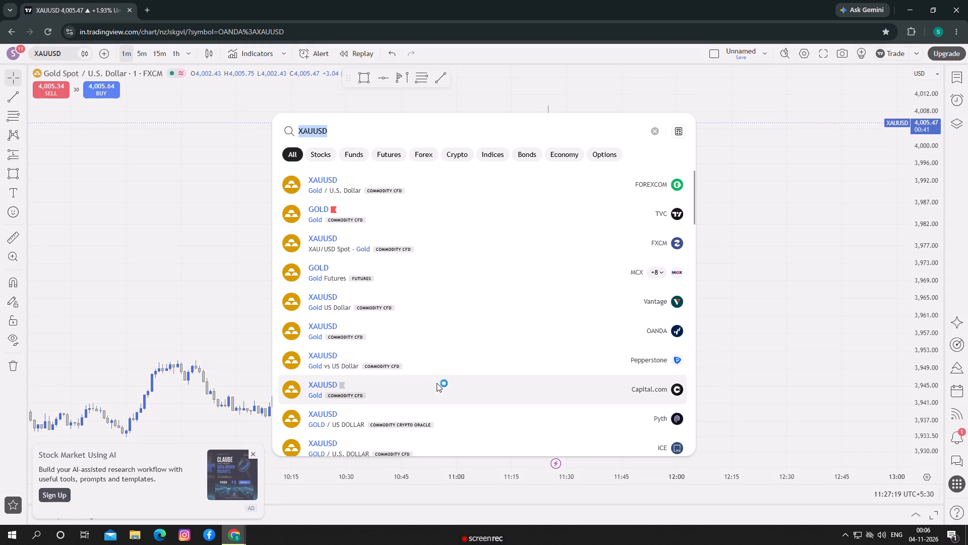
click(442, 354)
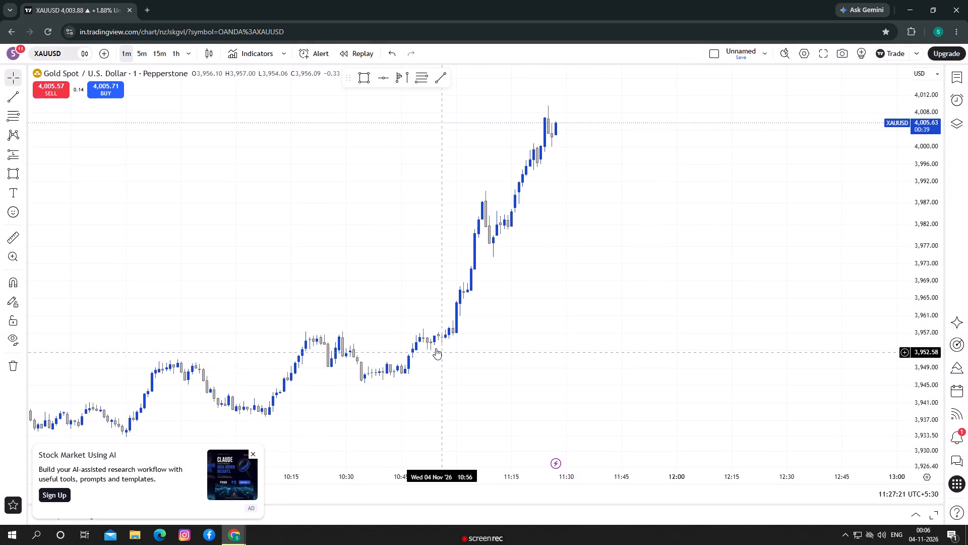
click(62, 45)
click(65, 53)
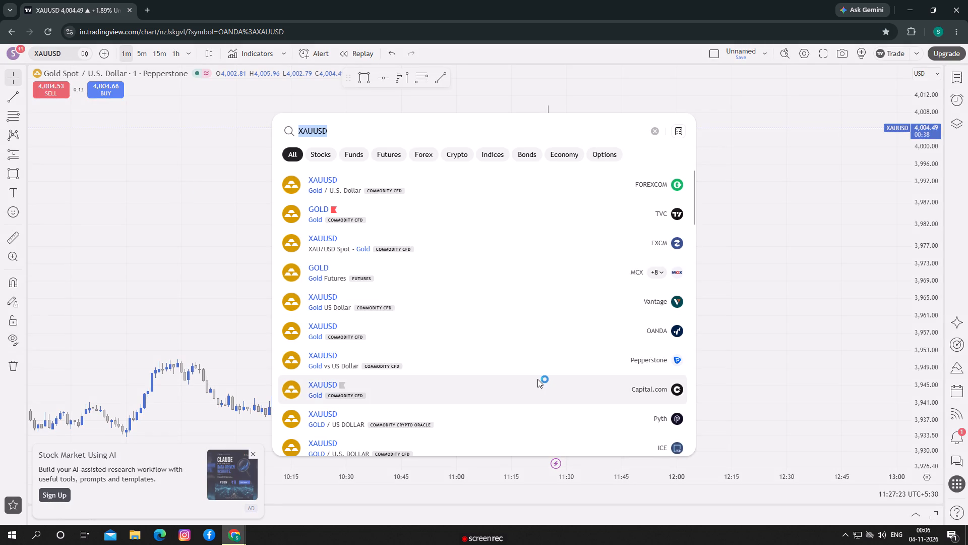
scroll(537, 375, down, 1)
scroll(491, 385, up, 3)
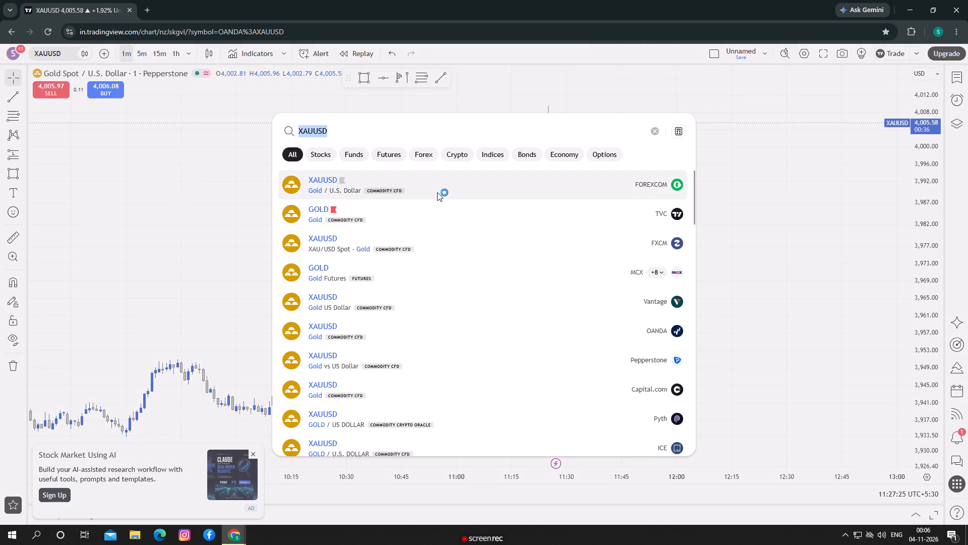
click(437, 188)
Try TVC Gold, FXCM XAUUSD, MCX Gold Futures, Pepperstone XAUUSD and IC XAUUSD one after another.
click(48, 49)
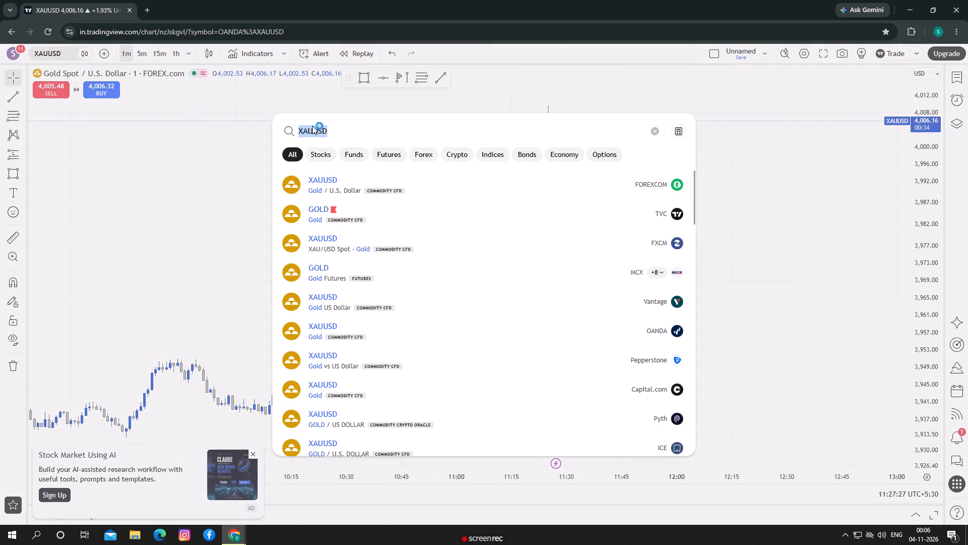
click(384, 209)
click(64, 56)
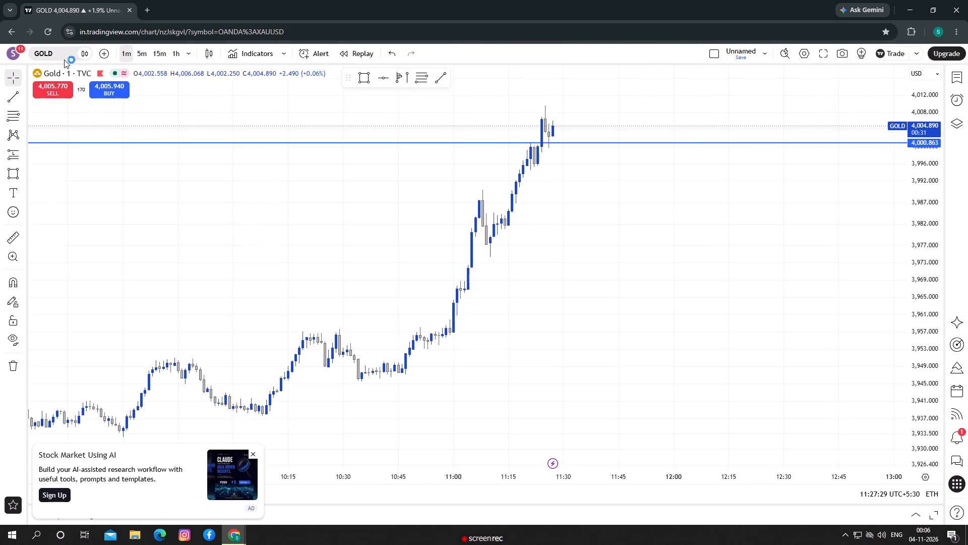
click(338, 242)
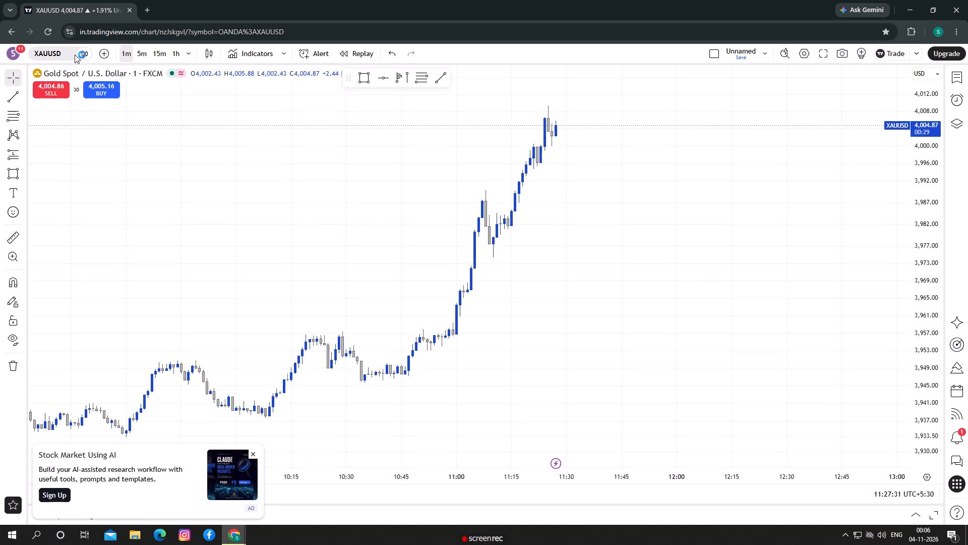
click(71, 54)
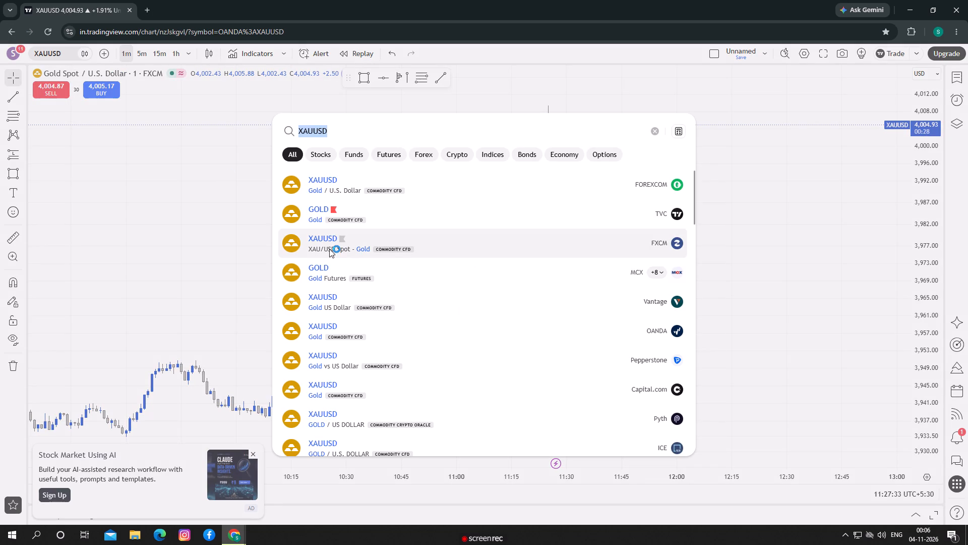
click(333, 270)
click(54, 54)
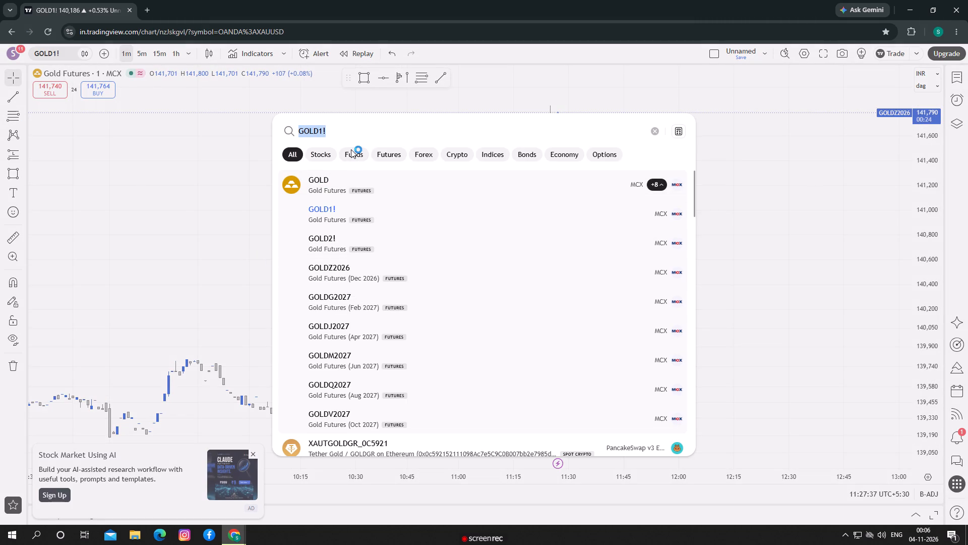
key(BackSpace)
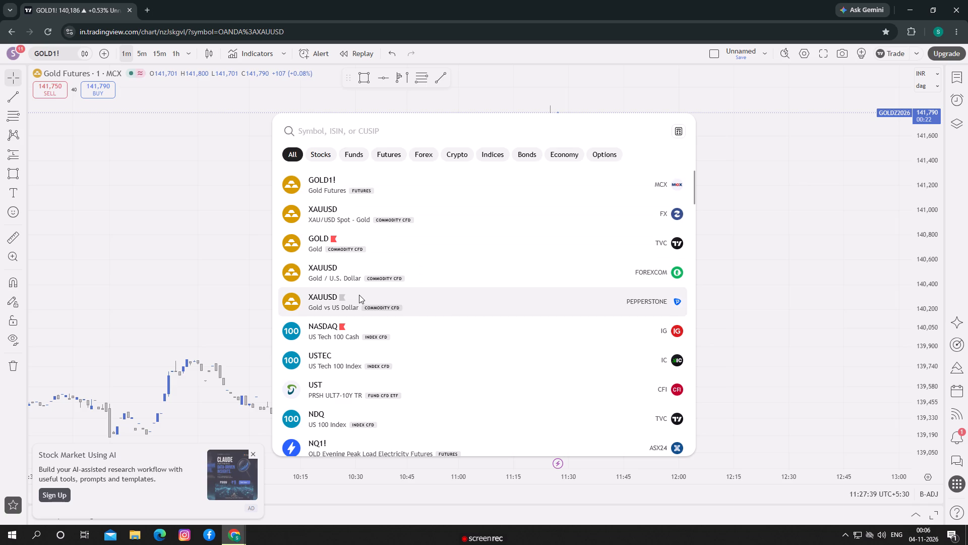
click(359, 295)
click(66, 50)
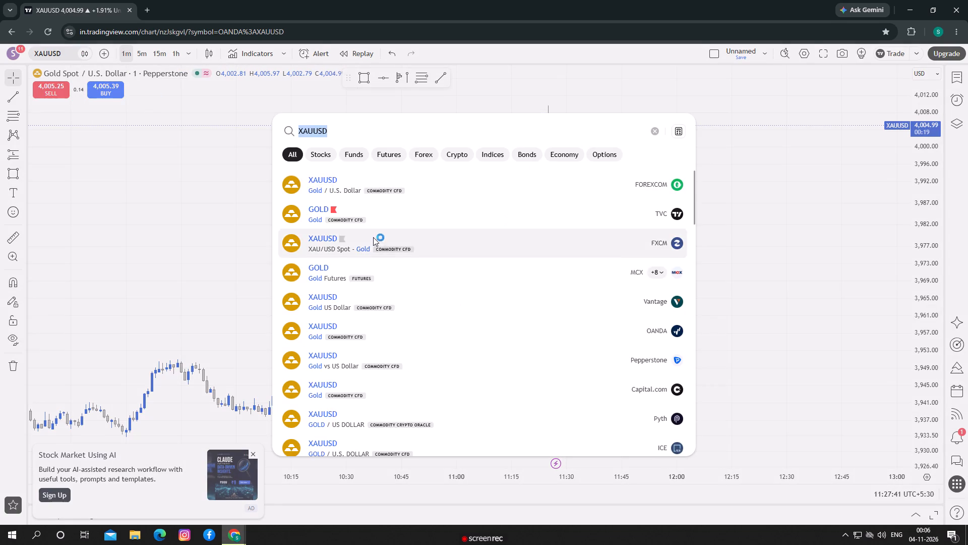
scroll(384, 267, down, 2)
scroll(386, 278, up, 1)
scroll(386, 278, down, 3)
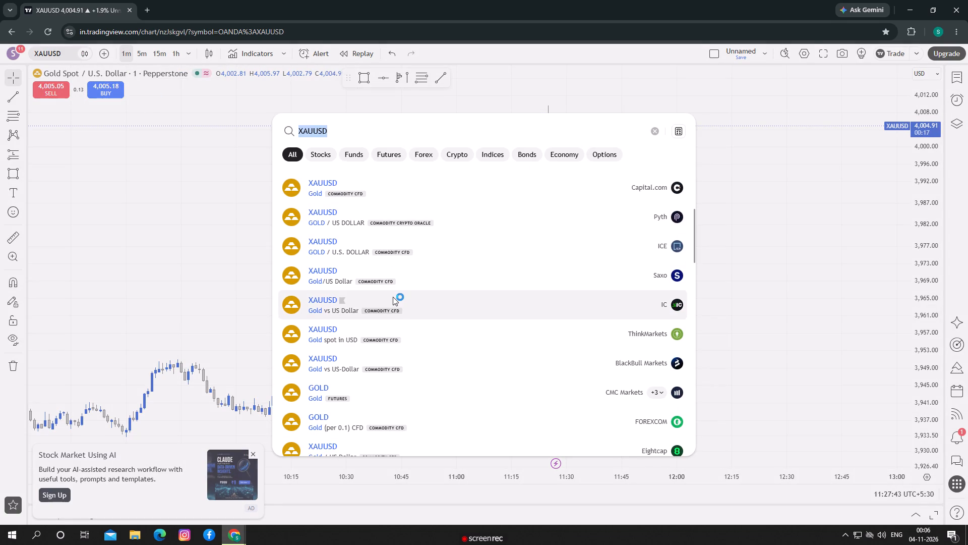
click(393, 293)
Switch the chart to the OANDA XAUUSD symbol.
click(52, 53)
scroll(413, 346, down, 2)
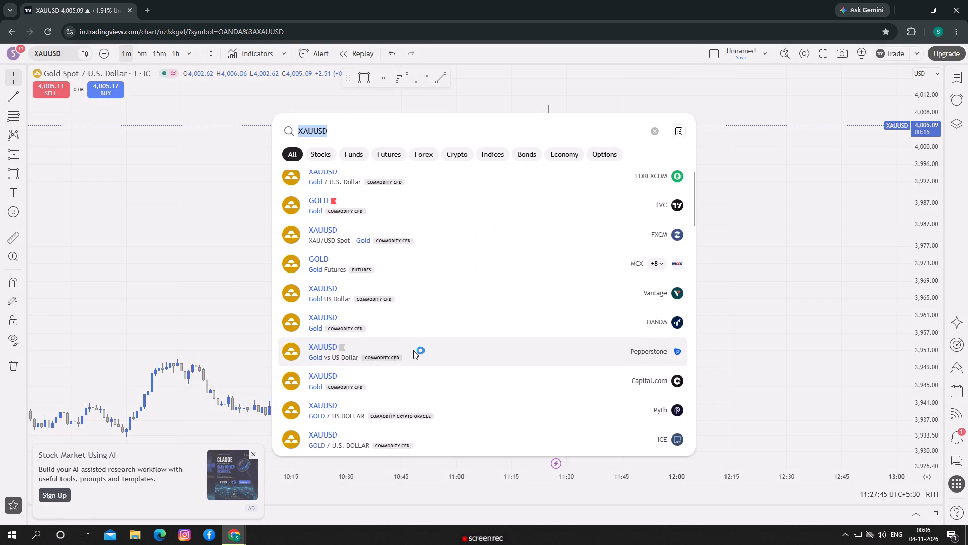
scroll(413, 350, down, 1)
scroll(413, 347, up, 11)
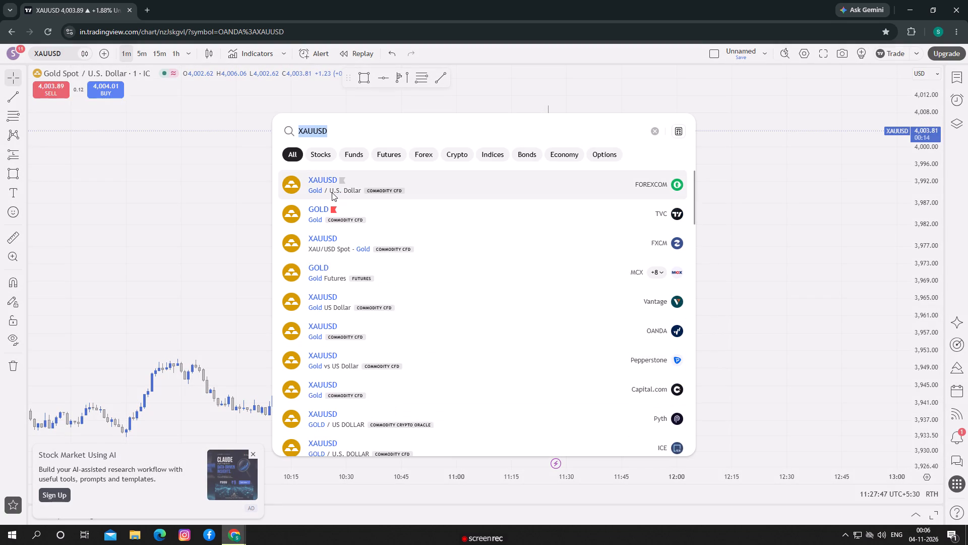
click(409, 330)
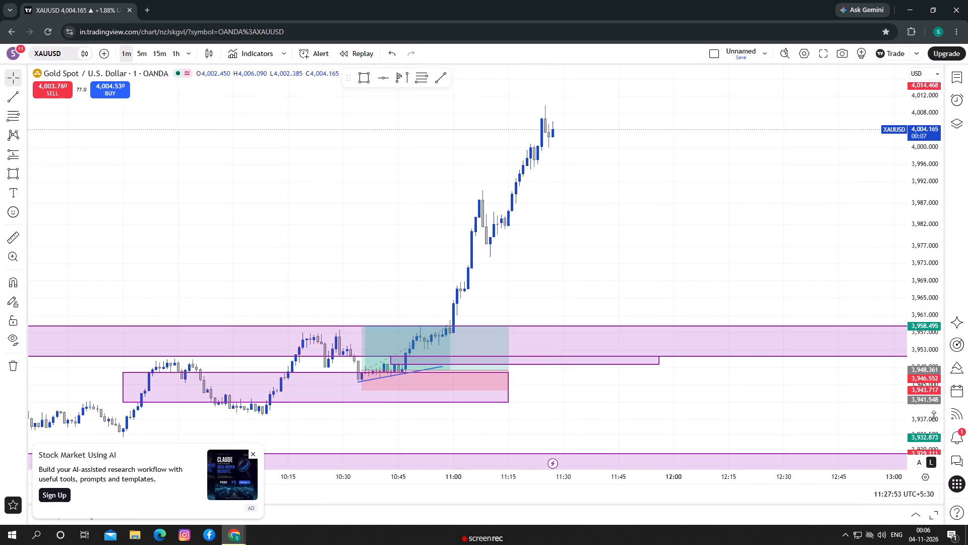
Examine the XAUUSD 1-minute price action from the marked zones up to the latest candles.
drag(934, 416, 908, 245)
drag(563, 350, 562, 376)
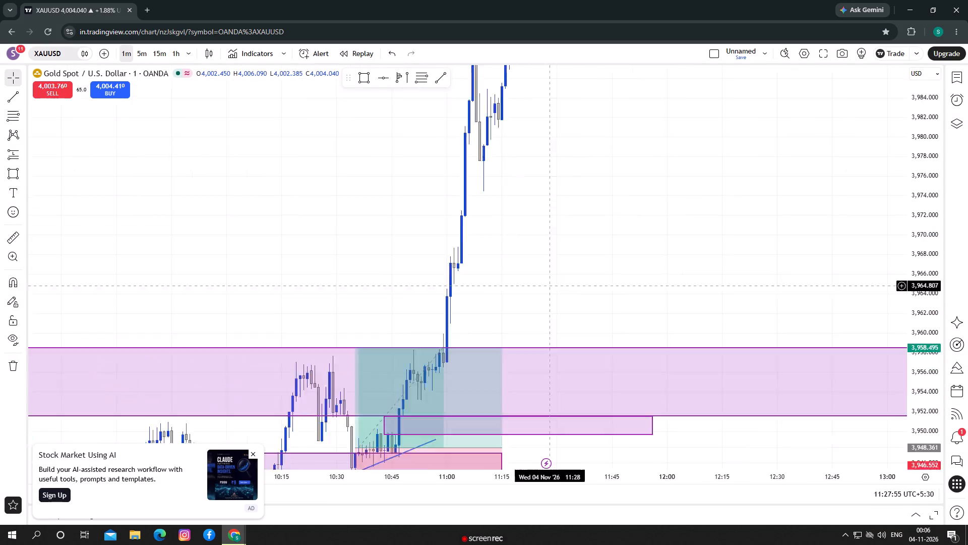
drag(562, 376, 457, 500)
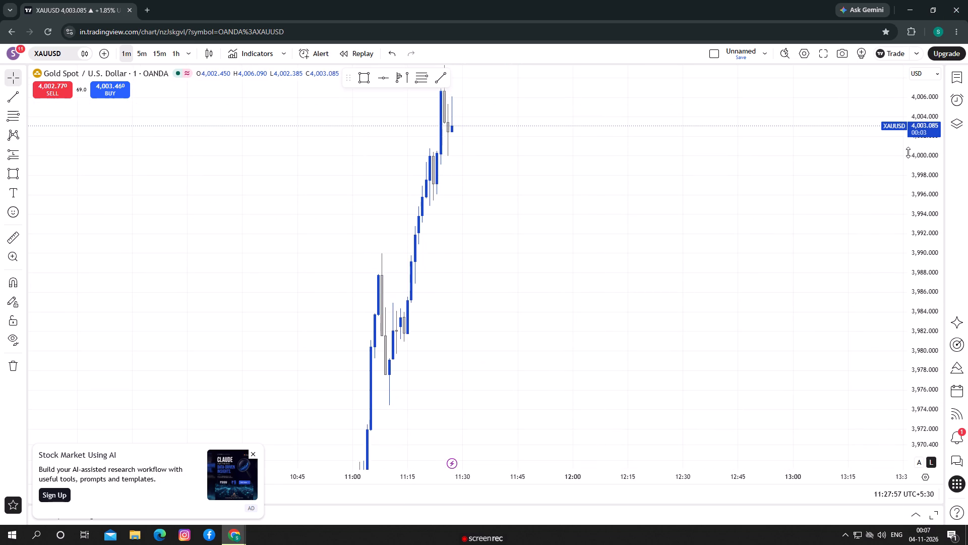
drag(914, 143, 907, 363)
scroll(793, 292, up, 1)
scroll(793, 292, down, 1)
scroll(793, 292, up, 1)
scroll(792, 293, down, 2)
drag(768, 314, 738, 157)
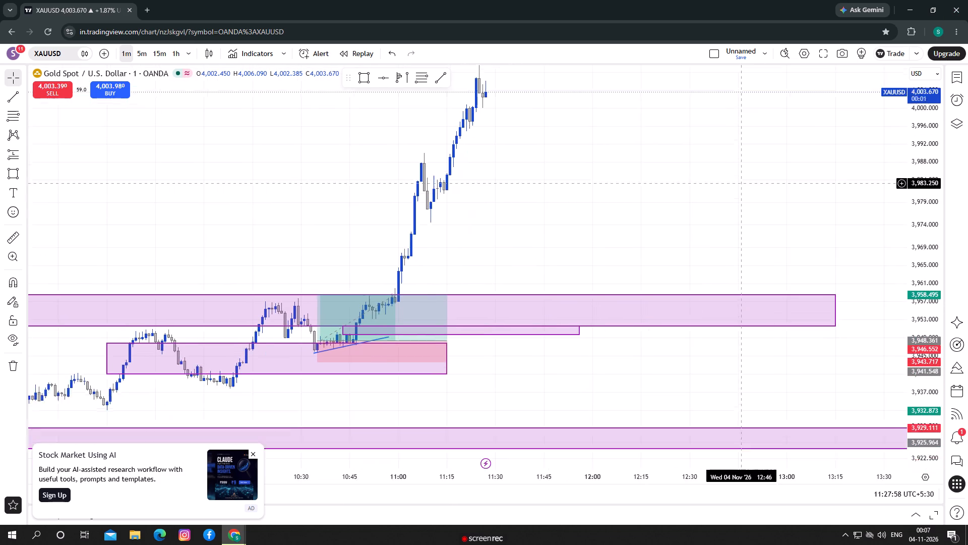
drag(738, 157, 738, 156)
drag(504, 358, 576, 362)
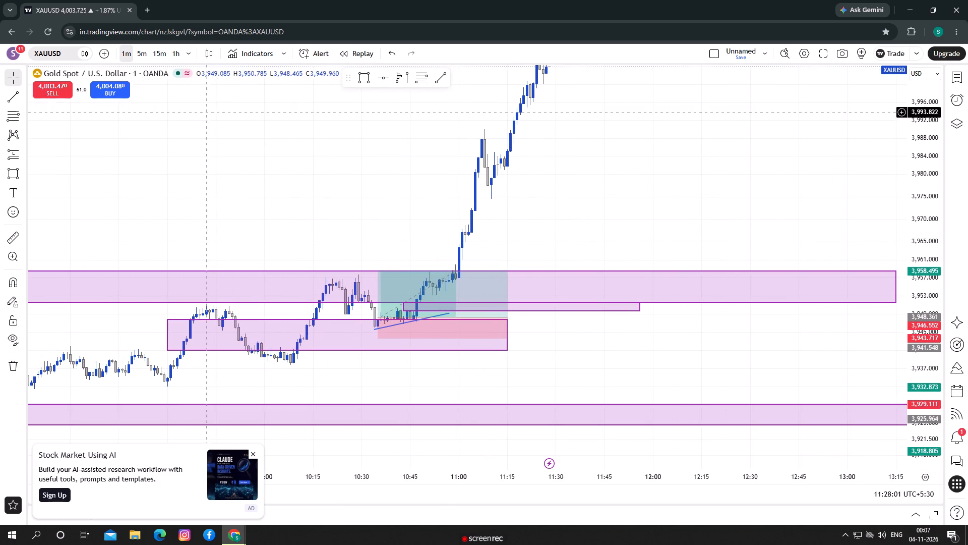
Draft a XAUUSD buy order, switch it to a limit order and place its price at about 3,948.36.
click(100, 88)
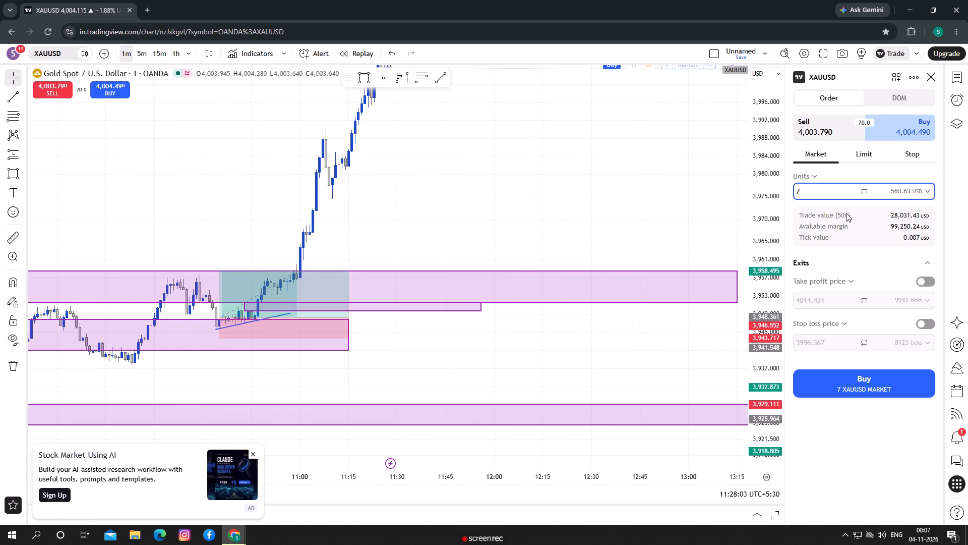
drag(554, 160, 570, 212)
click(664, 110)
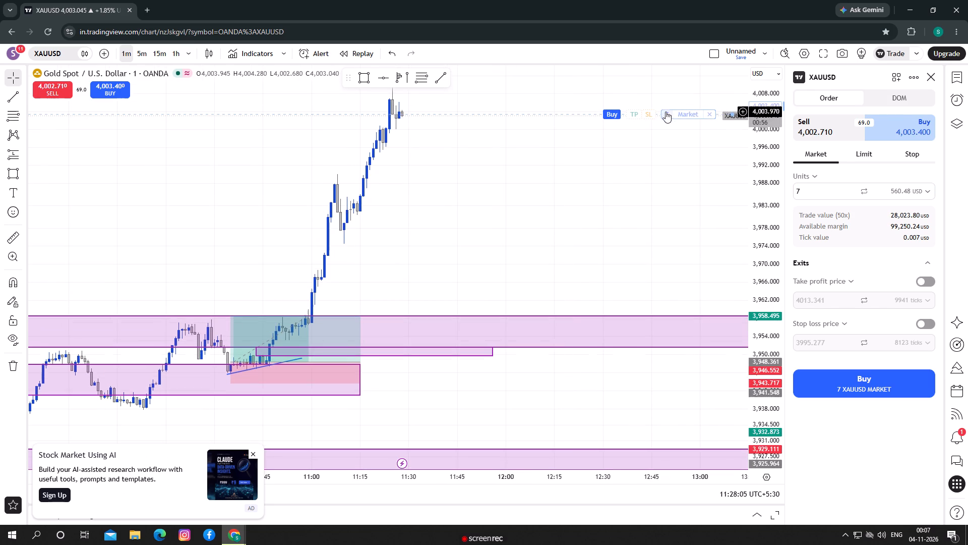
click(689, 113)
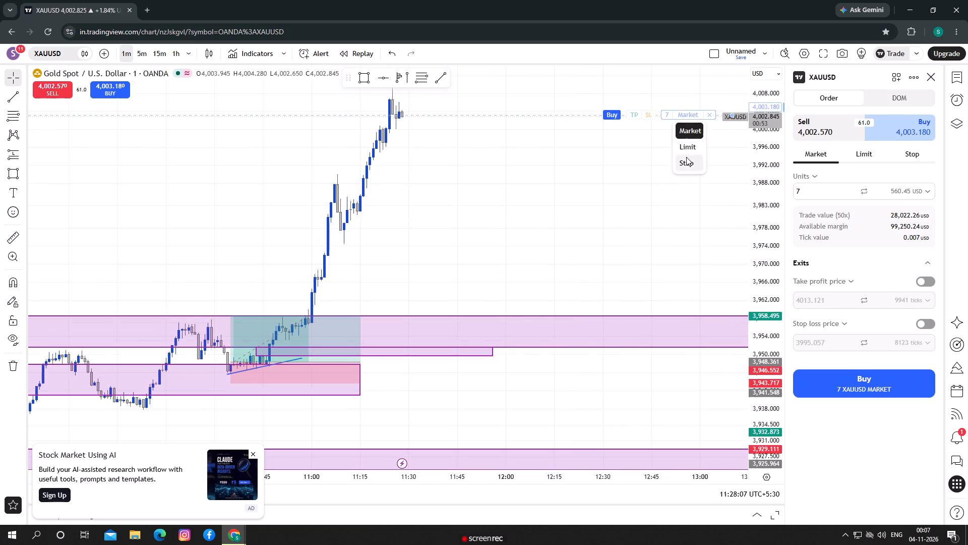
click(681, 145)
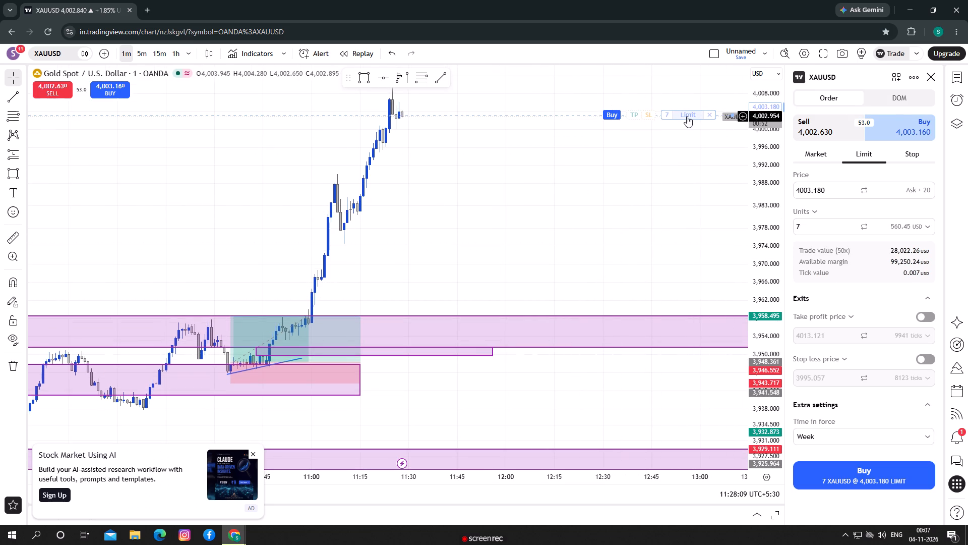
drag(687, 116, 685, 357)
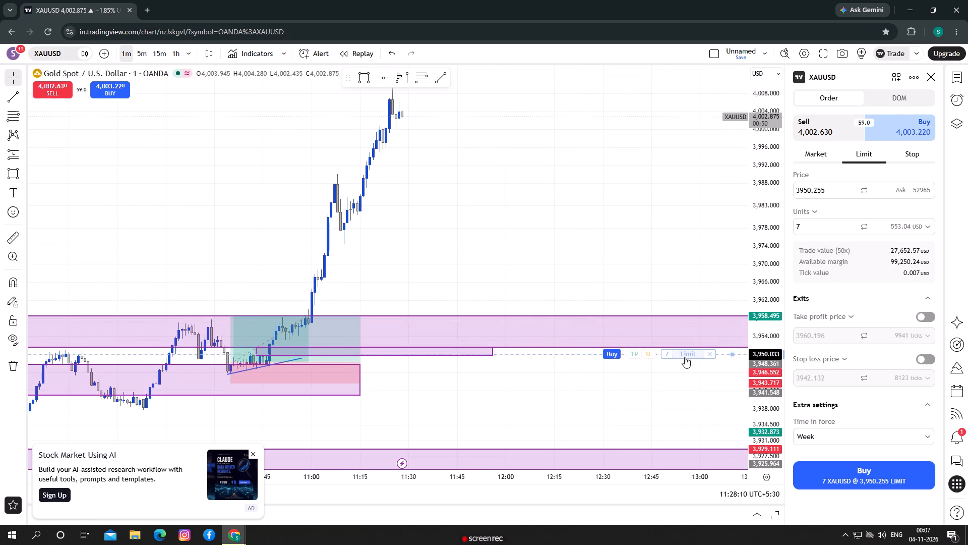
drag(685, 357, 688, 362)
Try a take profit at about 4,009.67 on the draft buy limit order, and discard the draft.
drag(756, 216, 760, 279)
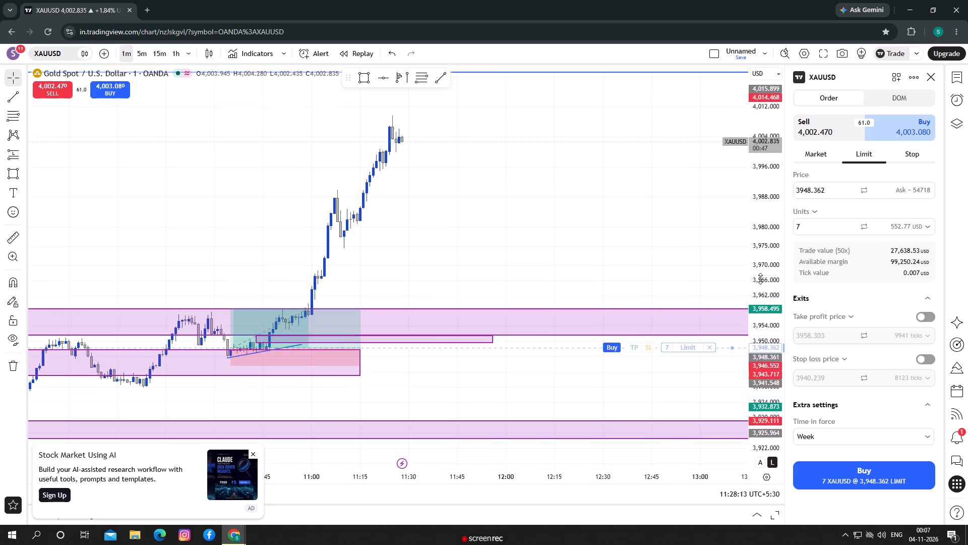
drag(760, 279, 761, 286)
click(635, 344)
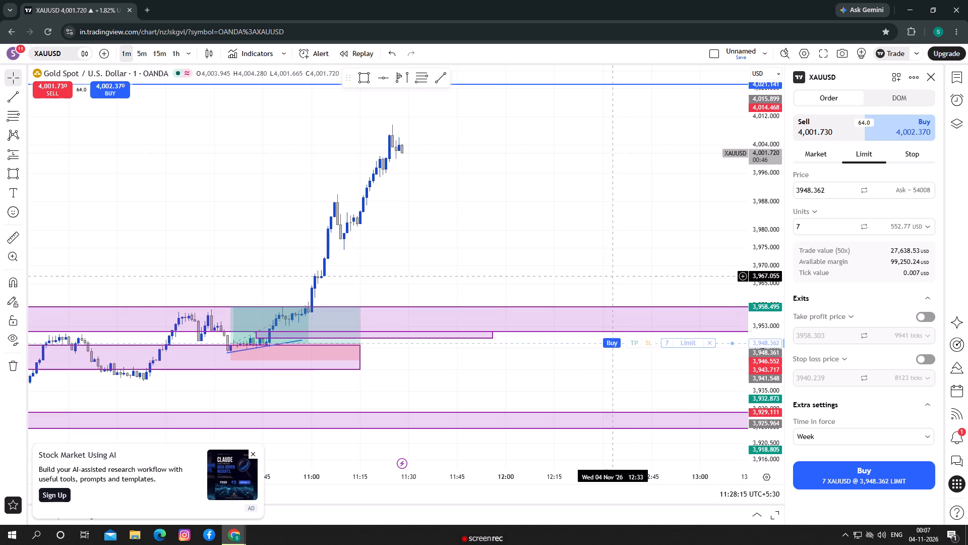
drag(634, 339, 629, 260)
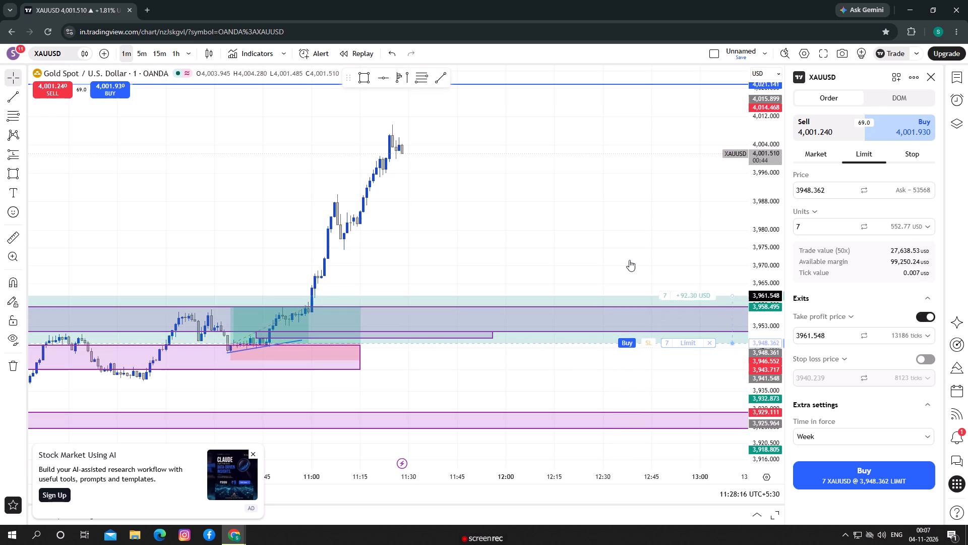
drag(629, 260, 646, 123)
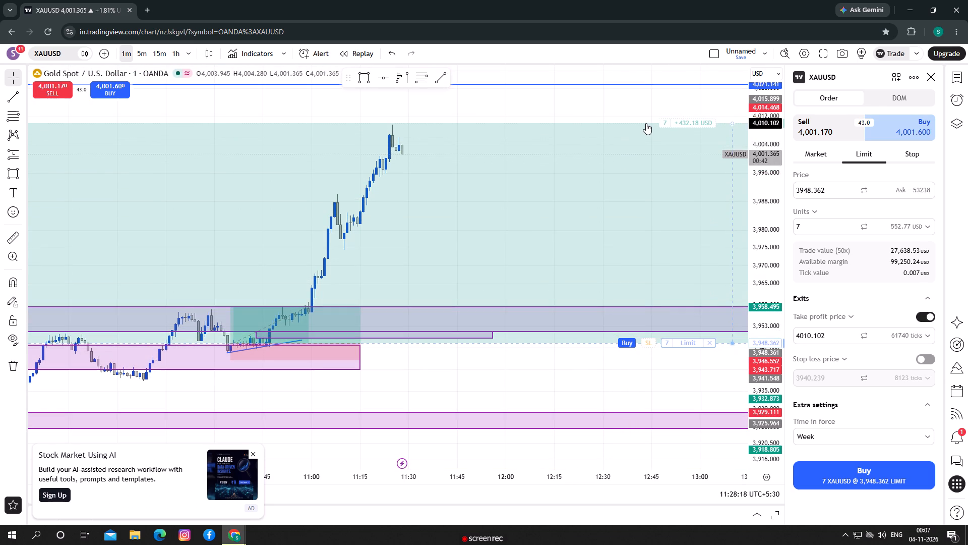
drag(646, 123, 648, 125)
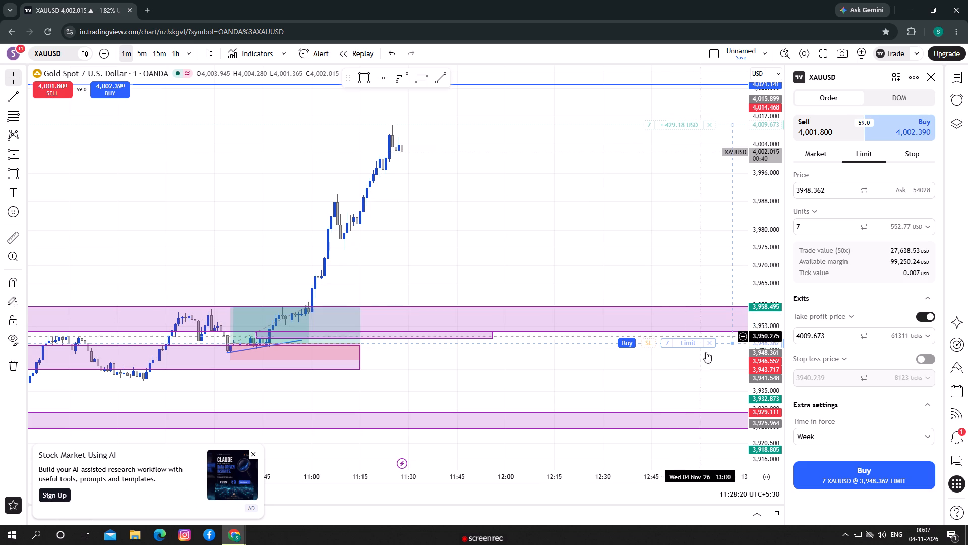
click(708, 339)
Draw a rectangle zone around the latest 1-minute candles from about 4,000.2 to 4,003.3, spanning 11:22 to about 11:46.
drag(569, 216, 586, 234)
scroll(565, 267, up, 1)
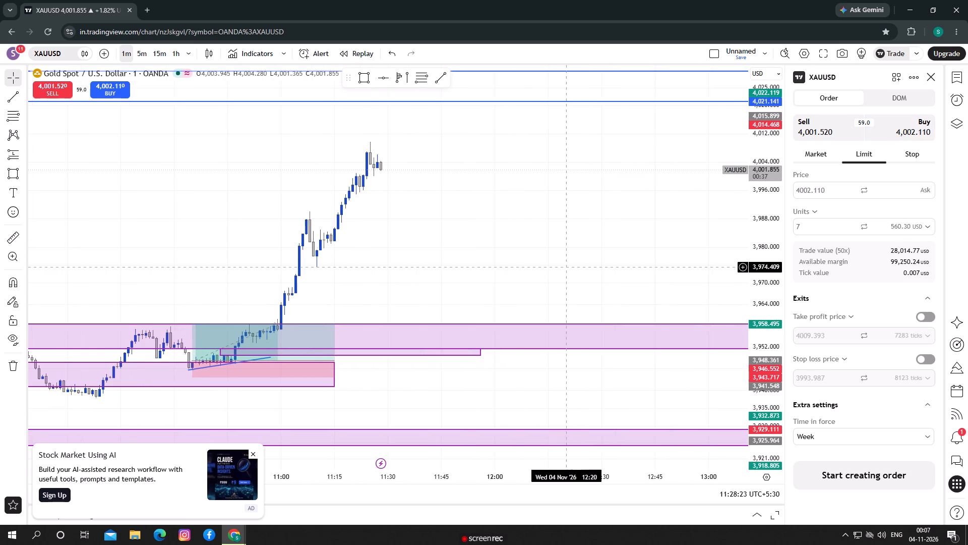
drag(556, 266, 598, 308)
drag(768, 370, 769, 226)
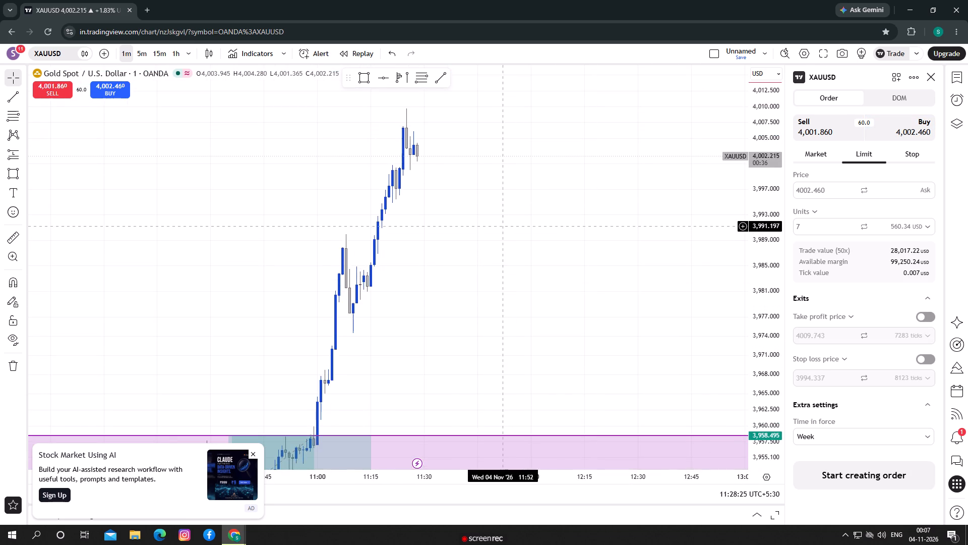
scroll(502, 226, up, 2)
drag(486, 214, 563, 299)
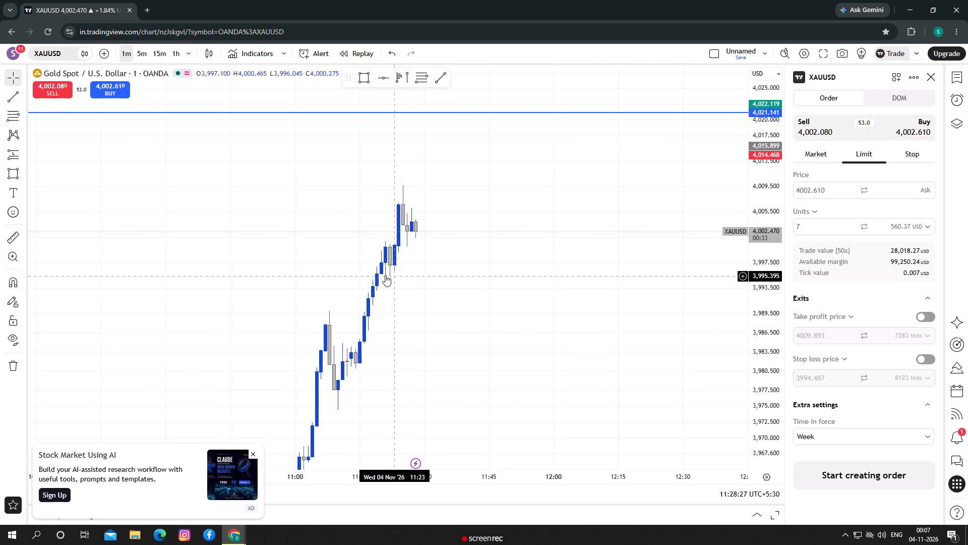
click(361, 80)
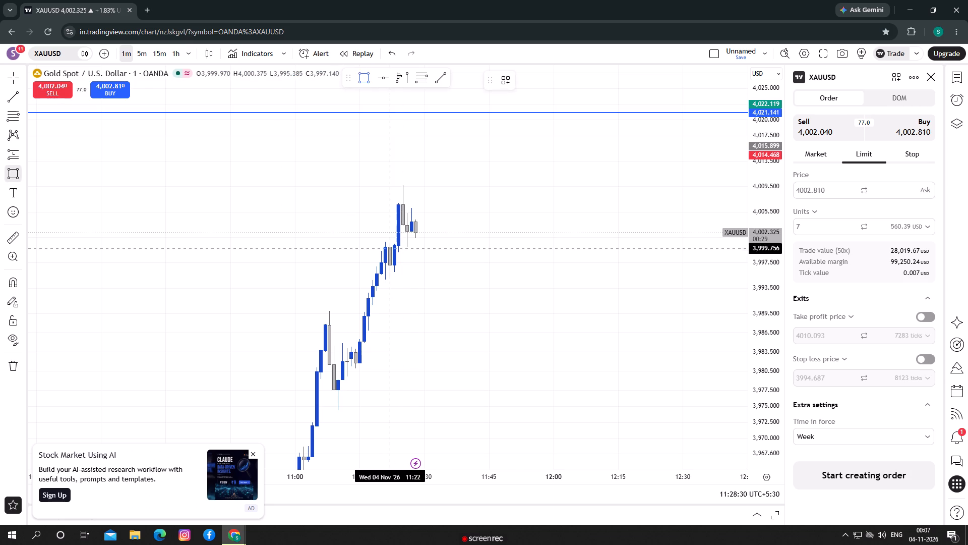
click(388, 245)
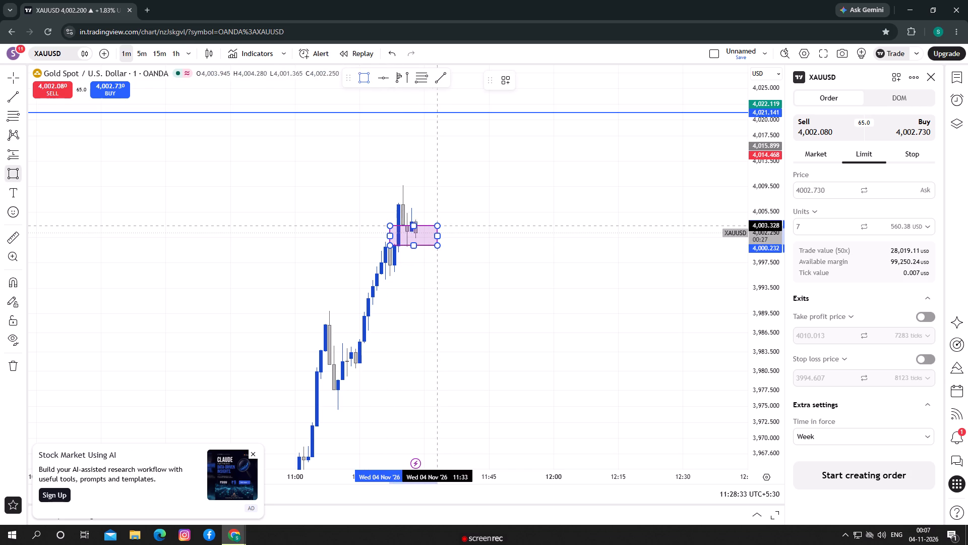
click(495, 226)
Examine the XAUUSD 1-minute price action from the new rectangle zone down to the lower marked zones.
drag(460, 297, 496, 298)
drag(614, 337, 610, 280)
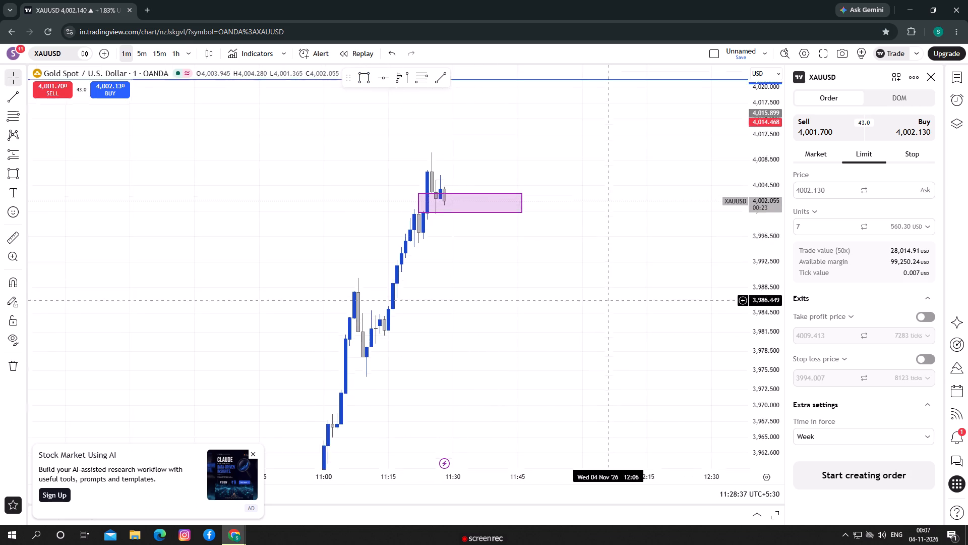
drag(610, 280, 612, 268)
drag(759, 140, 764, 336)
scroll(480, 346, down, 2)
scroll(479, 346, up, 1)
scroll(479, 346, down, 5)
scroll(483, 328, up, 1)
scroll(488, 331, down, 1)
scroll(550, 325, up, 1)
scroll(550, 325, down, 1)
scroll(550, 325, up, 1)
scroll(550, 325, down, 1)
scroll(550, 325, up, 1)
scroll(542, 319, down, 1)
scroll(542, 319, up, 1)
scroll(542, 319, down, 1)
scroll(473, 288, up, 1)
scroll(473, 288, down, 1)
scroll(473, 288, up, 1)
scroll(473, 288, down, 4)
drag(474, 289, 132, 262)
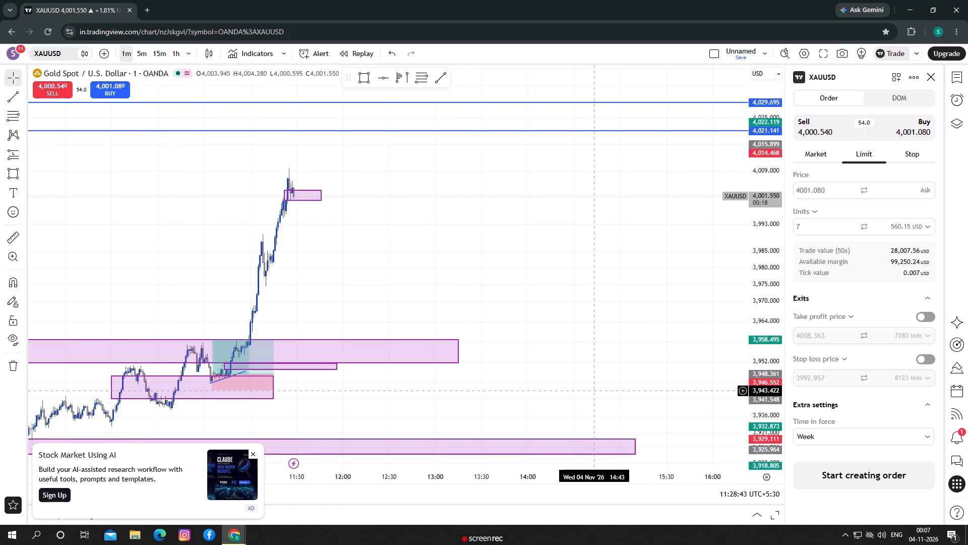
drag(774, 409, 757, 255)
drag(384, 318, 502, 38)
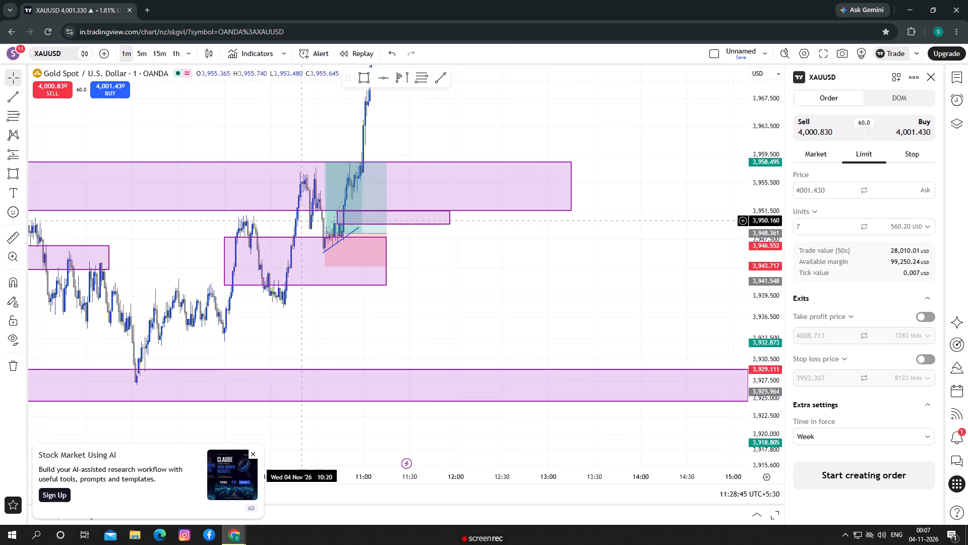
Close the Stock Market Using AI advertisement covering the chart.
click(254, 453)
Examine the latest 1-minute candles around the newly drawn rectangle zone.
drag(469, 117, 461, 216)
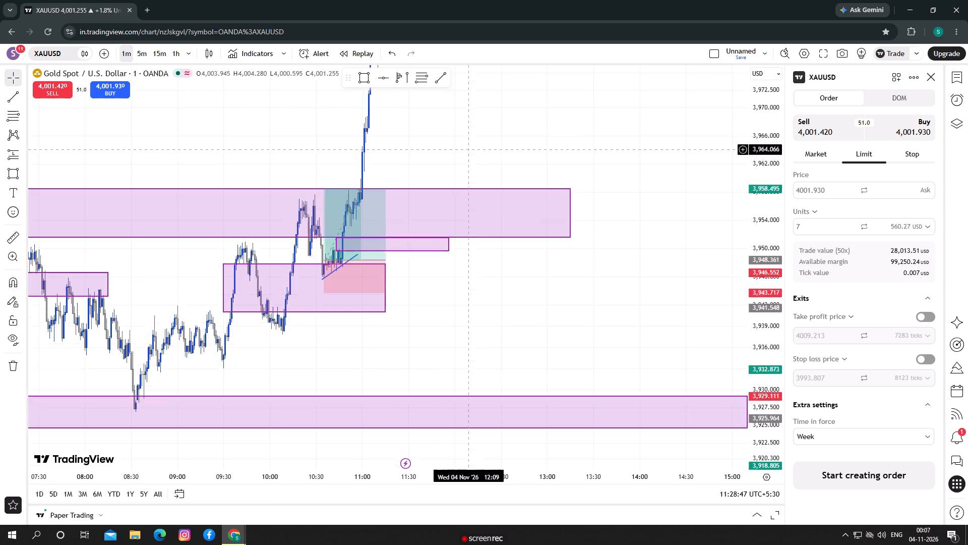
drag(461, 216, 473, 430)
drag(529, 258, 509, 344)
scroll(469, 317, up, 4)
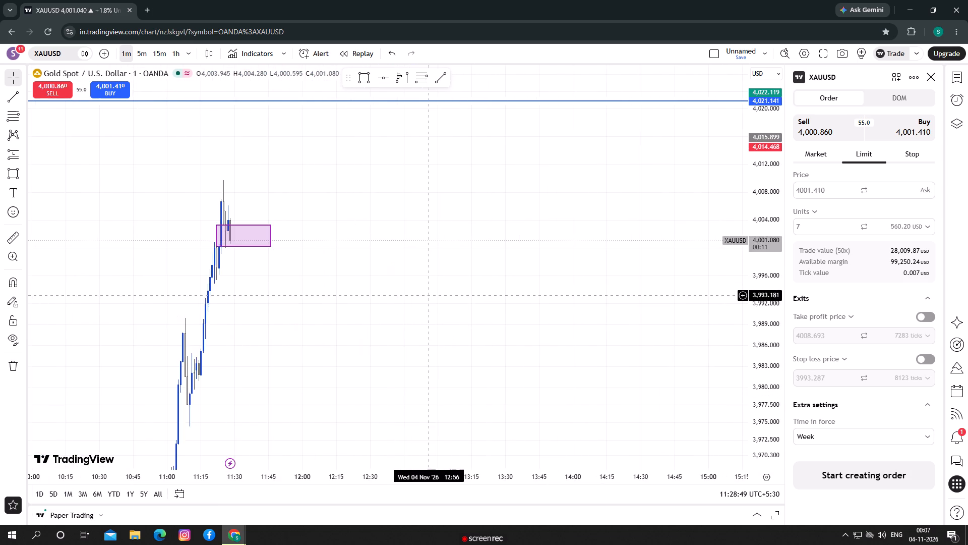
scroll(429, 295, up, 2)
drag(320, 299, 572, 278)
scroll(502, 321, up, 2)
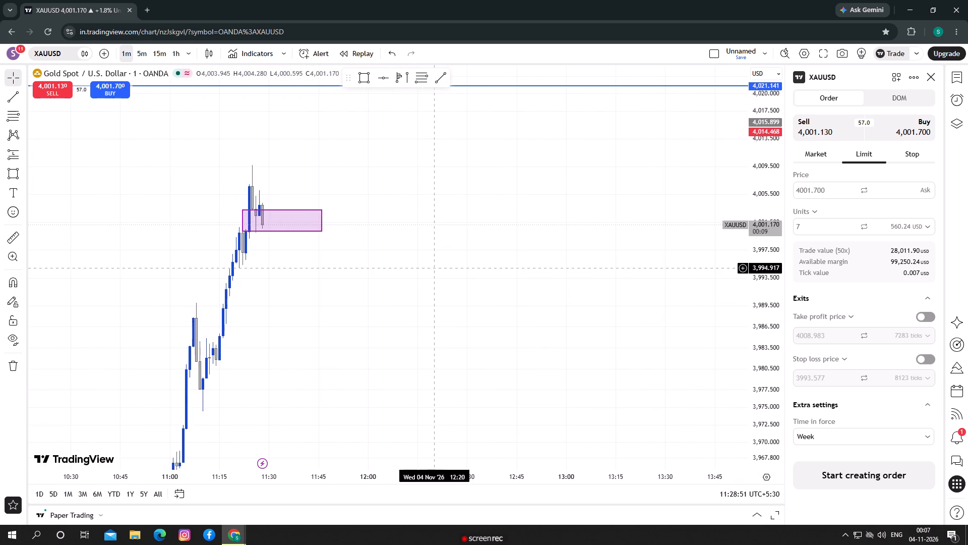
drag(435, 268, 494, 244)
scroll(447, 297, up, 2)
drag(229, 266, 251, 281)
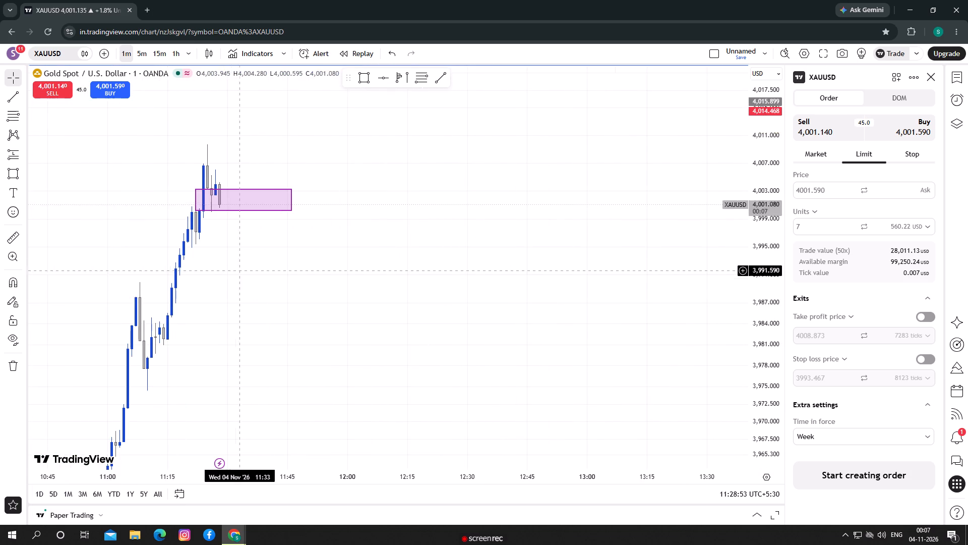
drag(251, 281, 303, 323)
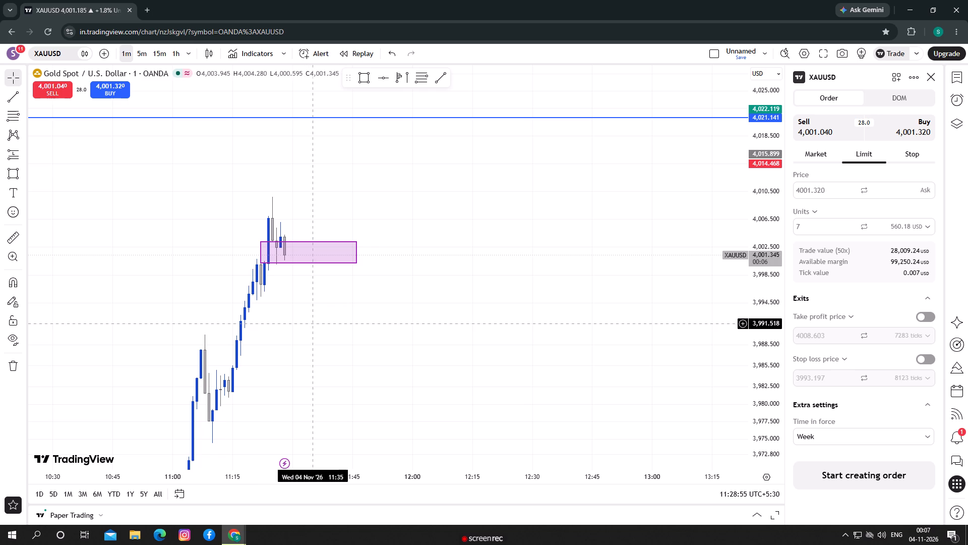
scroll(311, 323, up, 3)
drag(311, 323, 380, 365)
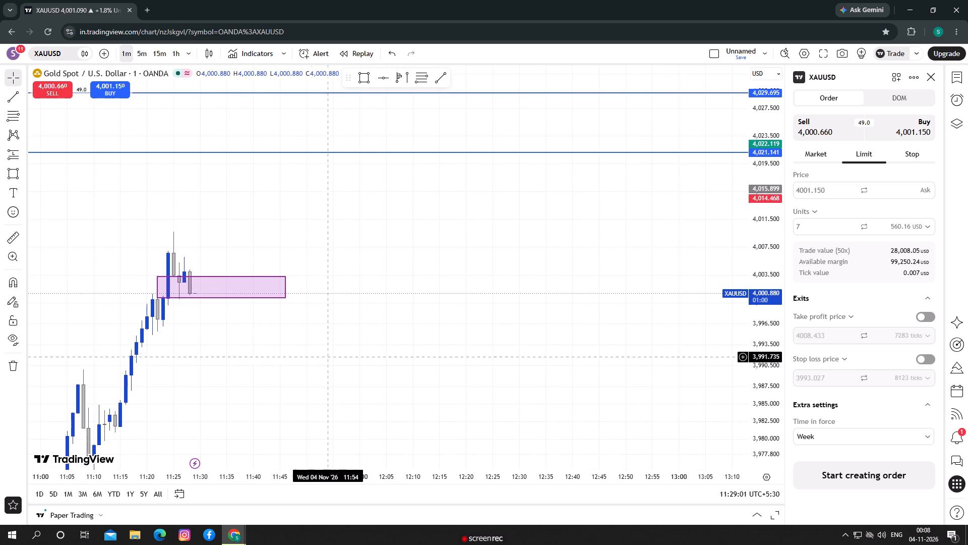
Switch to the 5-minute timeframe and draw a rectangle zone from about 3,996.9 to 4,000.1, spanning 11:10 to 13:10.
click(142, 54)
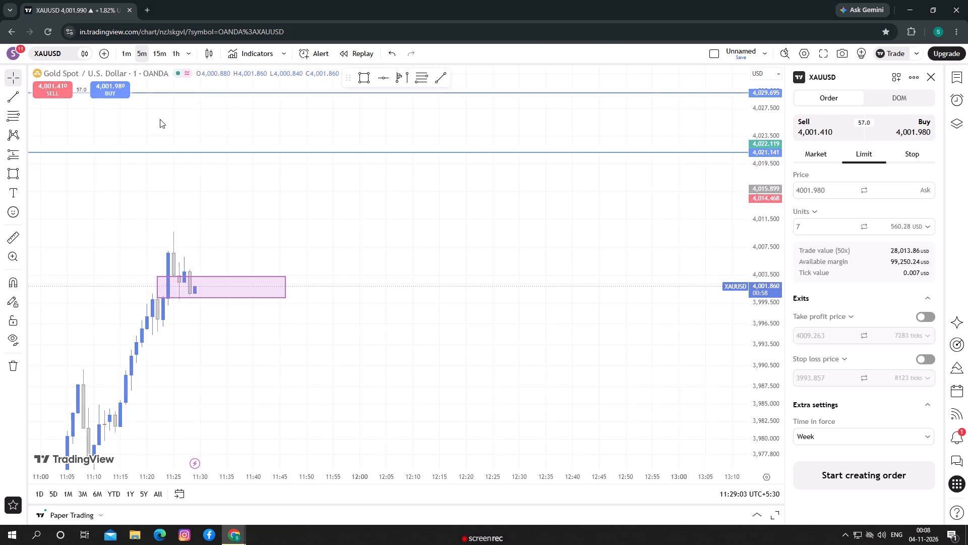
scroll(328, 357, up, 2)
drag(292, 351, 409, 289)
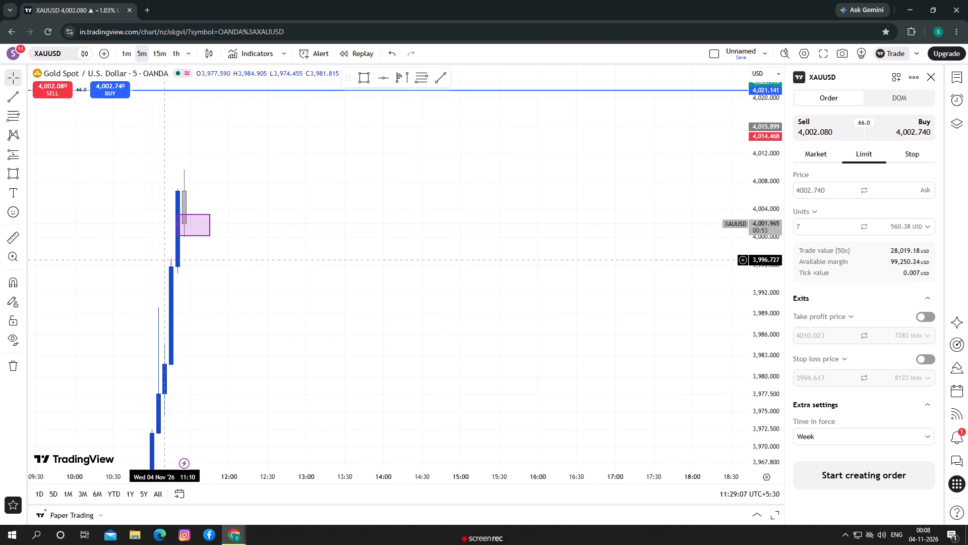
click(359, 76)
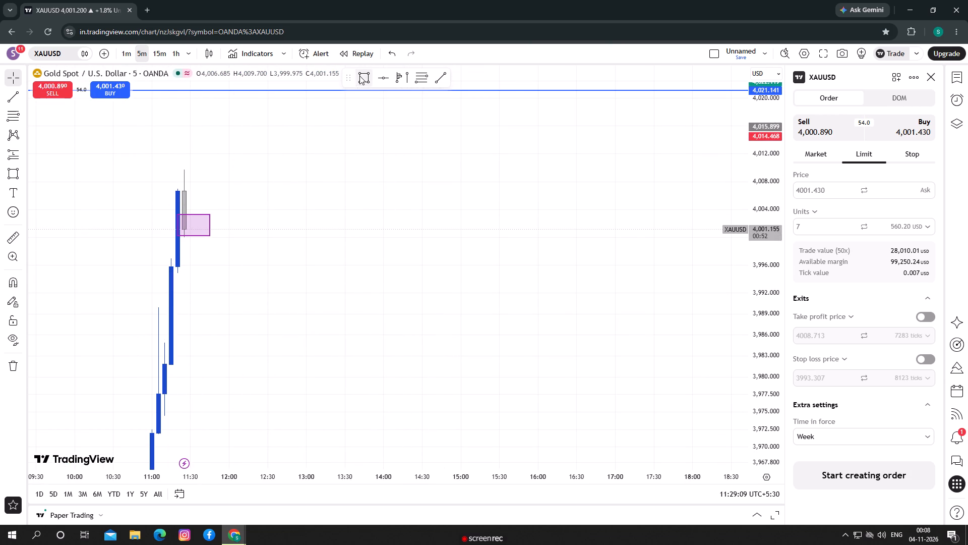
click(161, 258)
click(322, 237)
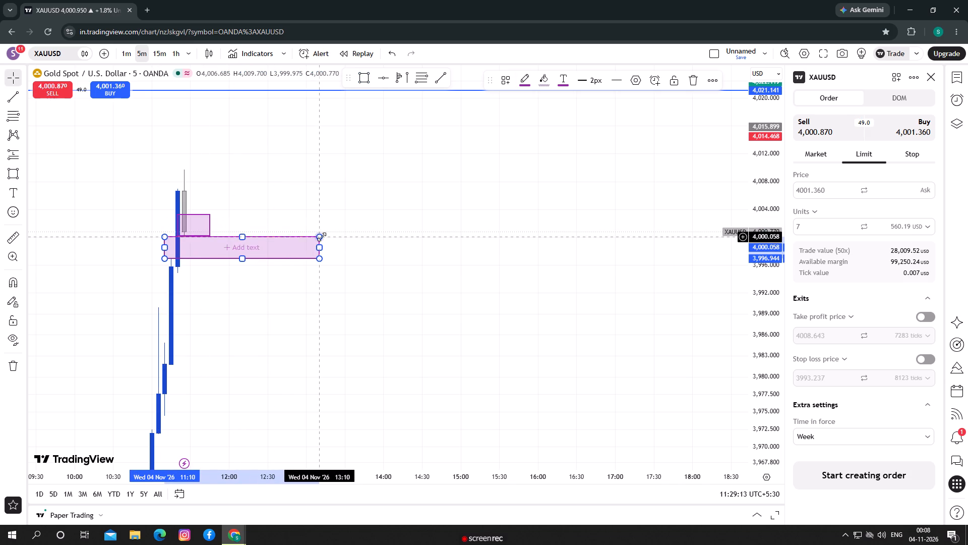
click(355, 324)
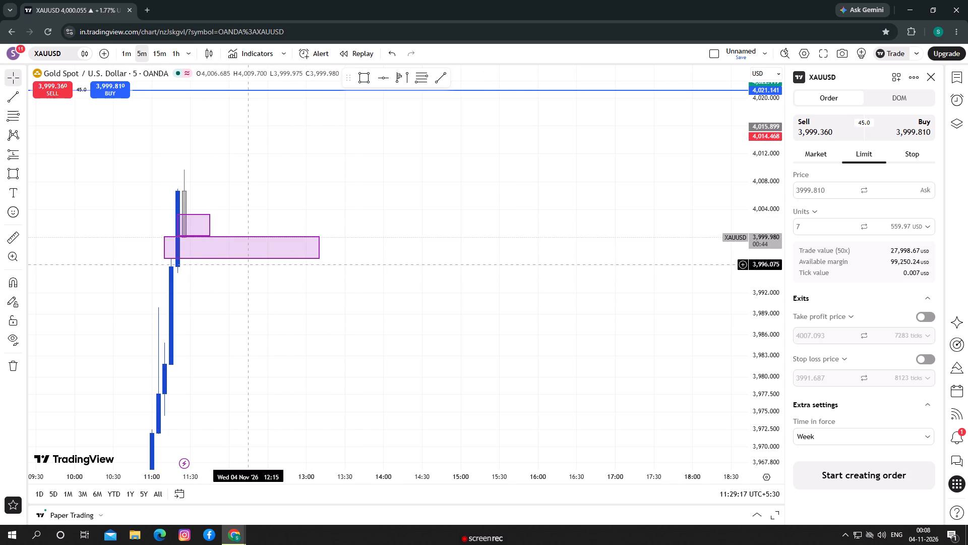
Shift the lower rectangle zone to span 10:50 to 12:50 and bring its upper edge down to about 3,997.7.
drag(253, 260, 278, 316)
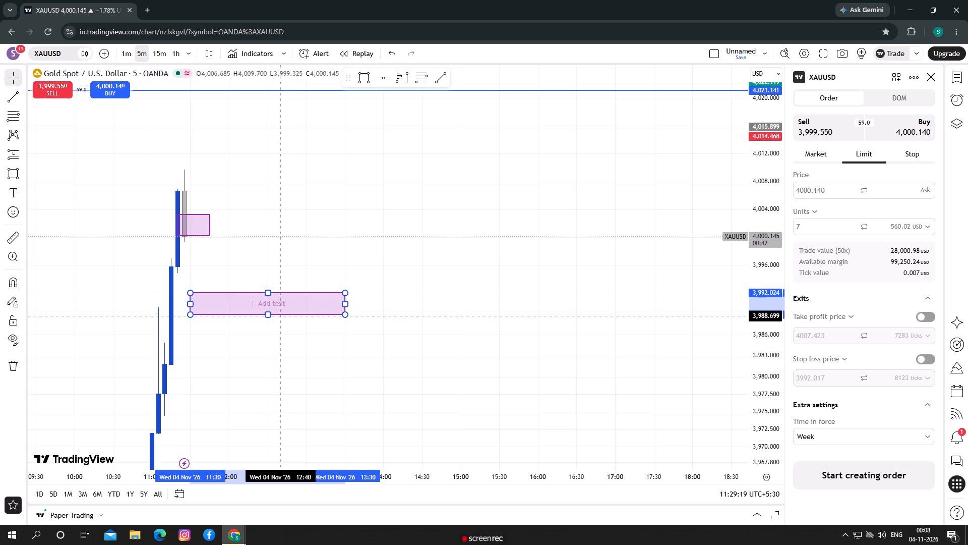
drag(278, 316, 232, 260)
drag(214, 237, 233, 247)
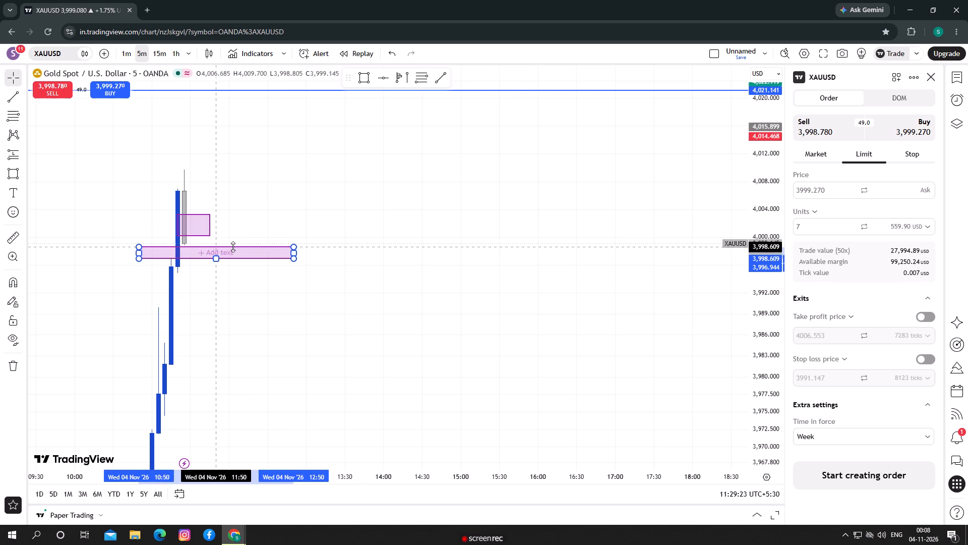
drag(233, 247, 236, 245)
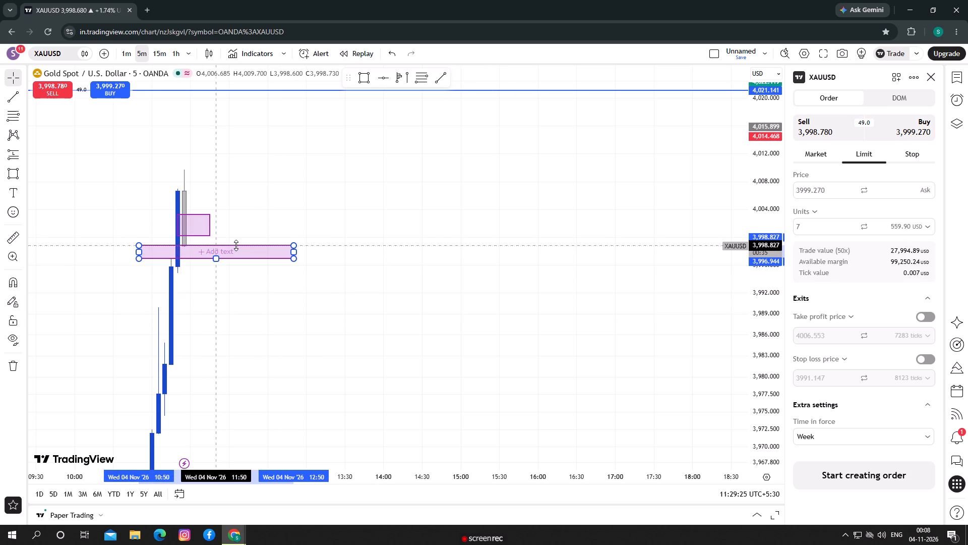
drag(236, 245, 239, 248)
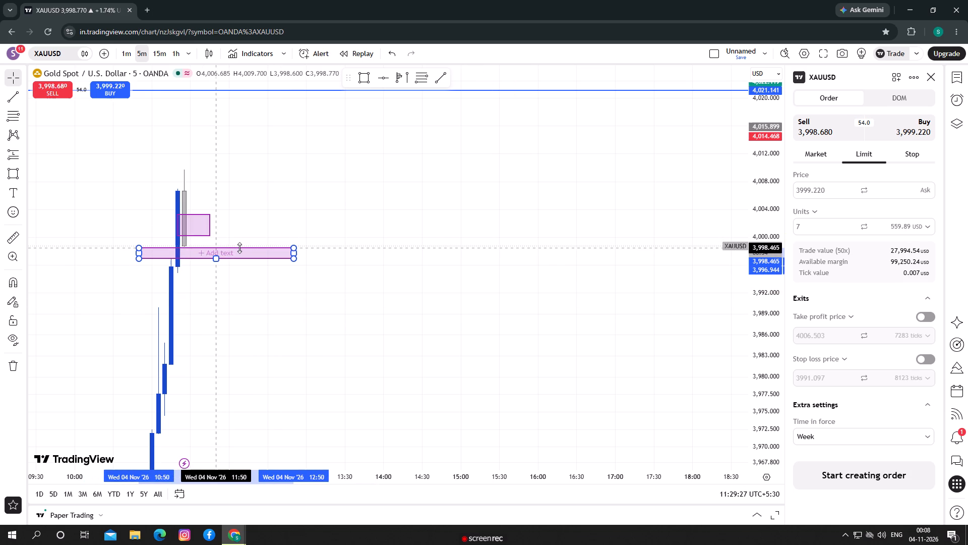
drag(239, 248, 251, 248)
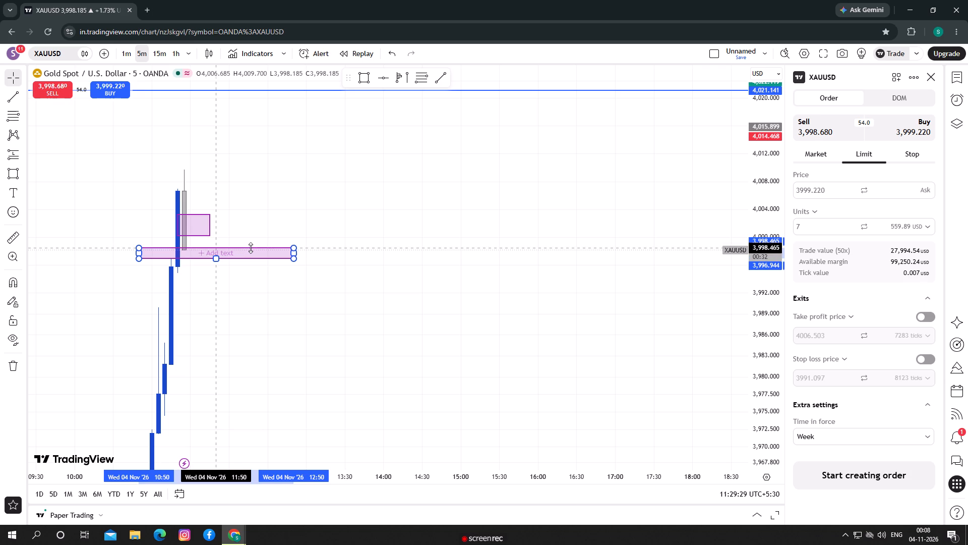
drag(251, 248, 254, 253)
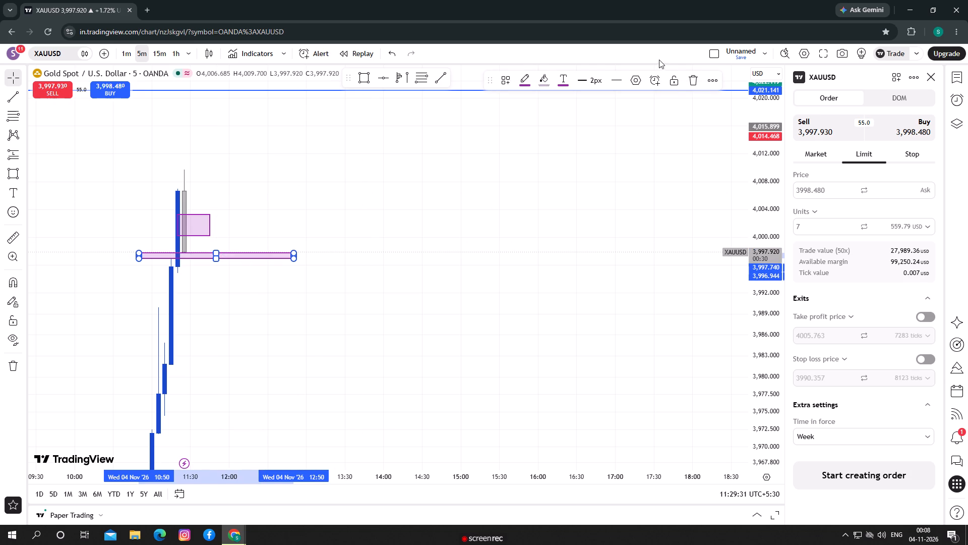
Delete the lower rectangle zone spanning 10:50 to 12:50 on the 5-minute chart.
click(689, 82)
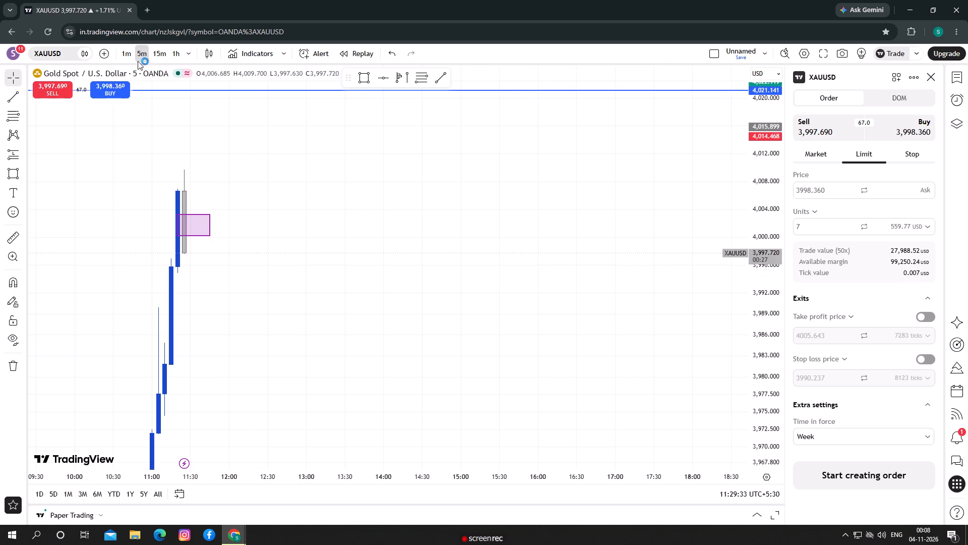
Switch to the 1-minute timeframe and draw a thin rectangle zone from about 3,994.8 to 3,995.5, spanning 11:18 to 11:55.
click(129, 56)
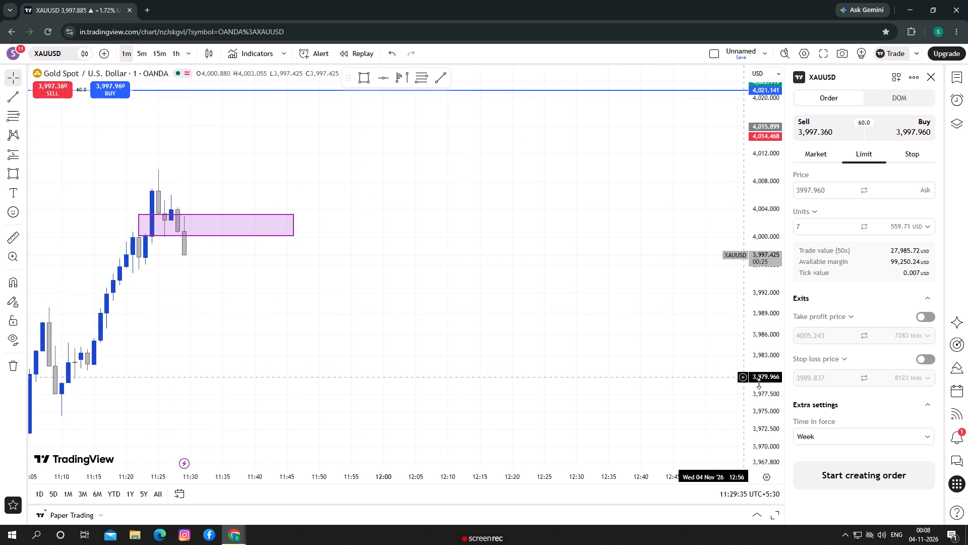
drag(765, 386, 748, 314)
drag(297, 304, 369, 262)
drag(342, 247, 368, 272)
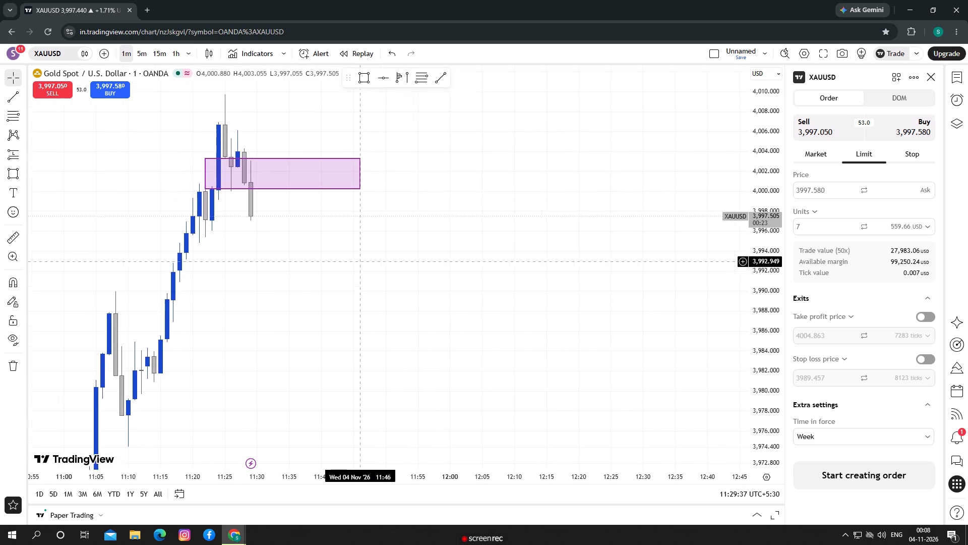
drag(368, 272, 393, 309)
drag(397, 332, 392, 300)
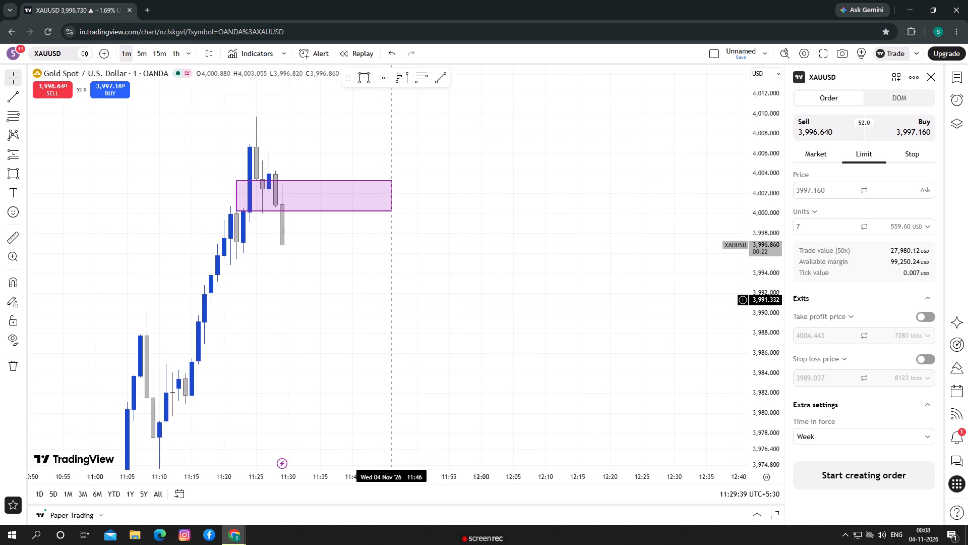
scroll(392, 300, down, 1)
scroll(392, 300, up, 1)
drag(396, 328, 406, 326)
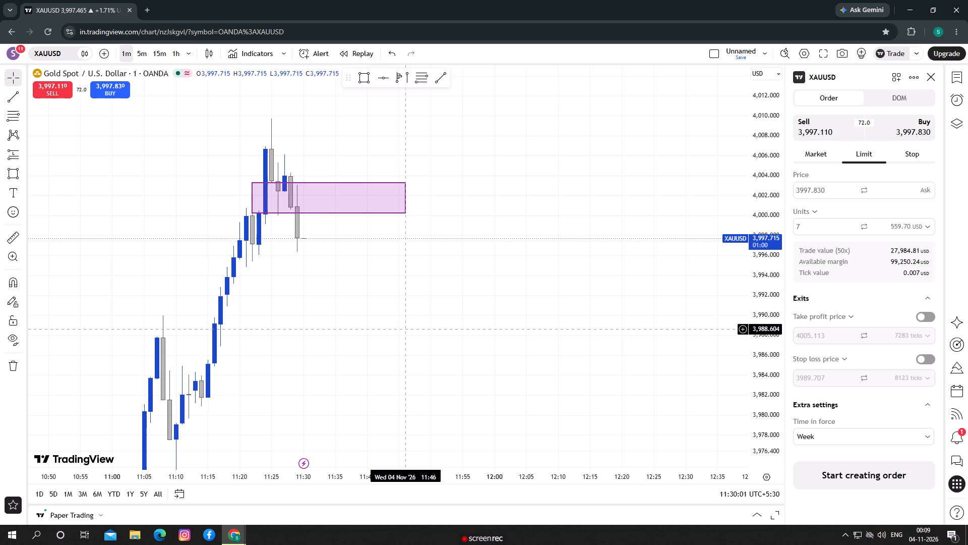
click(370, 81)
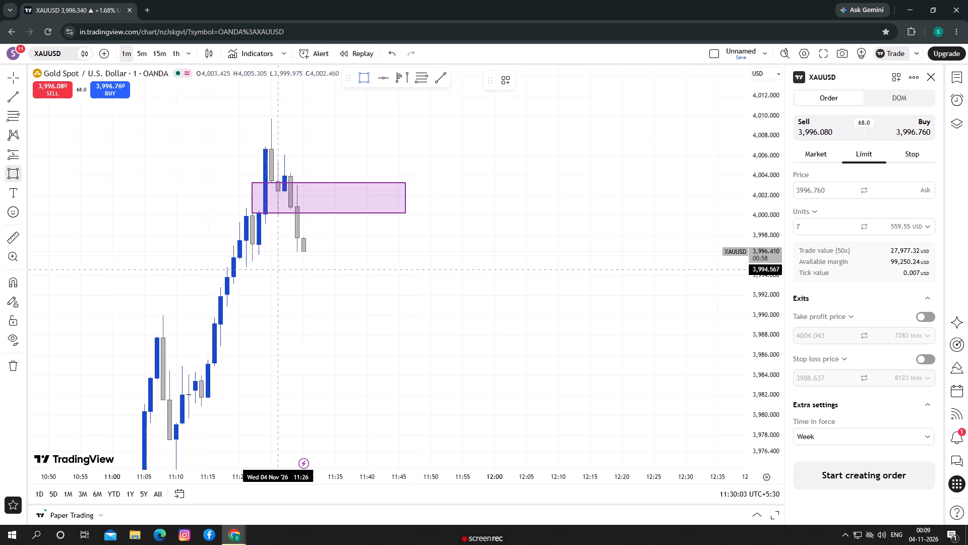
click(225, 267)
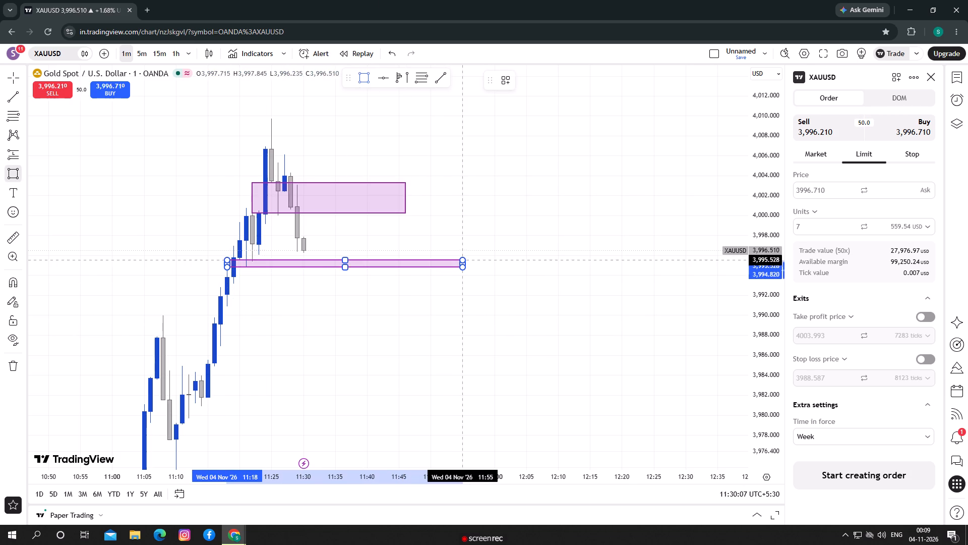
click(463, 260)
click(334, 326)
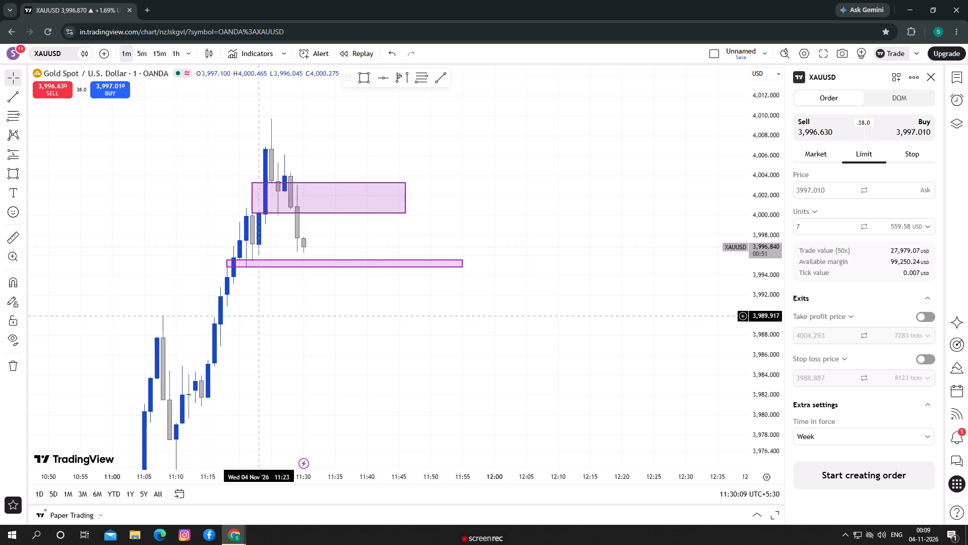
Examine the developing 1-minute candles around the two rectangle zones and the levels above them.
drag(269, 304, 312, 291)
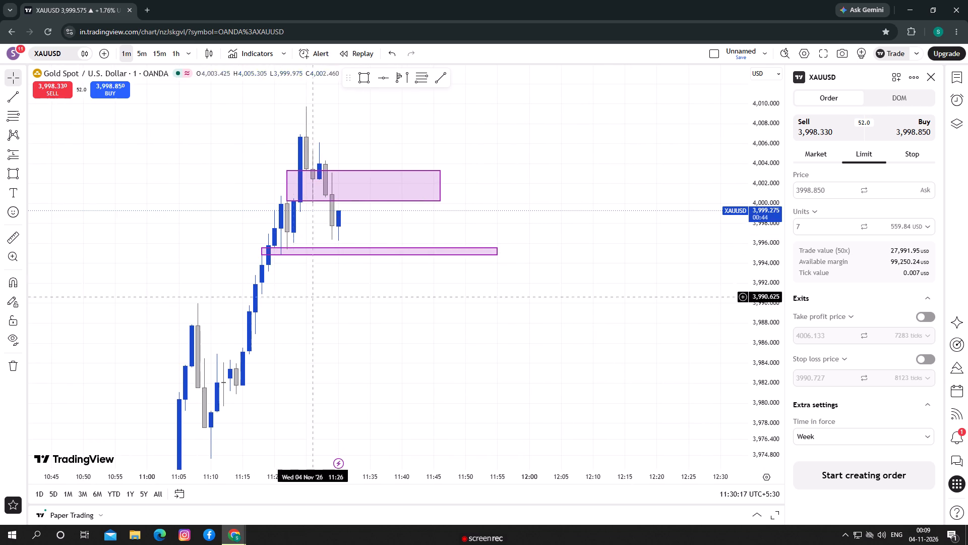
drag(331, 309, 329, 350)
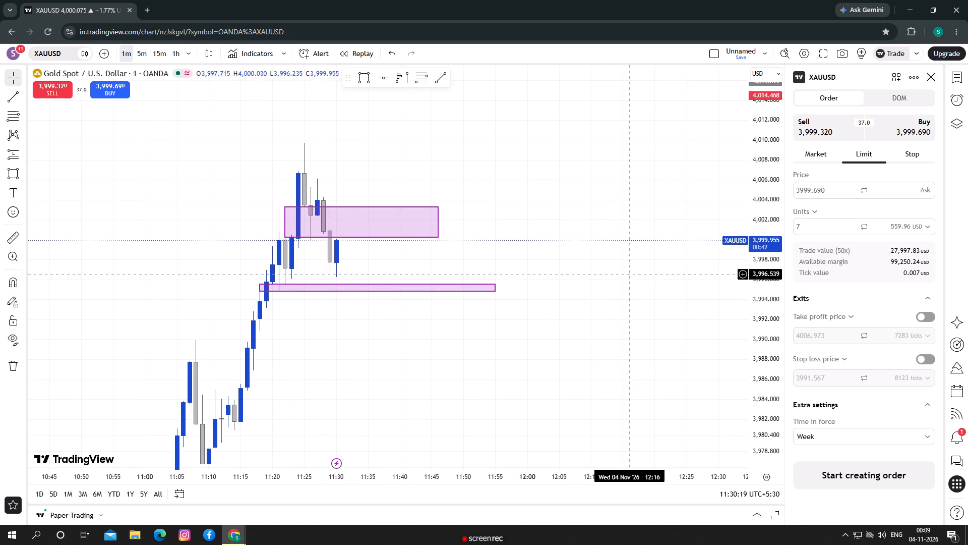
drag(769, 230, 772, 266)
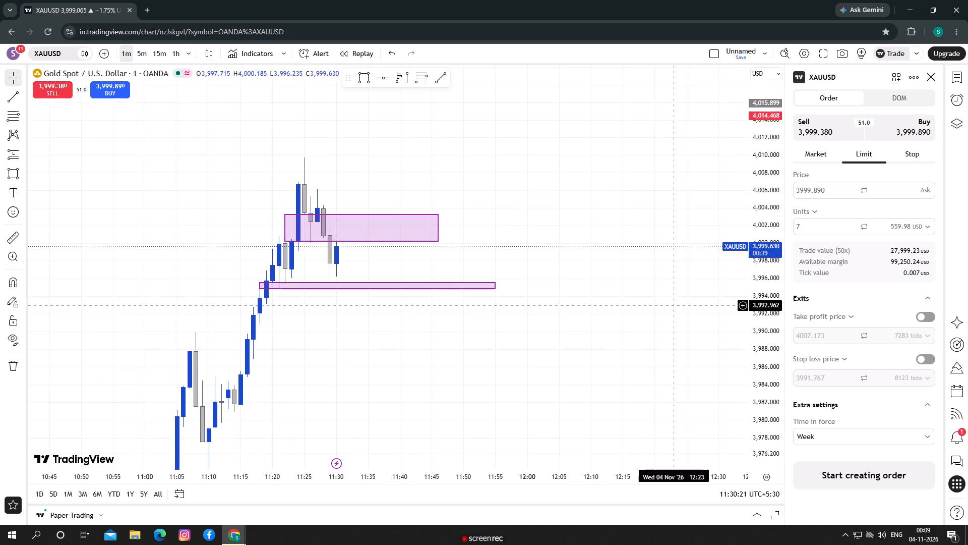
scroll(570, 319, down, 2)
drag(560, 356, 543, 342)
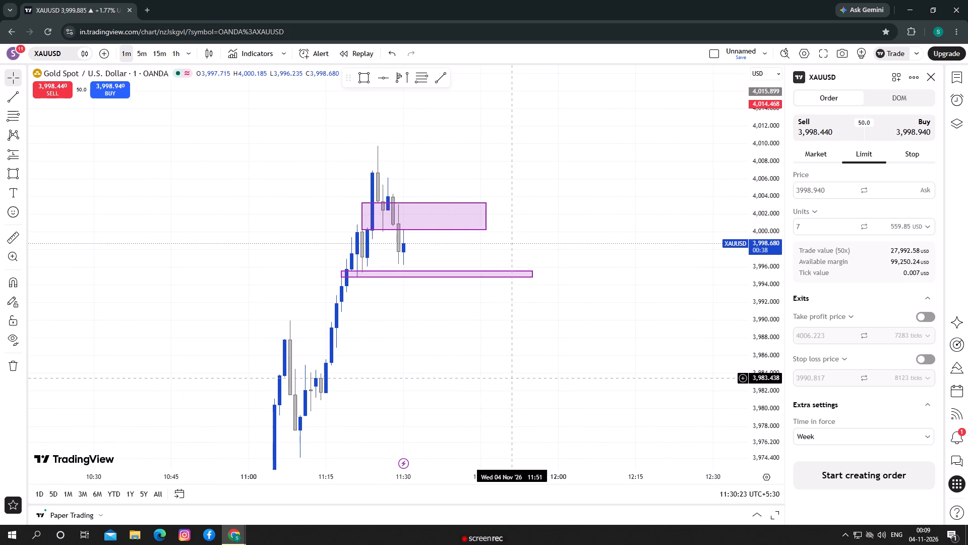
drag(512, 378, 520, 373)
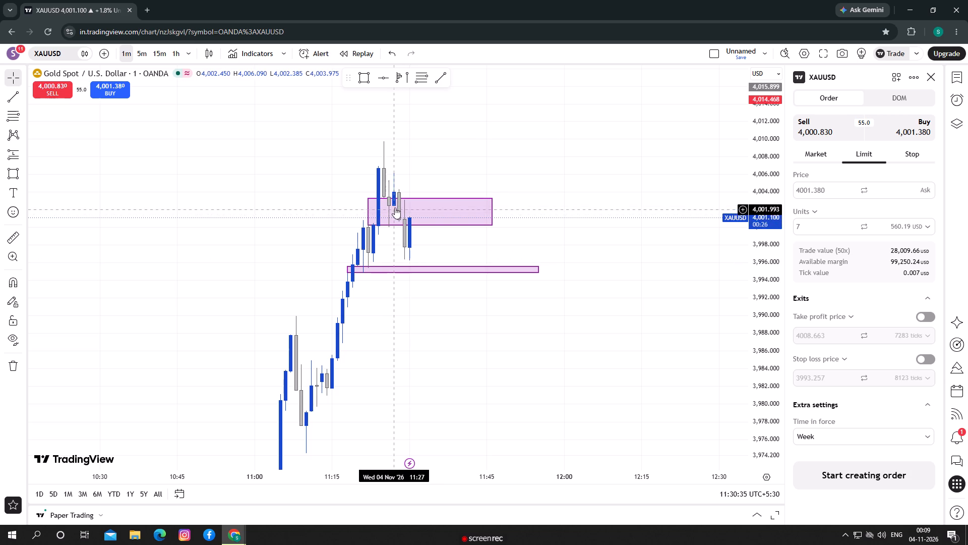
drag(436, 257, 436, 266)
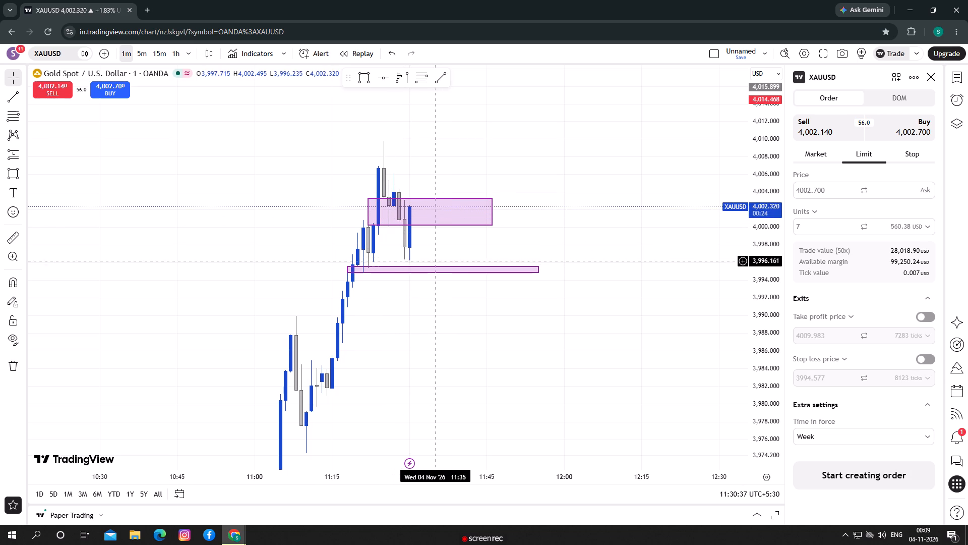
drag(436, 266, 432, 314)
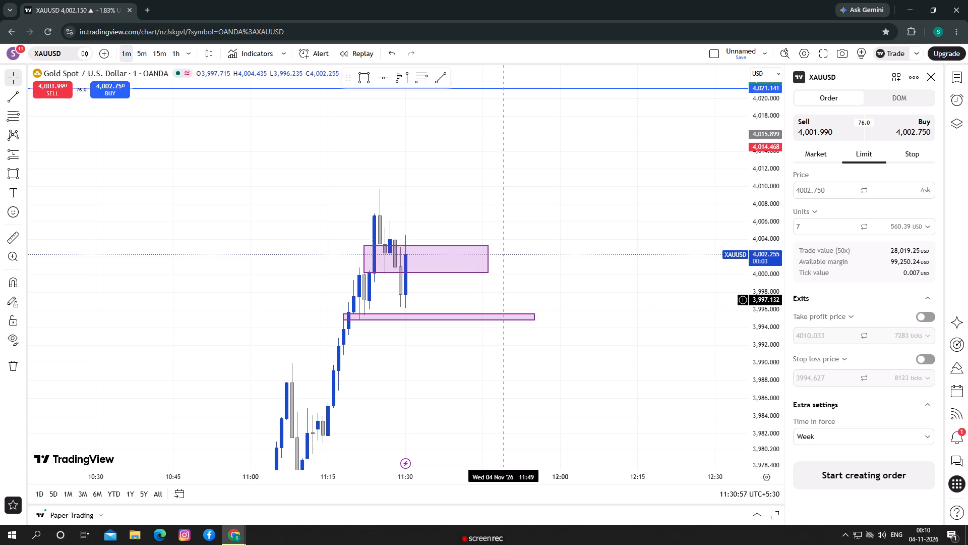
drag(501, 300, 534, 279)
drag(507, 353, 457, 336)
drag(430, 344, 445, 310)
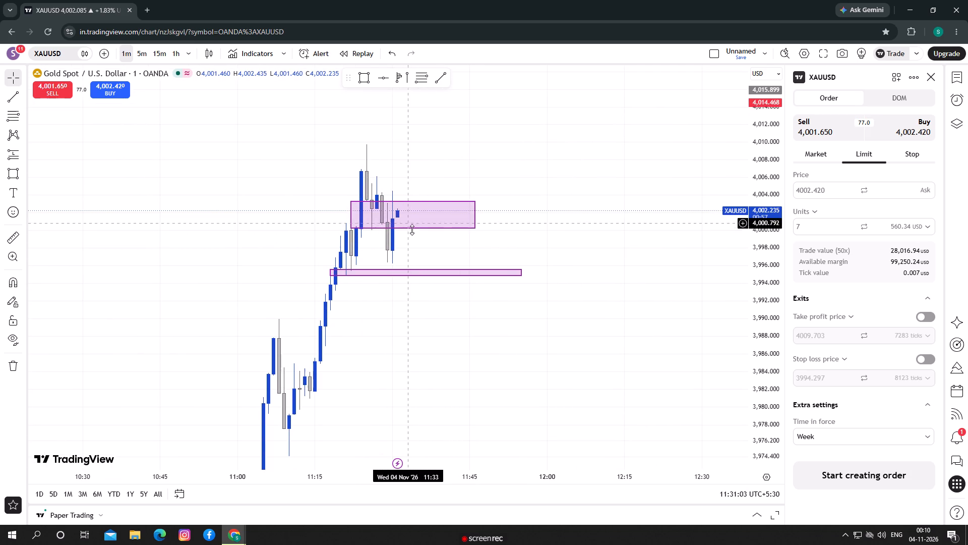
drag(413, 249, 413, 242)
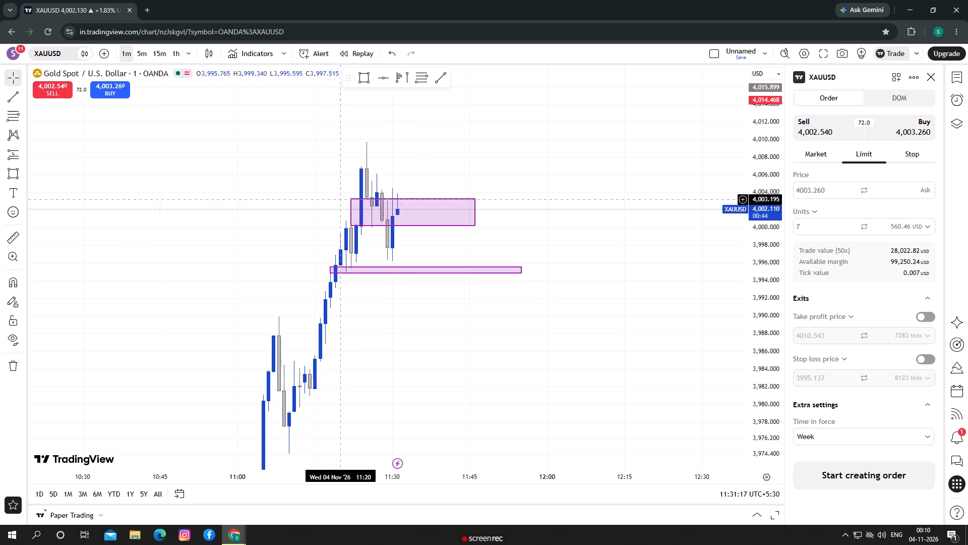
drag(434, 333, 468, 340)
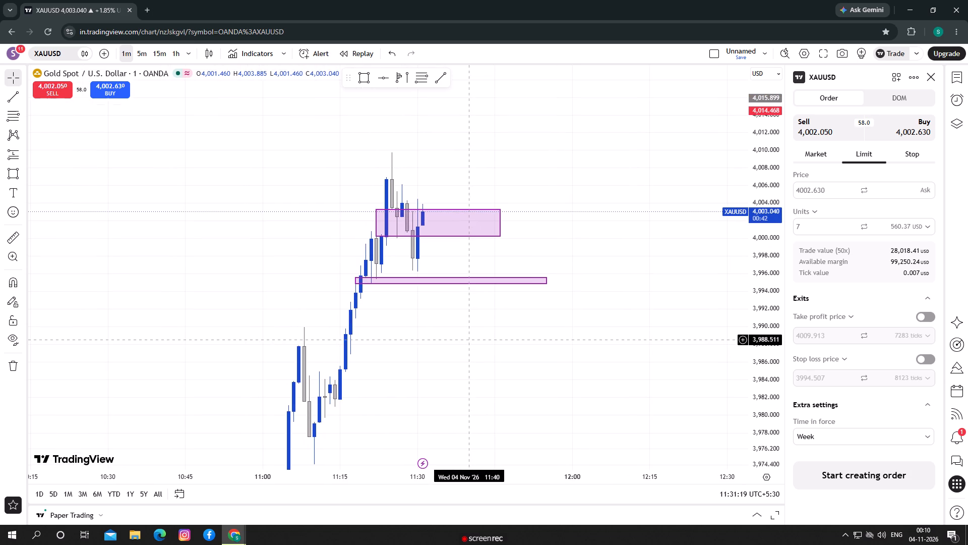
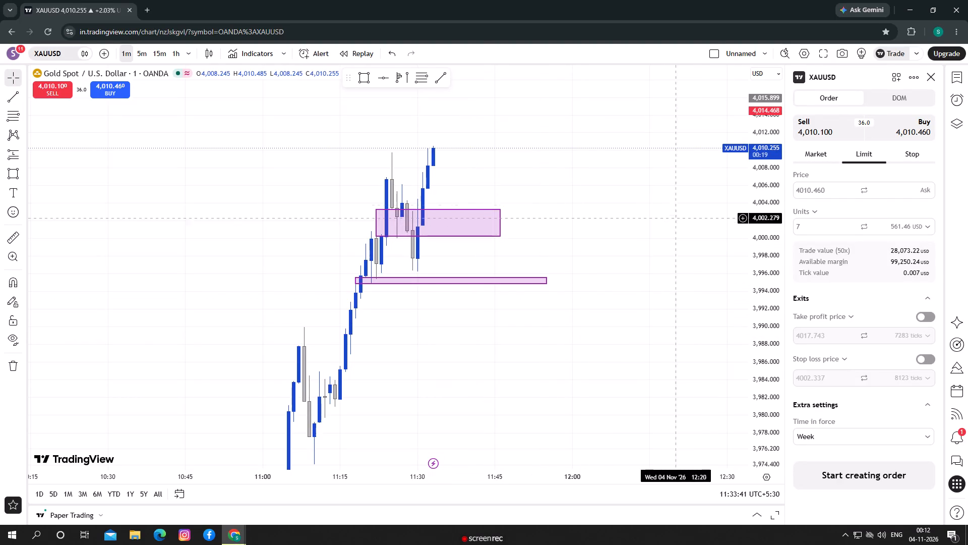
Switch to the 5-minute timeframe and examine price around the two rectangle zones and the horizontal levels above them.
drag(761, 220, 759, 260)
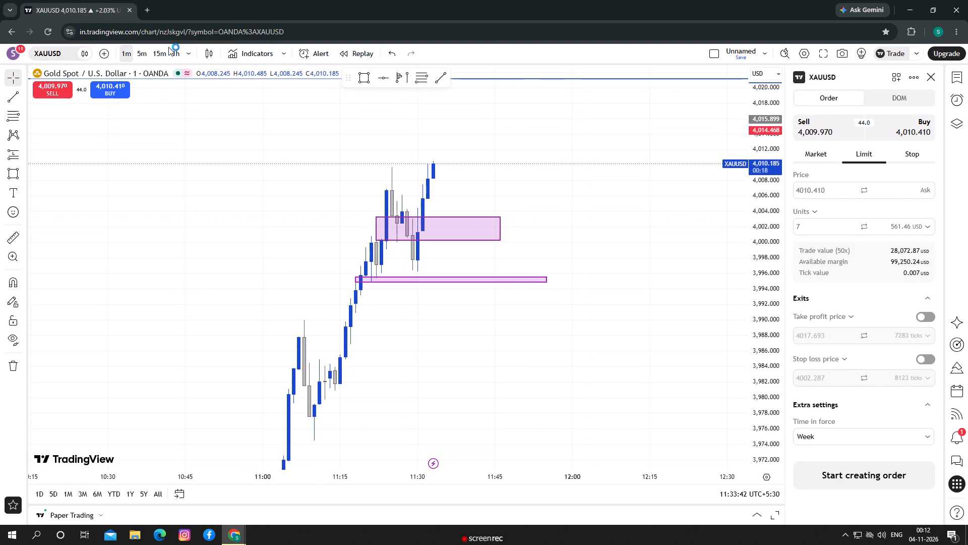
click(139, 58)
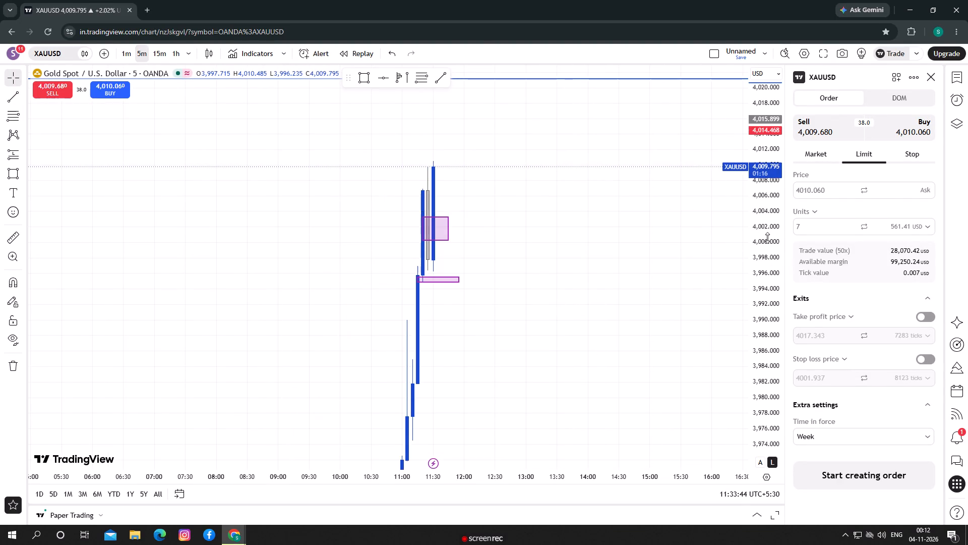
drag(767, 238, 769, 358)
scroll(553, 254, up, 2)
drag(500, 232, 531, 261)
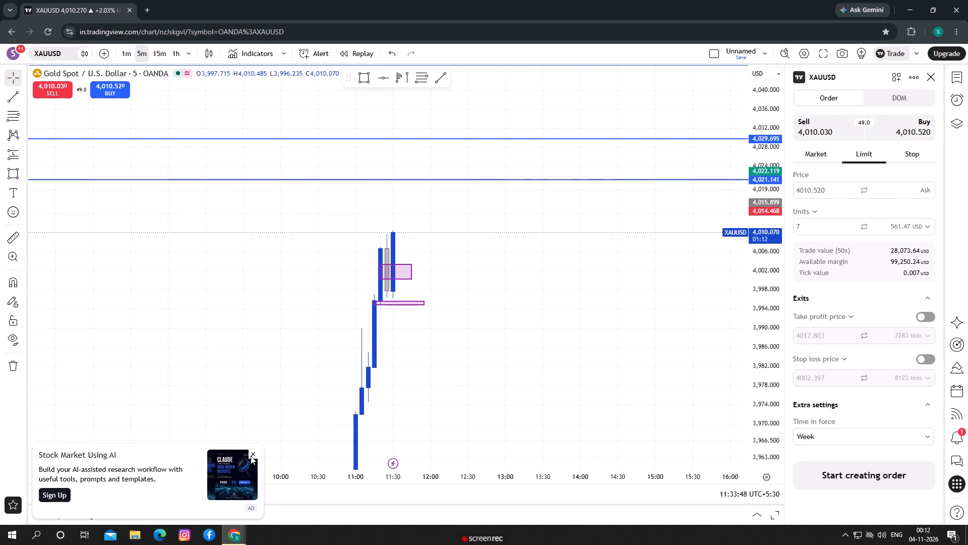
click(251, 454)
drag(248, 361, 254, 386)
scroll(254, 386, up, 2)
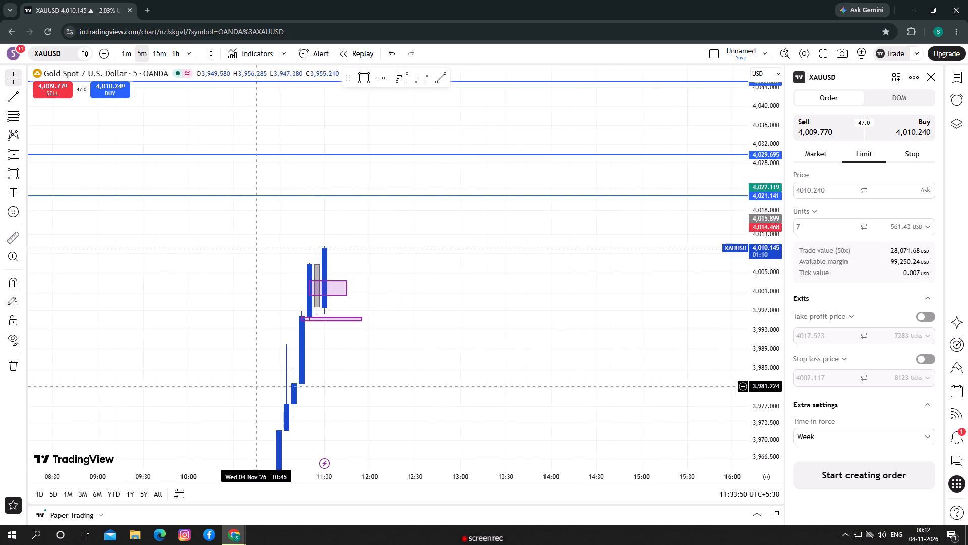
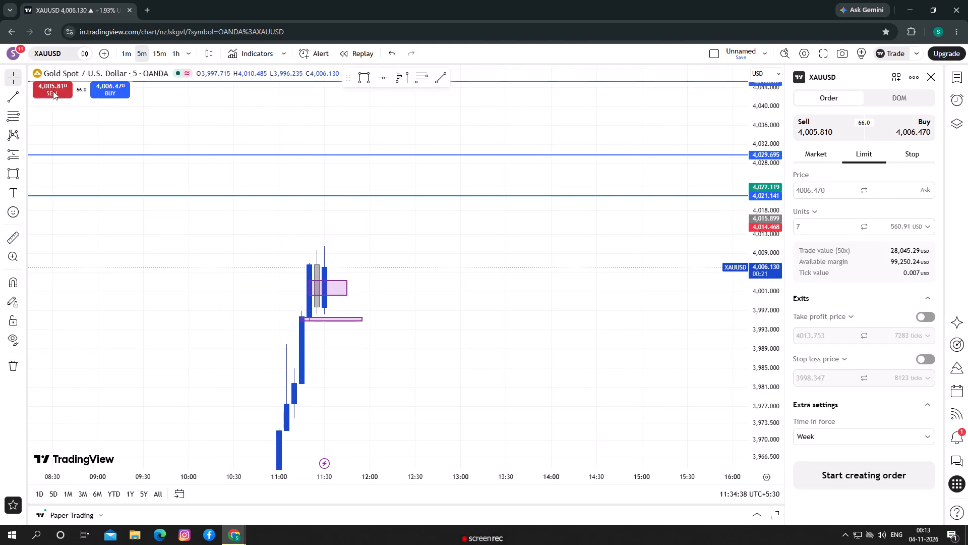
Flag the OANDA XAUUSD listing in the symbol search results.
click(58, 49)
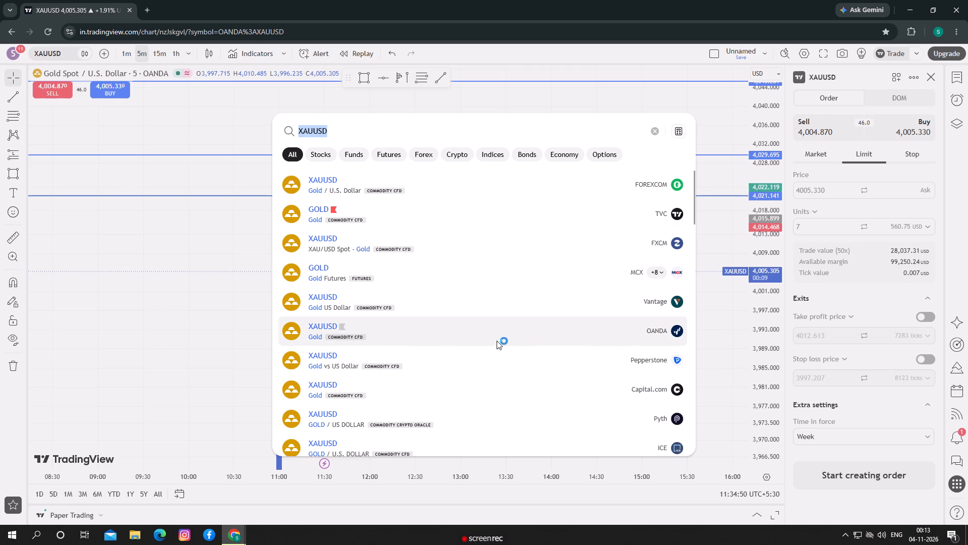
click(341, 326)
click(219, 313)
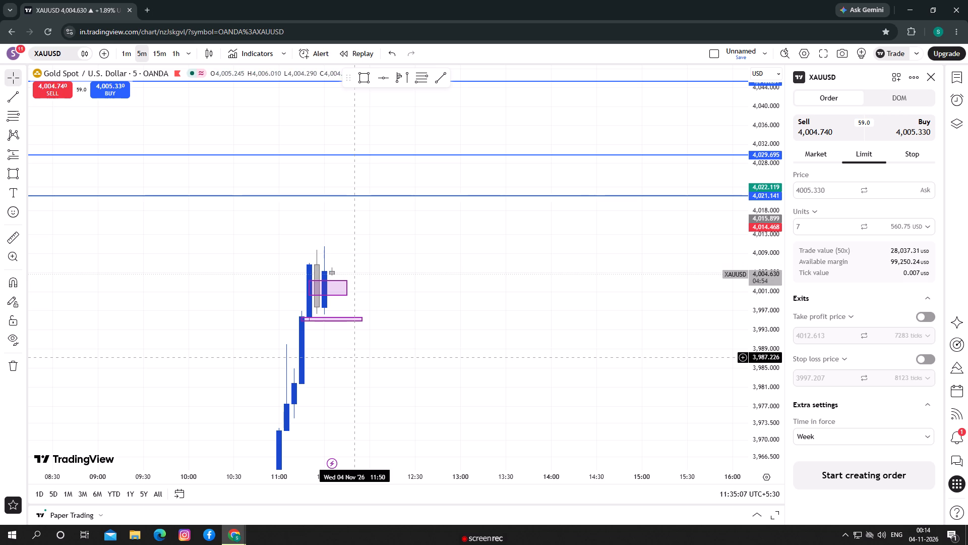
Switch the chart to the IG NASDAQ symbol, US Tech 100 Cash.
click(67, 57)
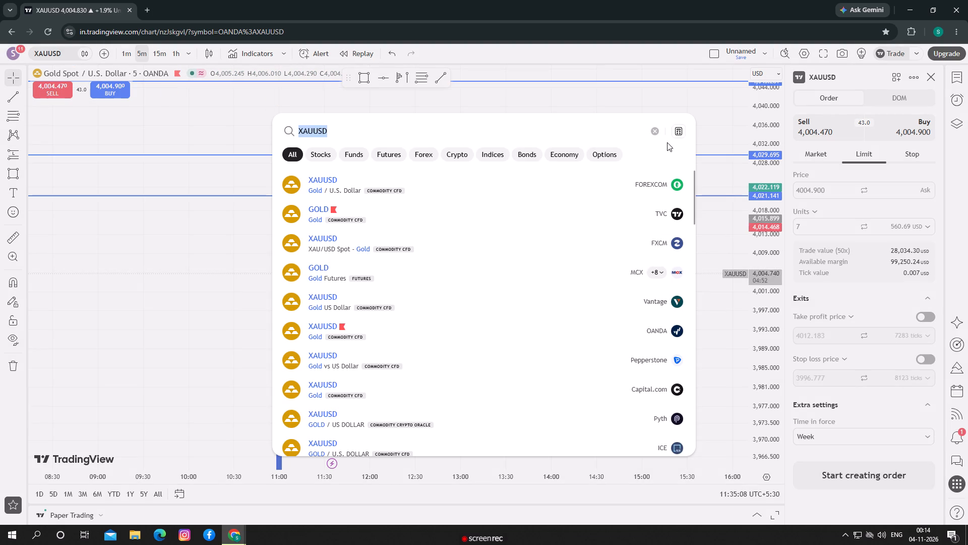
click(657, 133)
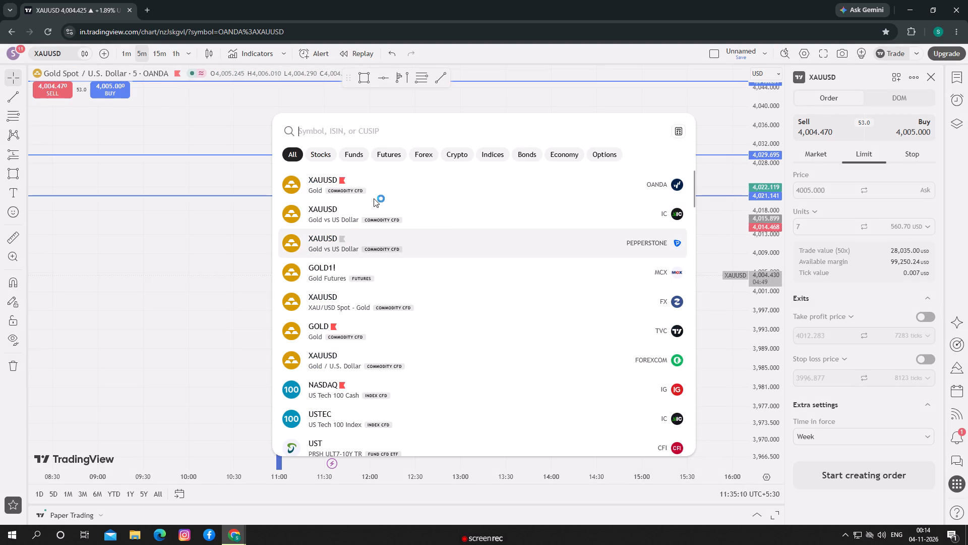
click(343, 396)
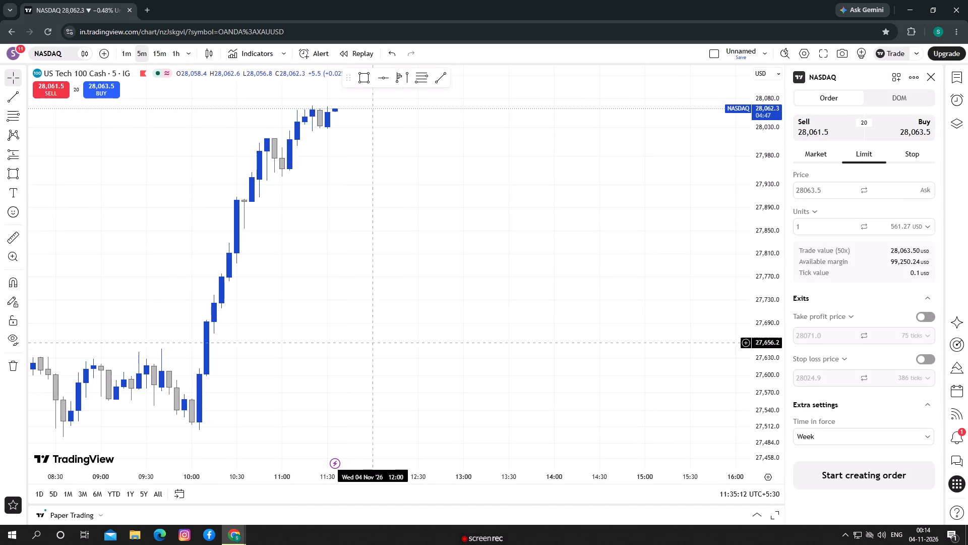
Extend the long position with the 28,001.2 entry forward in time to about 11:50.
drag(435, 232, 442, 360)
drag(765, 387, 755, 252)
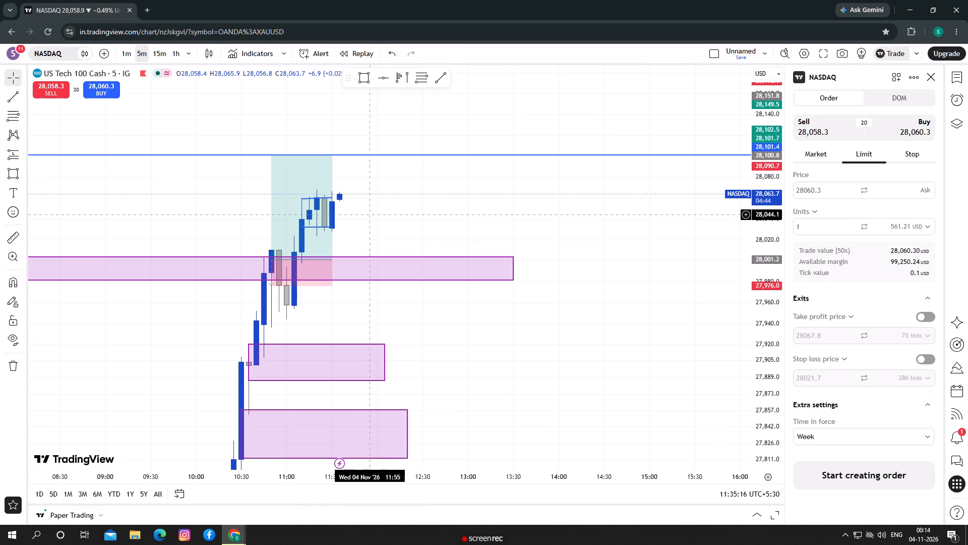
drag(365, 213, 381, 233)
drag(342, 273, 366, 278)
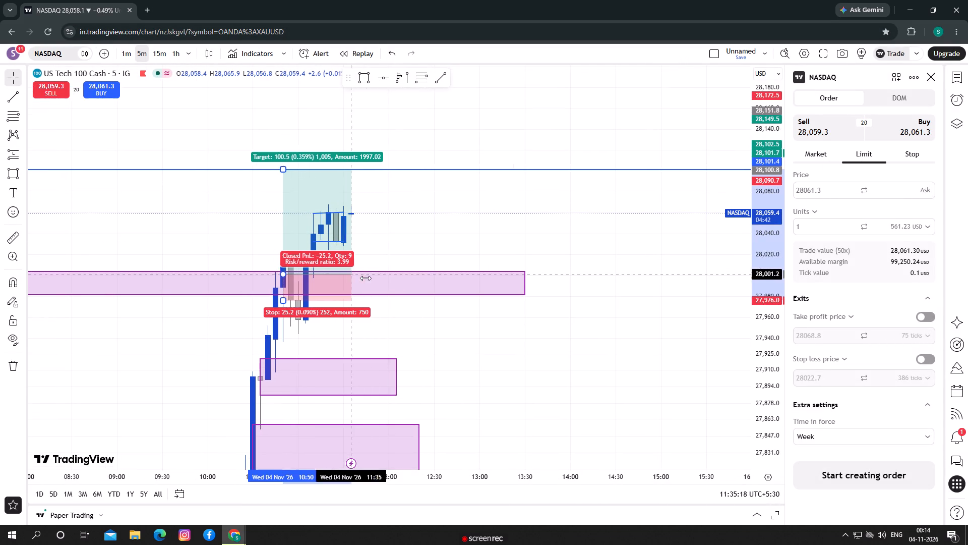
drag(366, 278, 376, 281)
Switch the NASDAQ chart to the 1-minute timeframe.
click(123, 52)
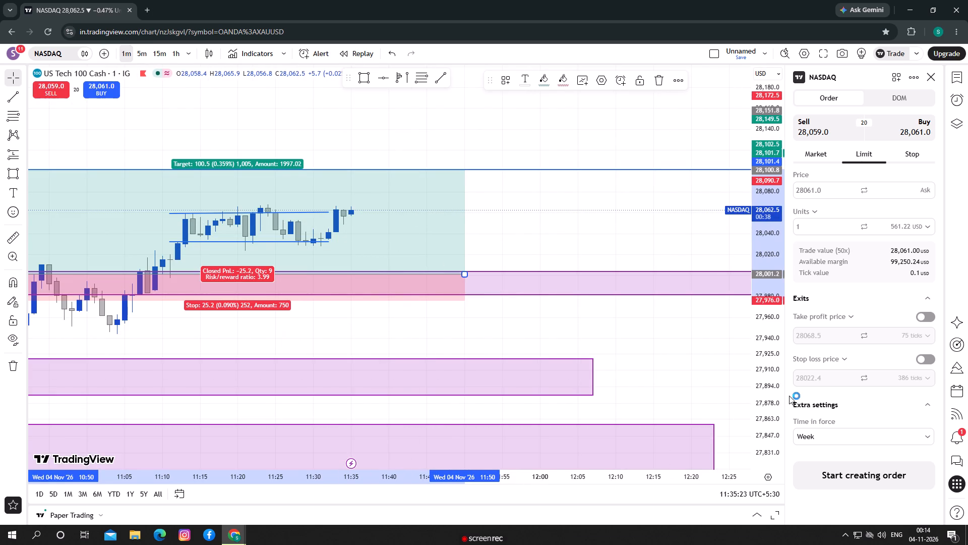
Extend the upper line of the small consolidation range to about 11:41, keeping it level near 28,059.
drag(781, 399, 768, 280)
scroll(641, 205, up, 1)
scroll(640, 208, down, 3)
scroll(639, 207, up, 1)
scroll(639, 207, down, 1)
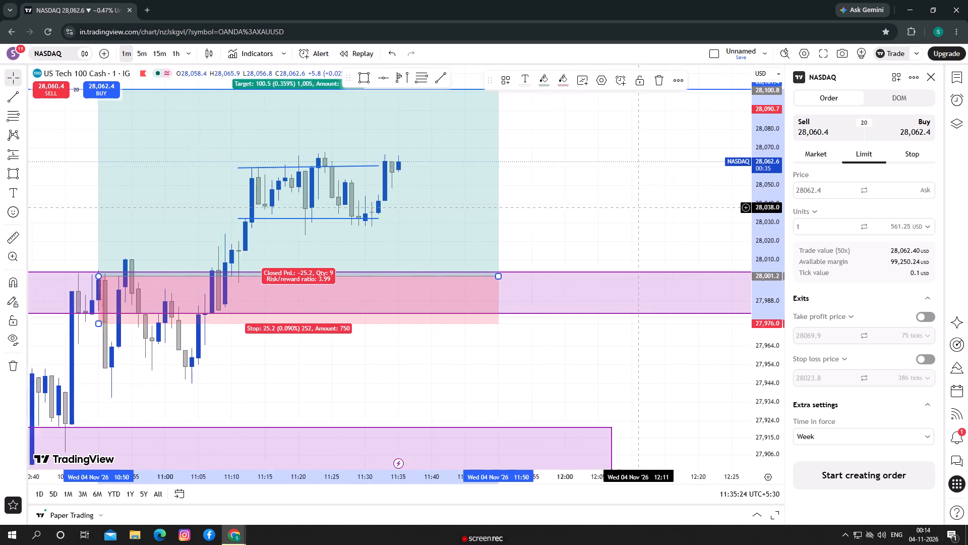
drag(639, 207, 638, 241)
scroll(638, 241, up, 1)
scroll(638, 241, down, 1)
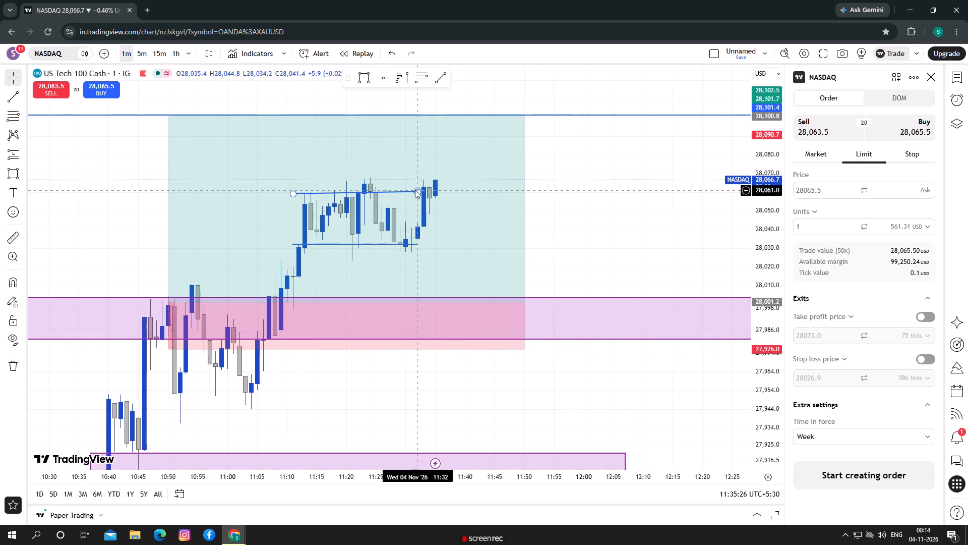
drag(418, 192, 443, 198)
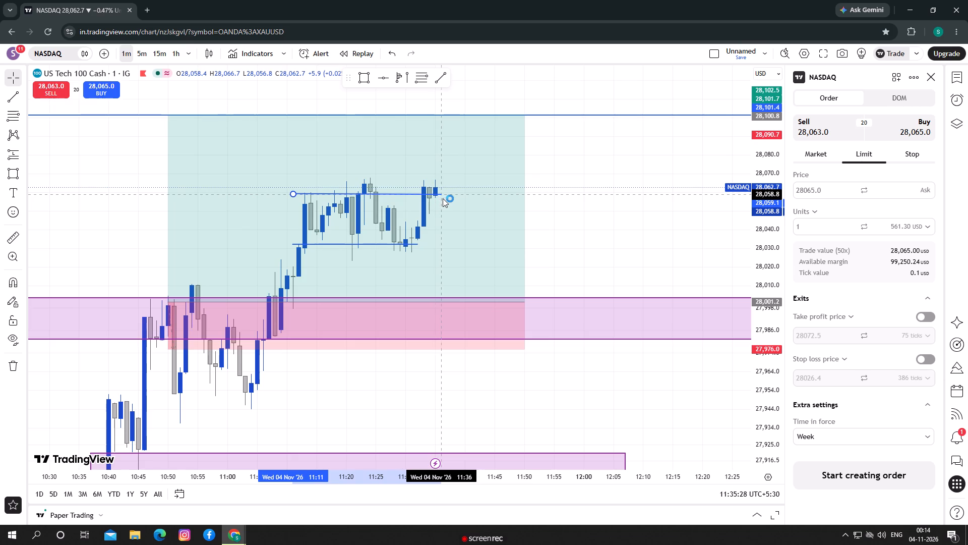
drag(443, 198, 448, 194)
click(582, 227)
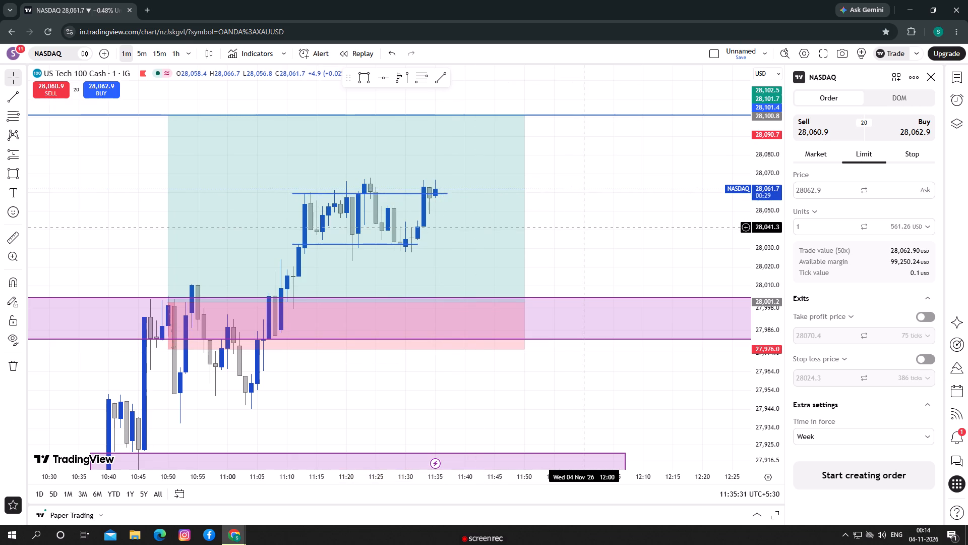
drag(450, 193, 465, 197)
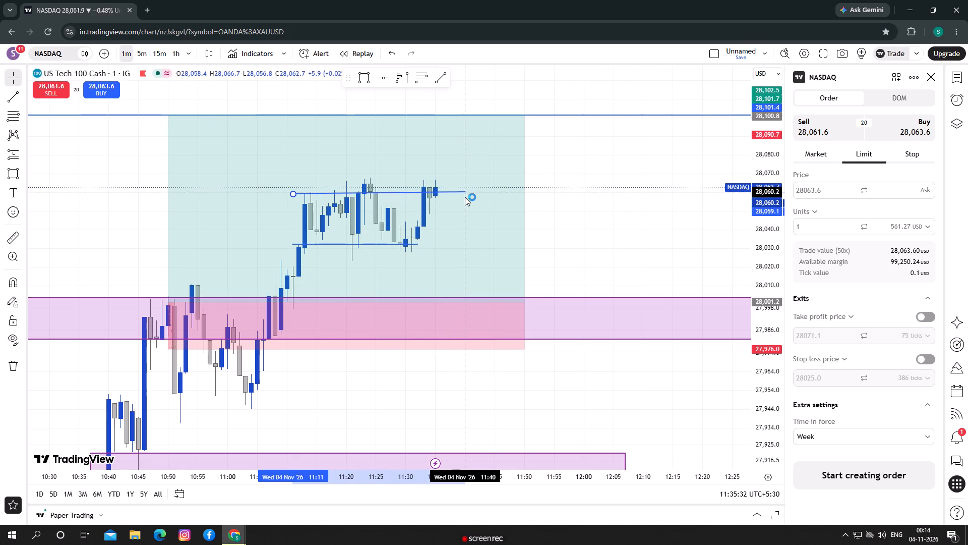
drag(465, 197, 473, 198)
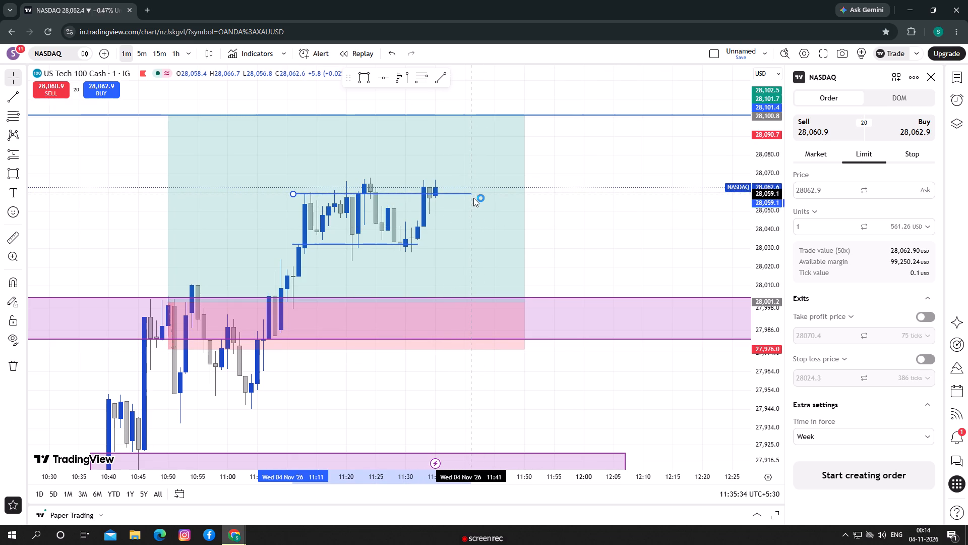
drag(473, 198, 473, 194)
click(594, 216)
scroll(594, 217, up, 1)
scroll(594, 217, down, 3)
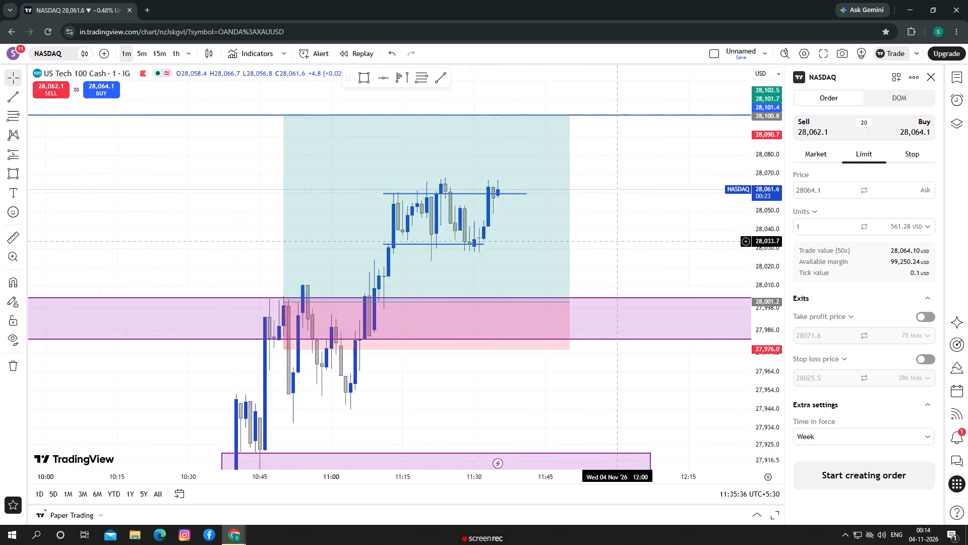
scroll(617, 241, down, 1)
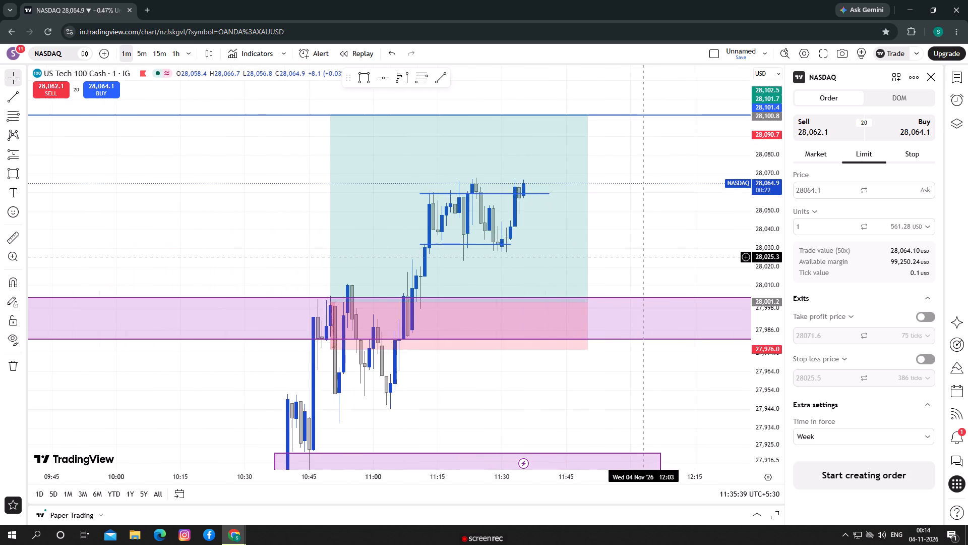
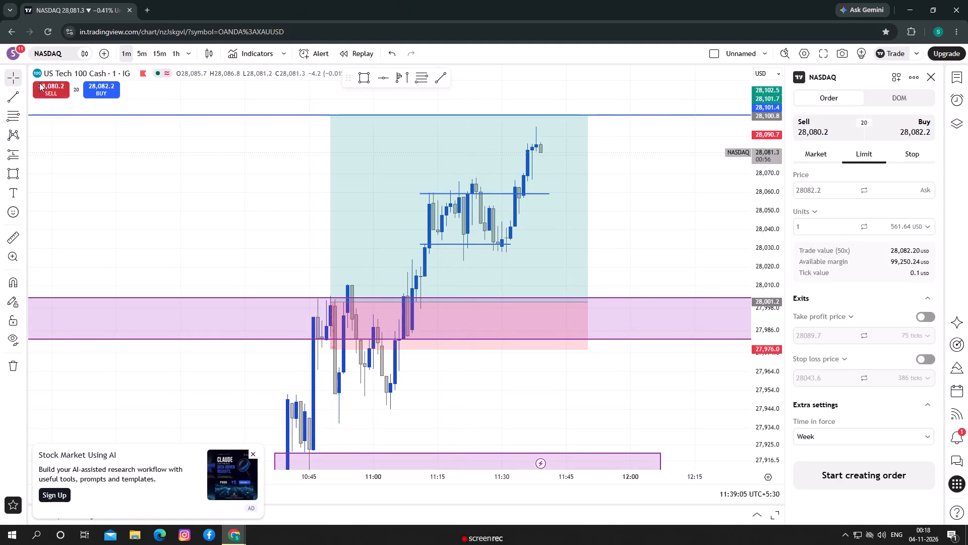
Switch the chart to the OANDA XAUUSD gold symbol.
click(69, 46)
click(69, 49)
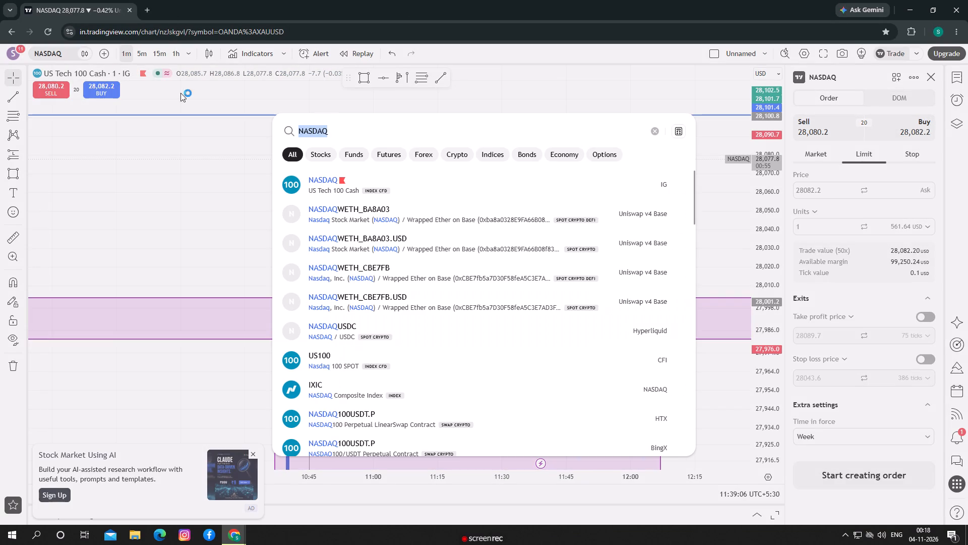
click(654, 134)
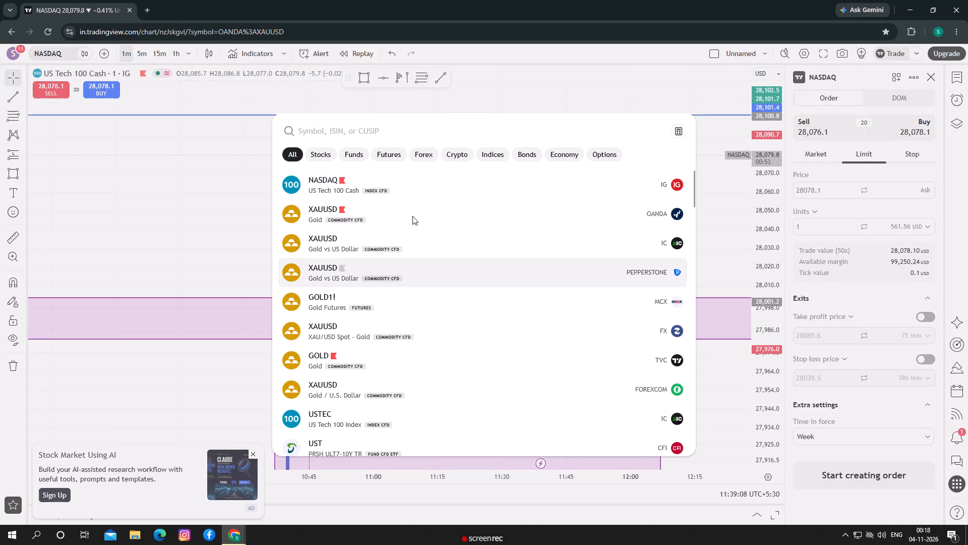
click(418, 208)
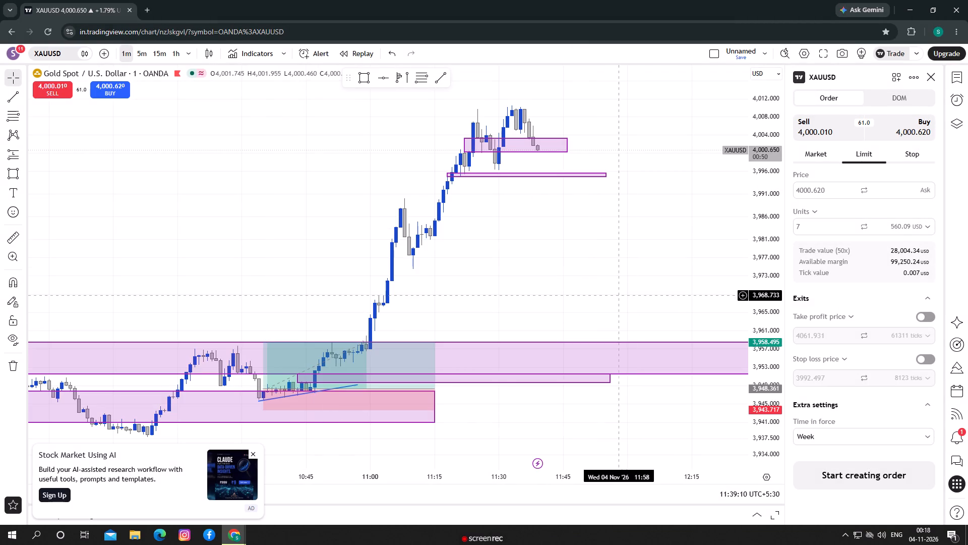
Delete the thin purple zone near 3,995 just below the current price on the 1-minute gold chart.
drag(759, 313, 764, 272)
drag(676, 246, 671, 256)
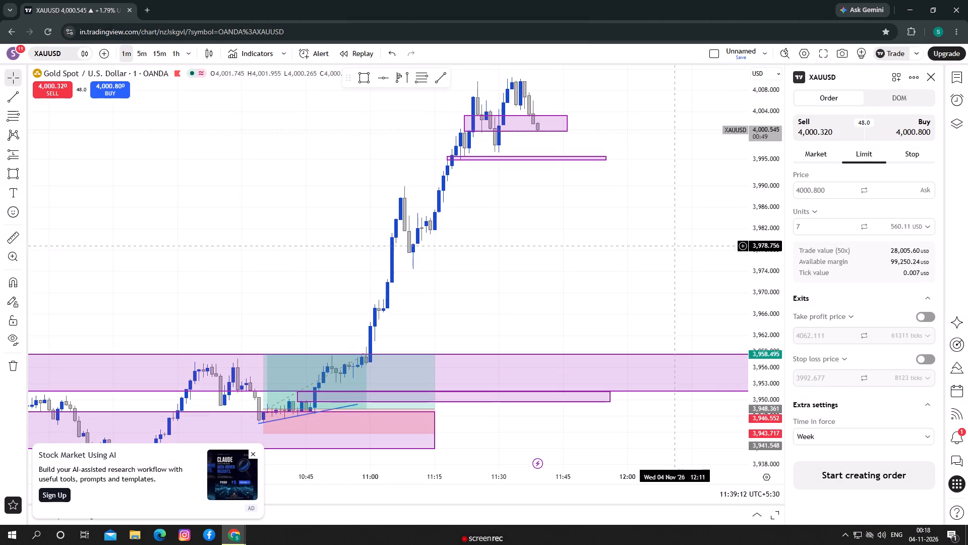
drag(671, 256, 643, 322)
drag(765, 274, 762, 254)
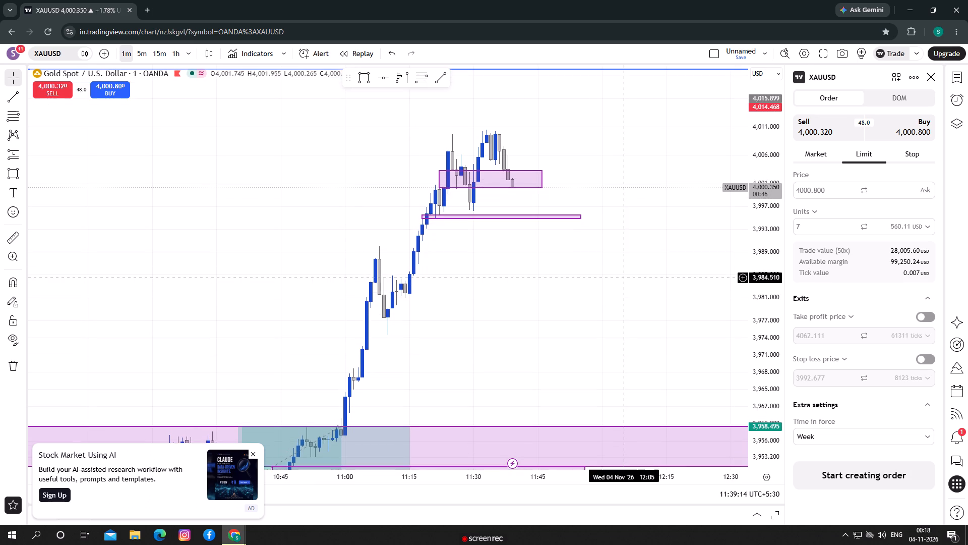
scroll(618, 275, down, 1)
drag(619, 274, 540, 302)
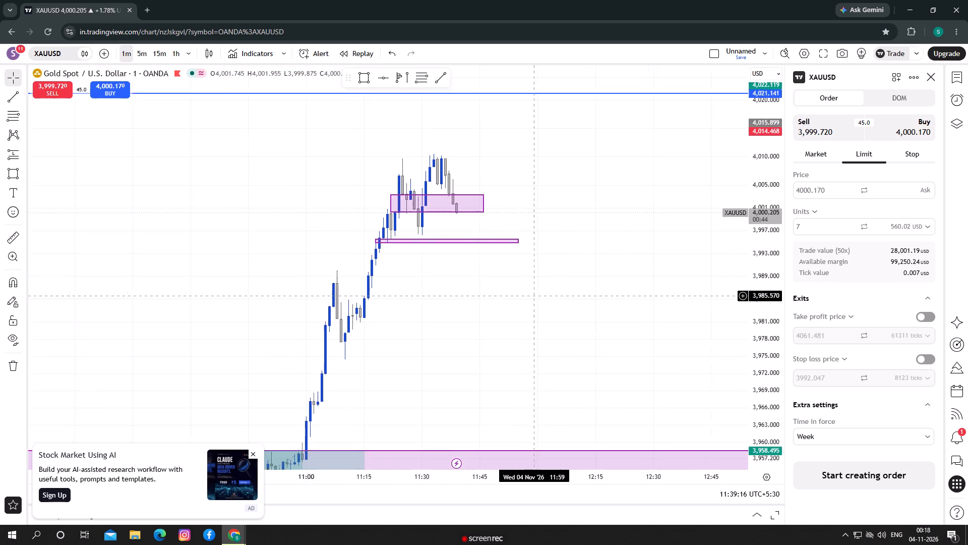
drag(540, 302, 544, 302)
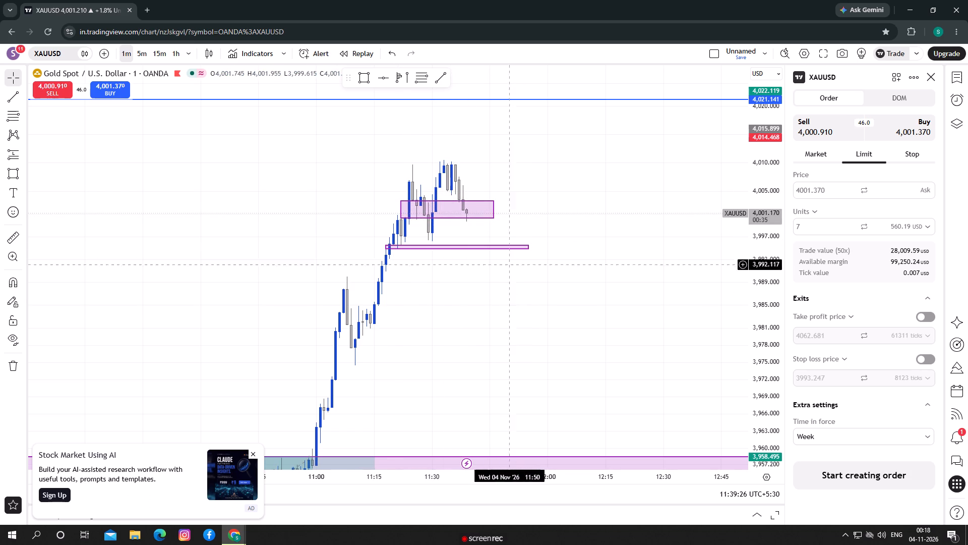
click(427, 248)
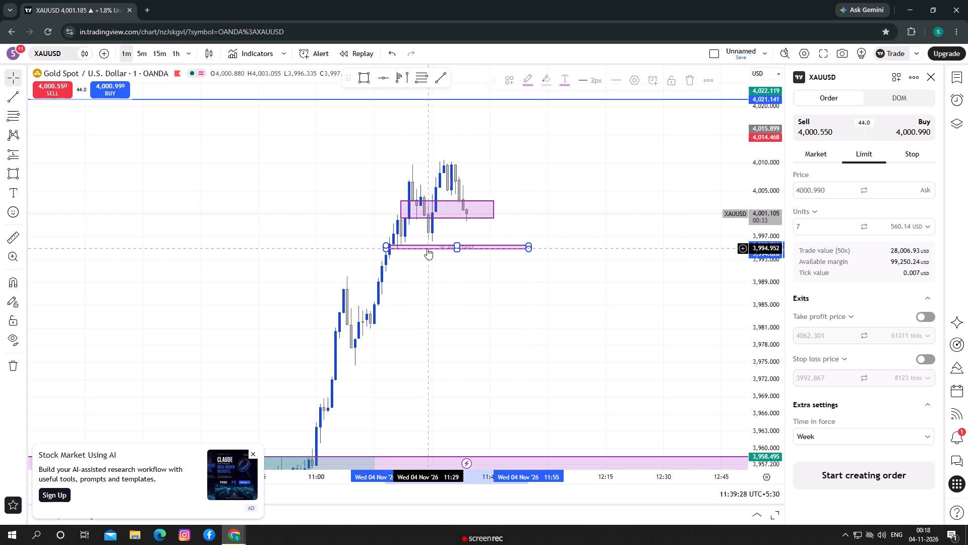
click(689, 81)
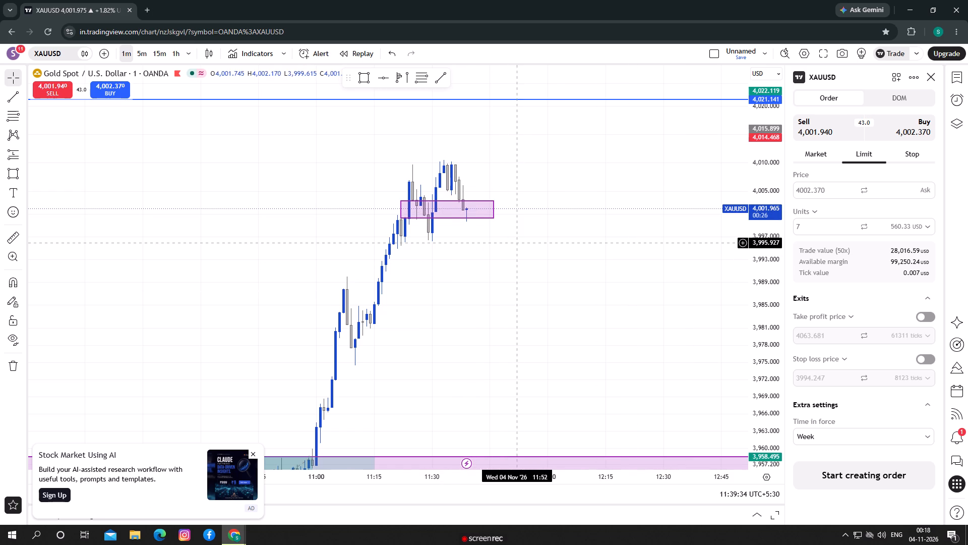
Close the advertisement covering the lower part of the chart.
drag(462, 256, 451, 285)
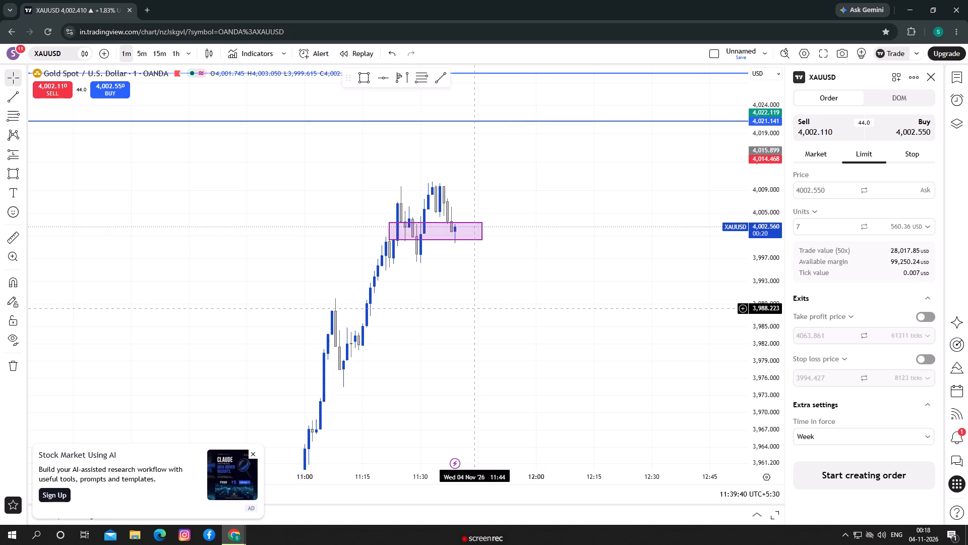
scroll(471, 308, up, 2)
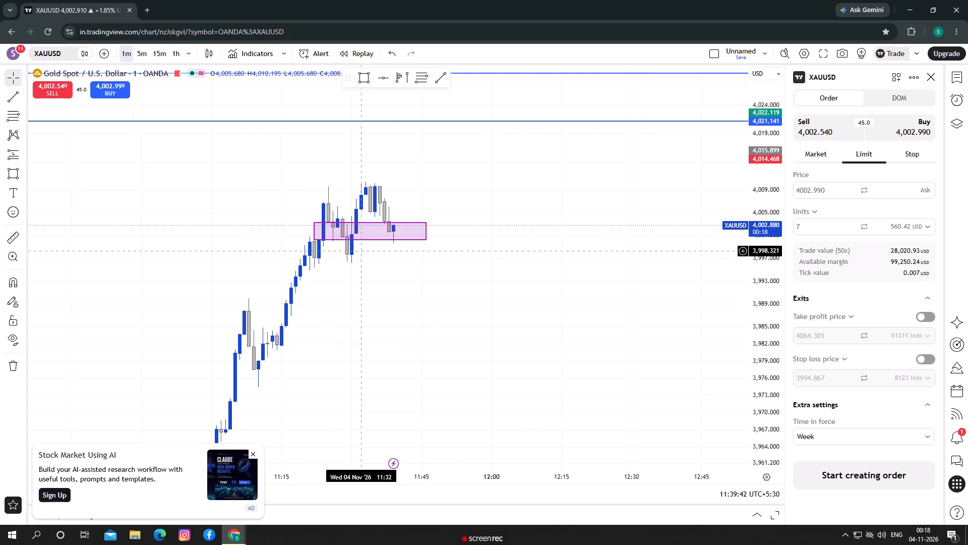
scroll(439, 302, up, 1)
click(256, 452)
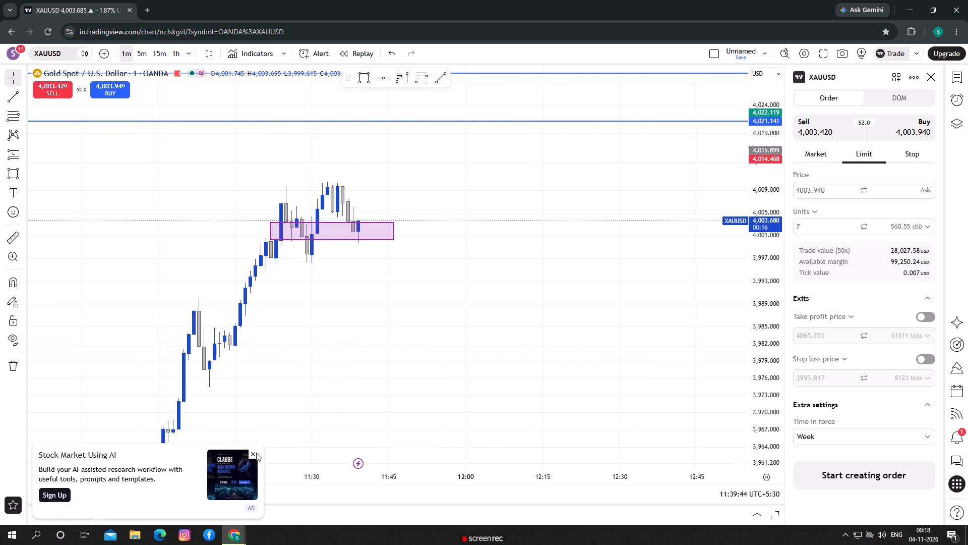
Examine how the 1-minute gold candles behave around the purple zone between about 4,000 and 4,003.
drag(278, 352, 308, 379)
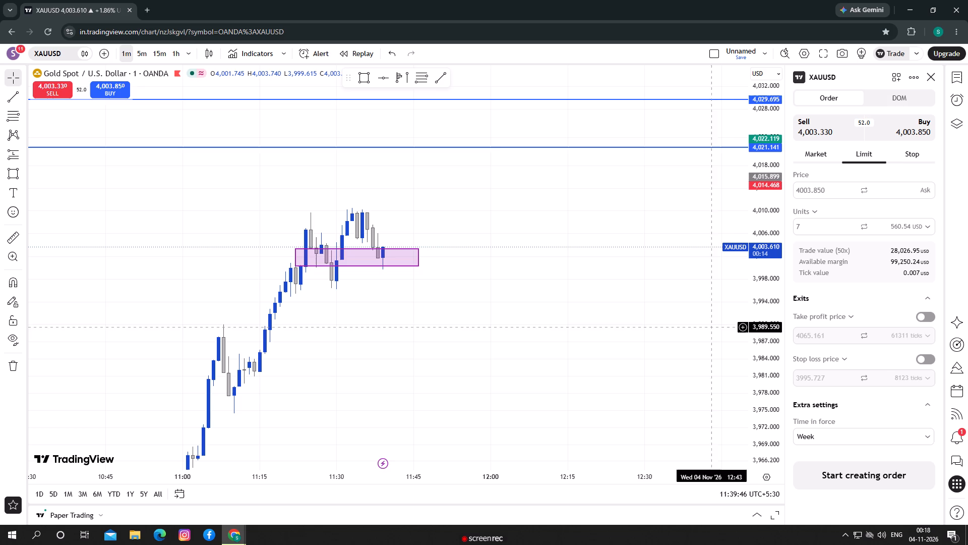
drag(762, 362, 760, 341)
scroll(440, 313, down, 1)
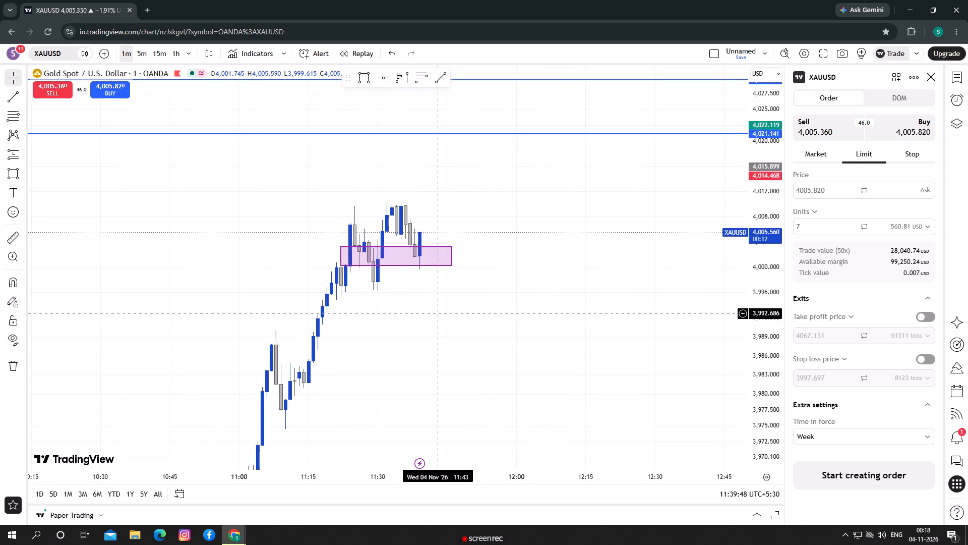
scroll(440, 313, up, 1)
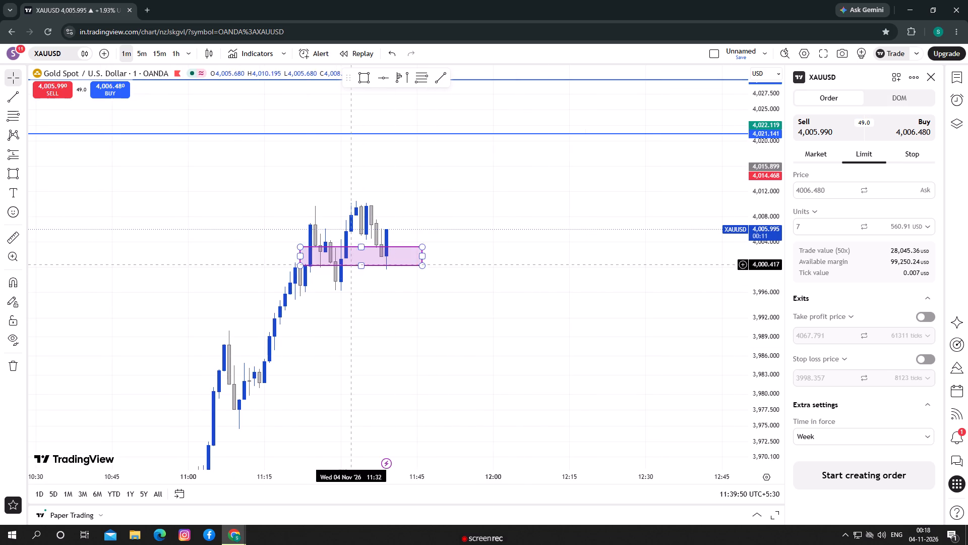
scroll(422, 351, down, 1)
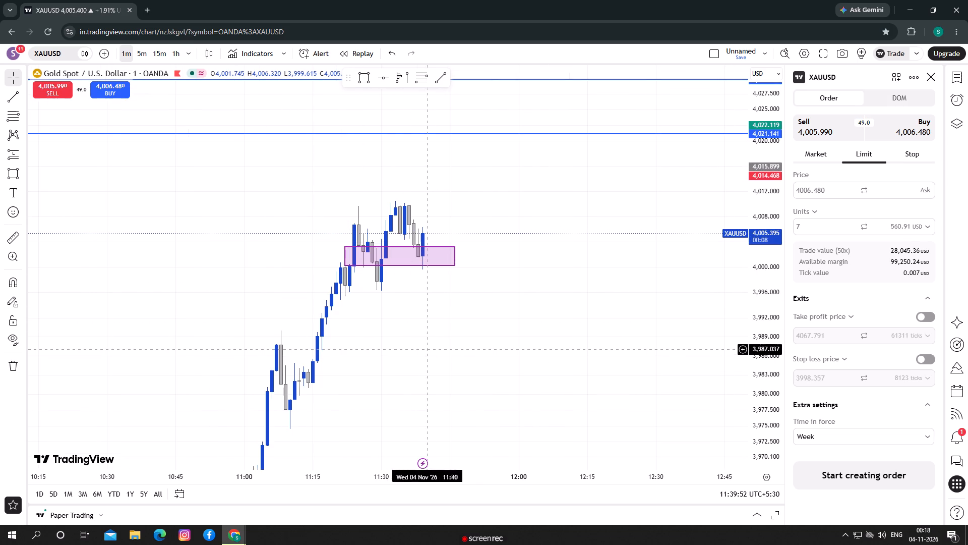
drag(506, 363, 514, 348)
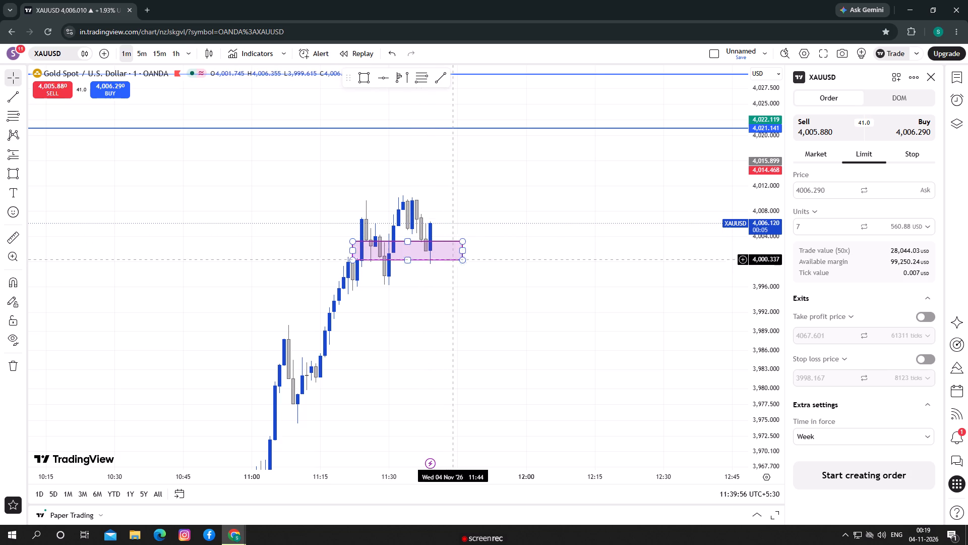
drag(752, 252, 766, 291)
scroll(633, 296, down, 2)
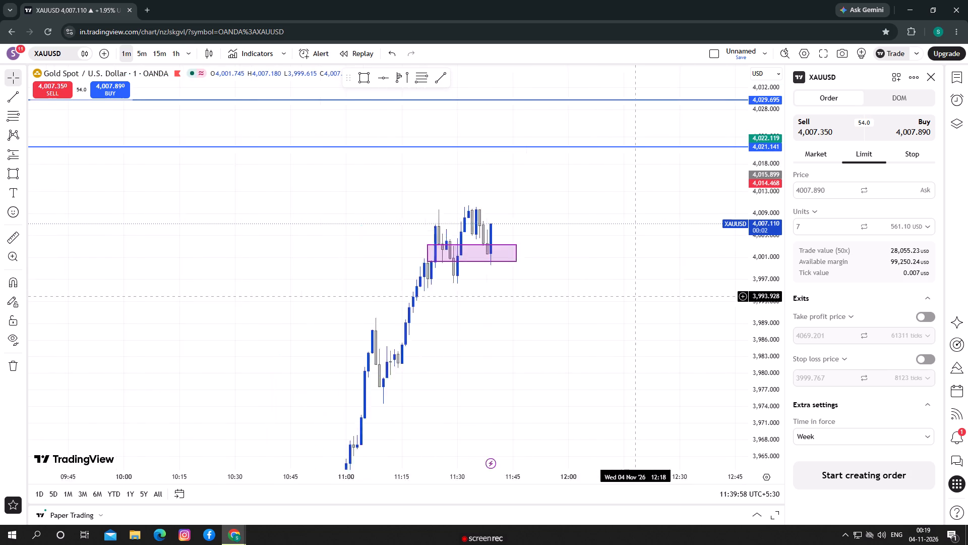
scroll(633, 296, down, 1)
scroll(632, 299, up, 3)
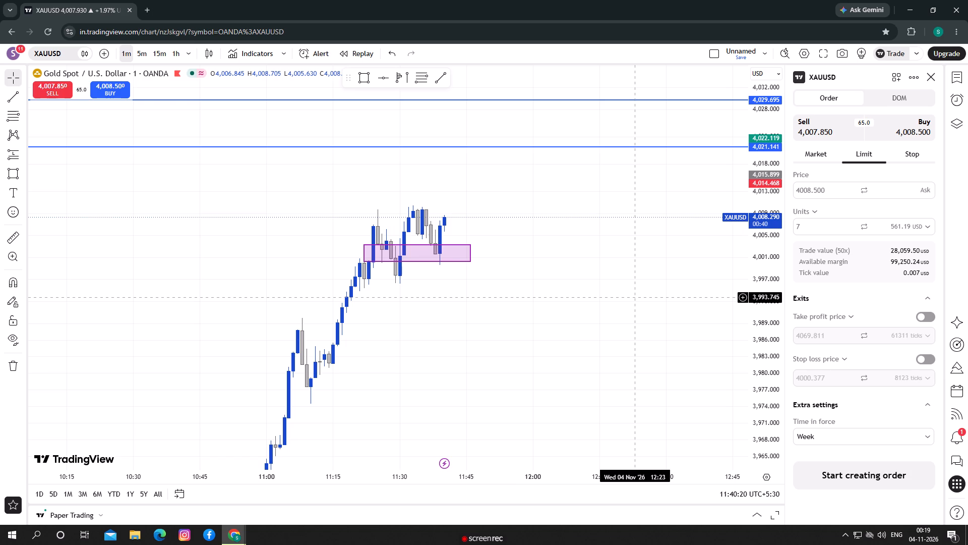
Draw a long position from 11:38 to 11:50 with entry about 4,006.95, stop about 4,003.19 and target about 4,013.67.
click(11, 155)
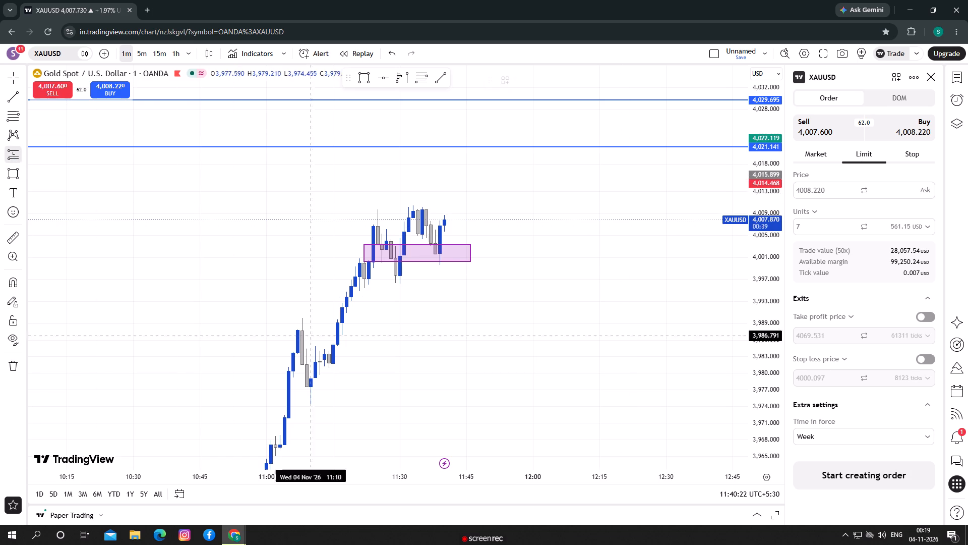
click(435, 225)
drag(435, 145, 444, 184)
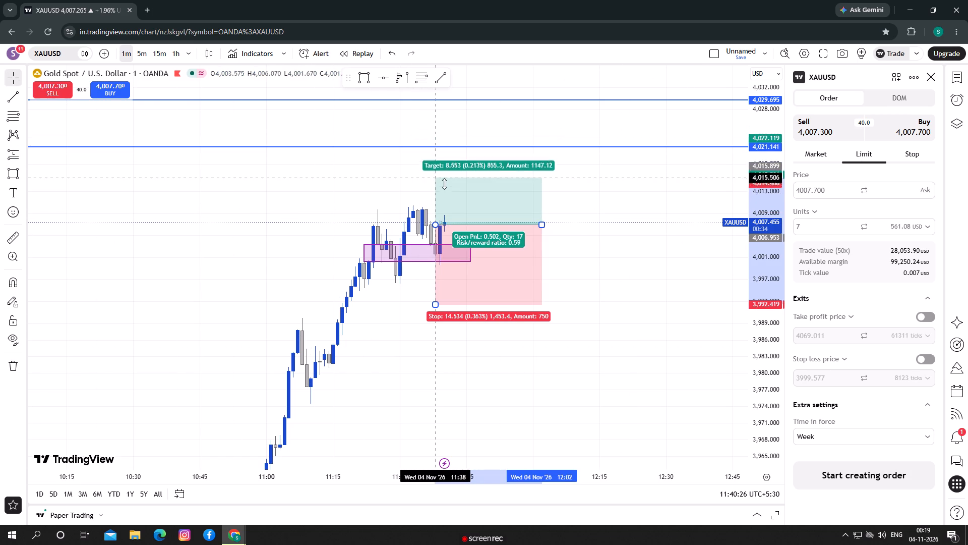
drag(444, 184, 449, 192)
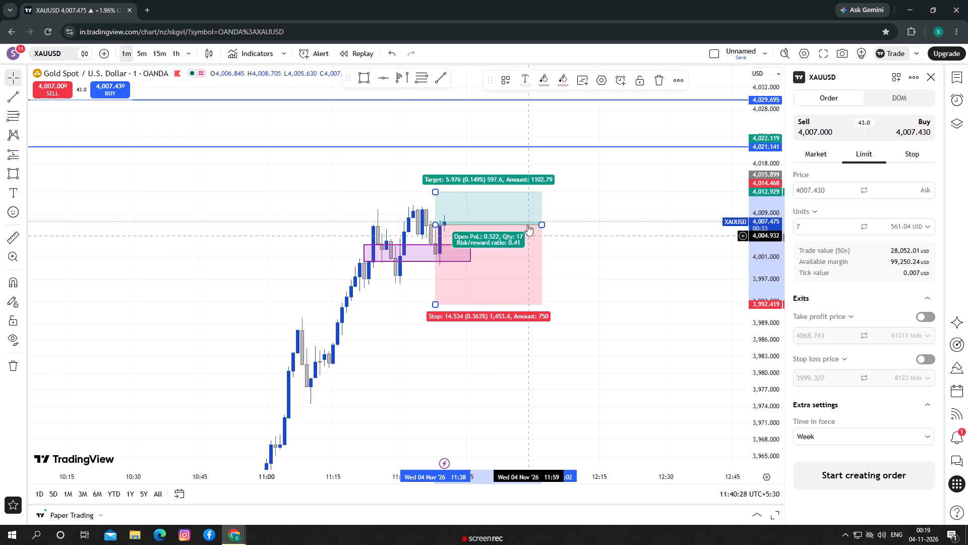
drag(541, 224, 489, 226)
drag(434, 308, 470, 245)
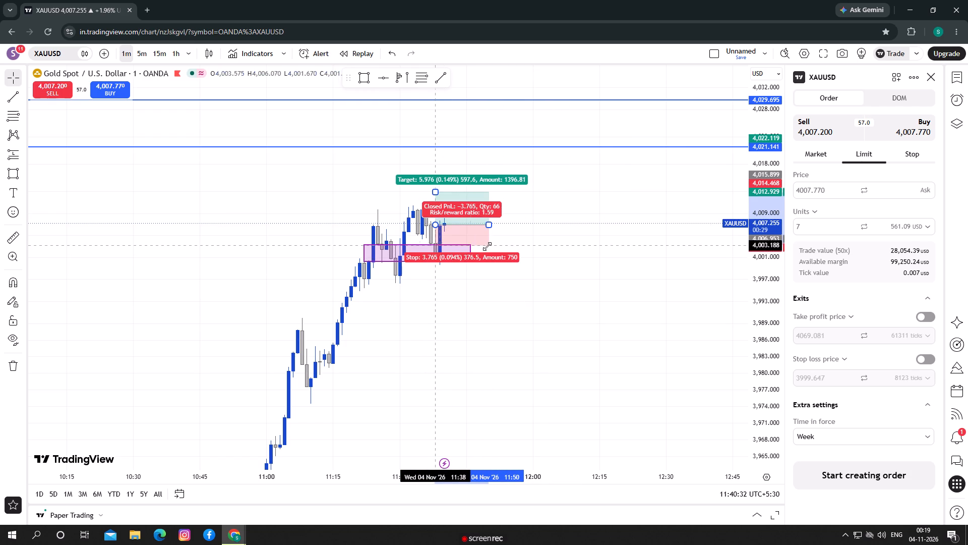
click(540, 236)
drag(437, 191, 436, 191)
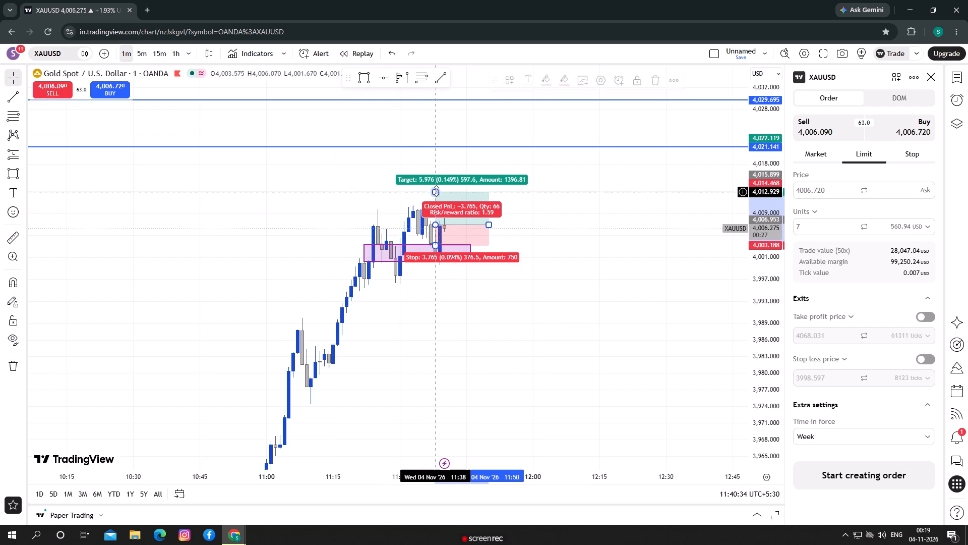
drag(436, 191, 446, 188)
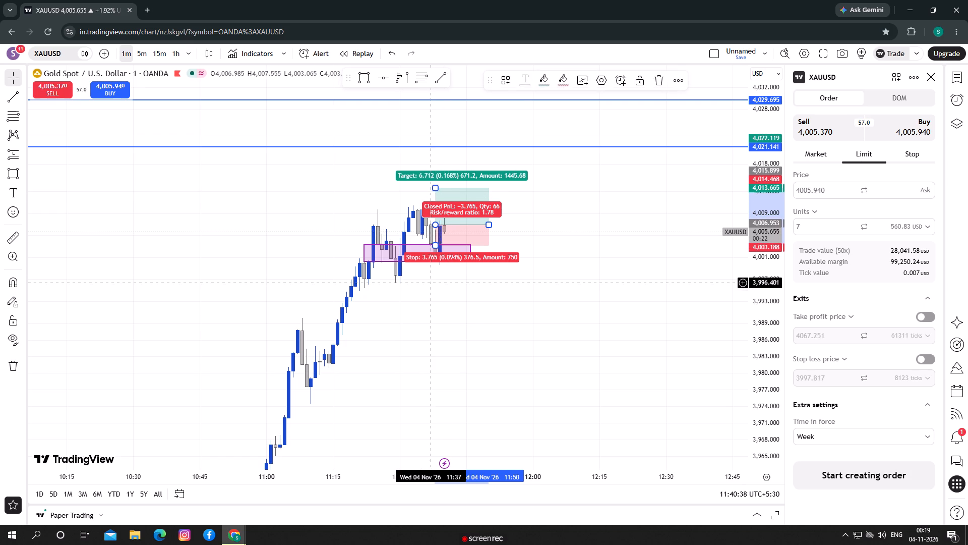
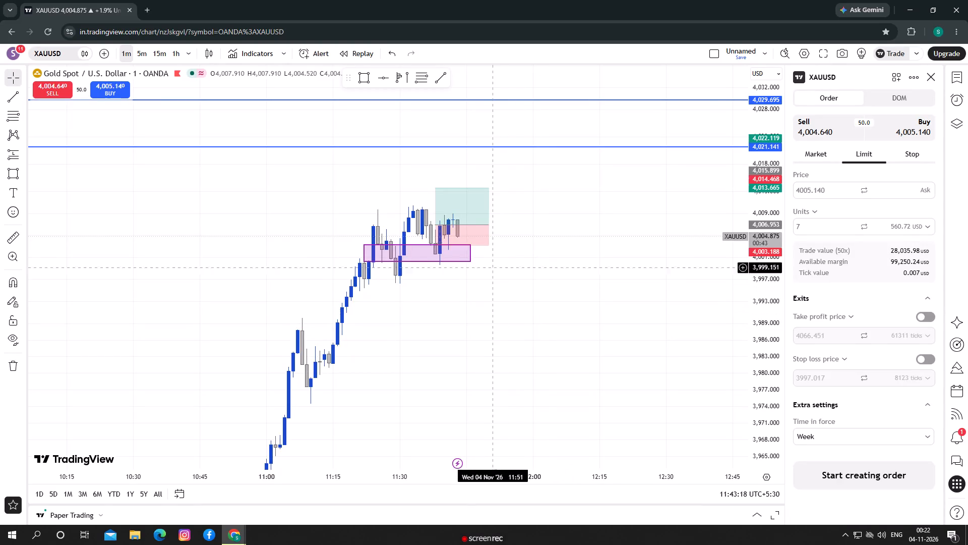
Switch the chart from gold to the IG NASDAQ US Tech 100 Cash symbol.
right_click(490, 225)
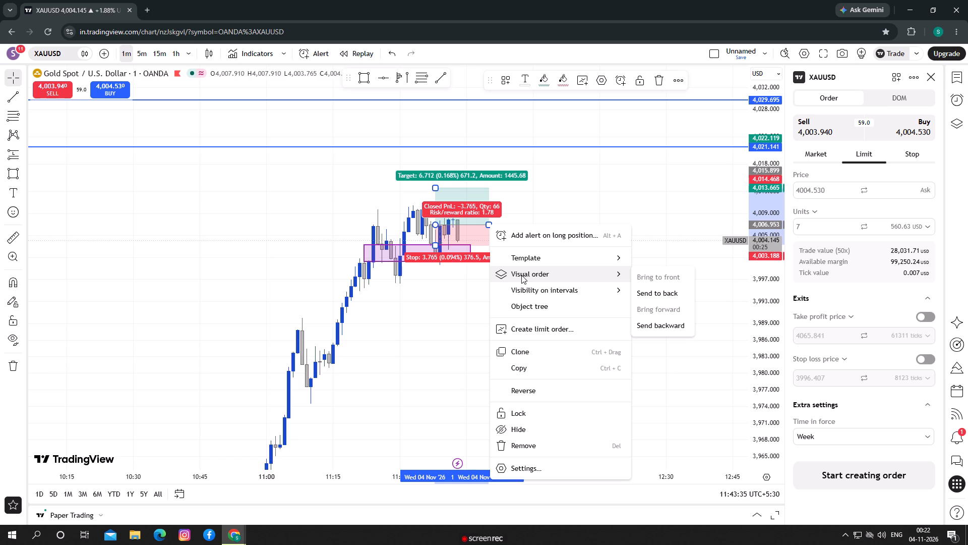
click(60, 59)
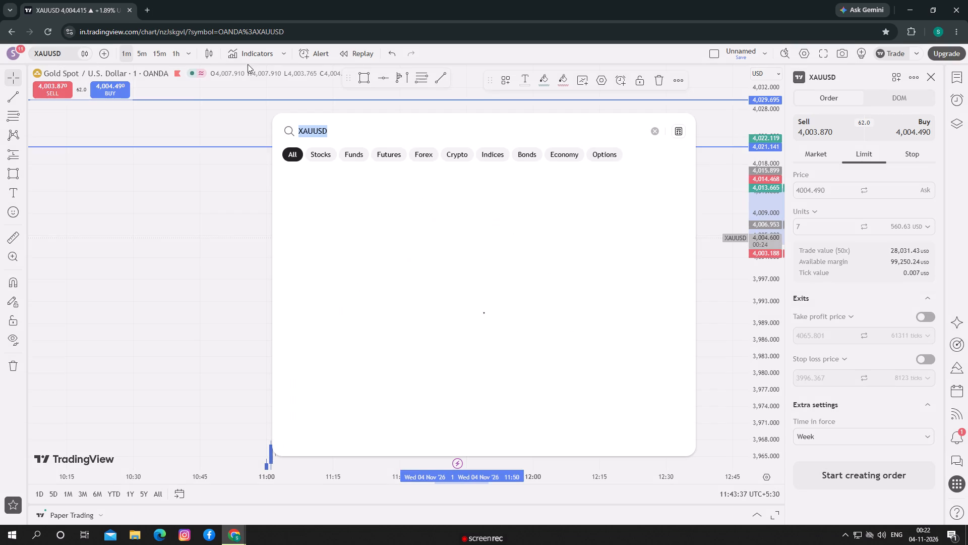
click(653, 133)
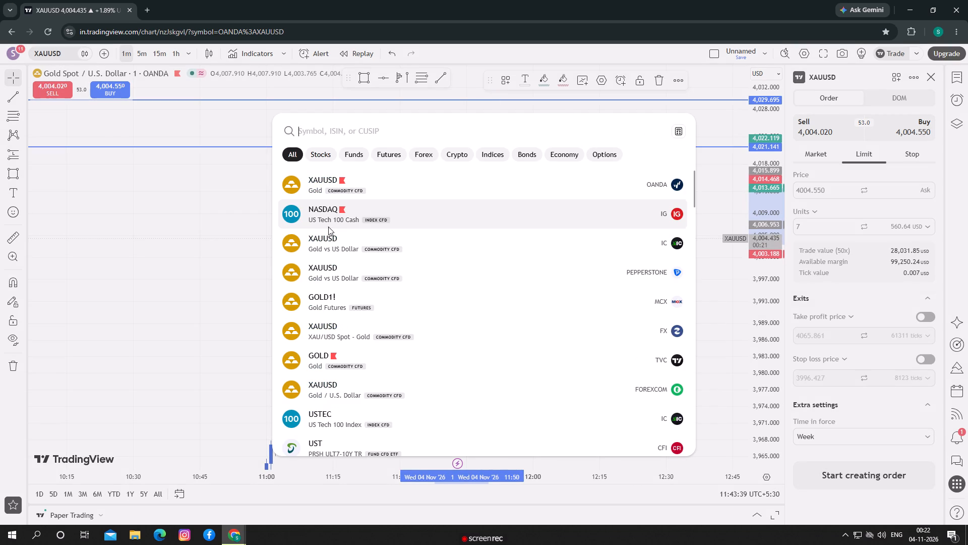
click(344, 224)
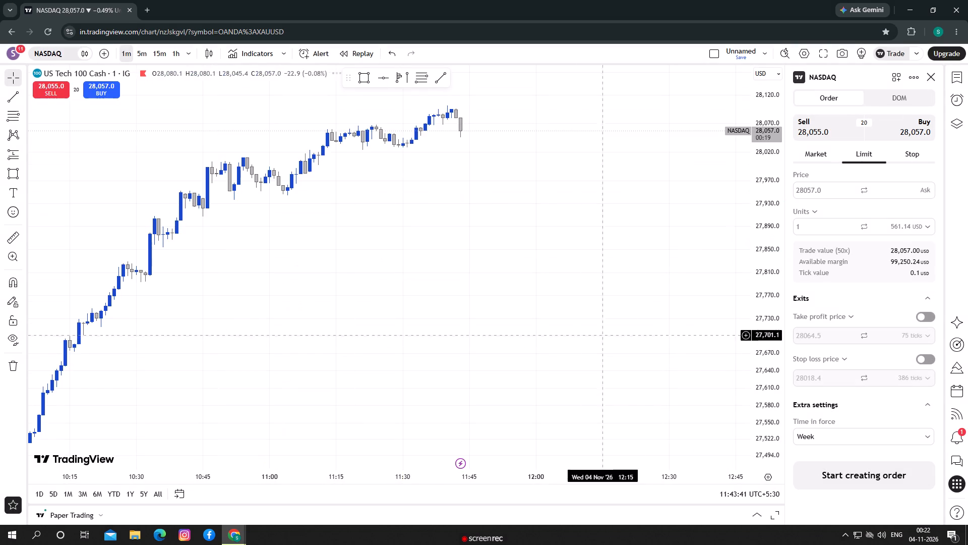
Shorten the NASDAQ long position with entry 28,001.2 so that it ends at 11:40.
drag(764, 359, 728, 228)
drag(612, 157, 600, 287)
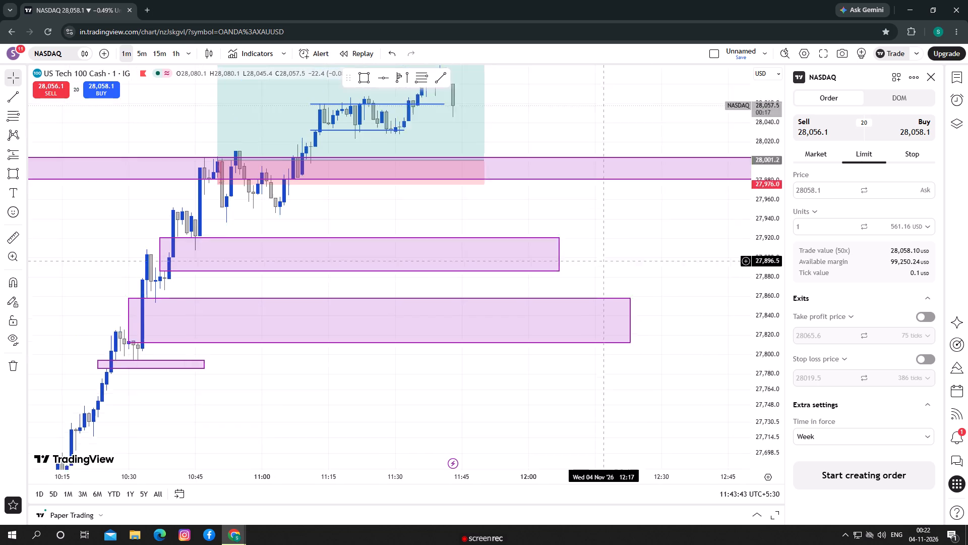
drag(600, 287, 599, 348)
drag(770, 335, 755, 276)
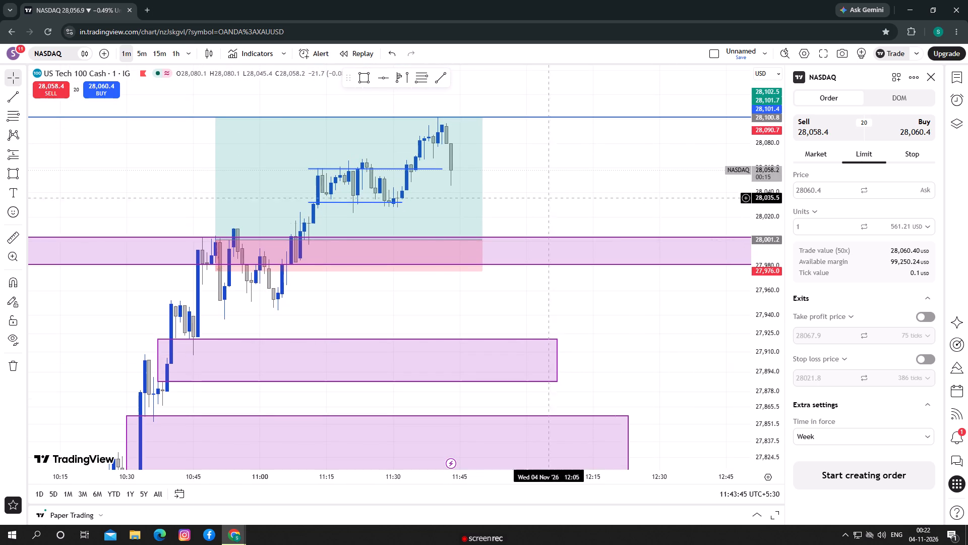
drag(481, 241, 436, 235)
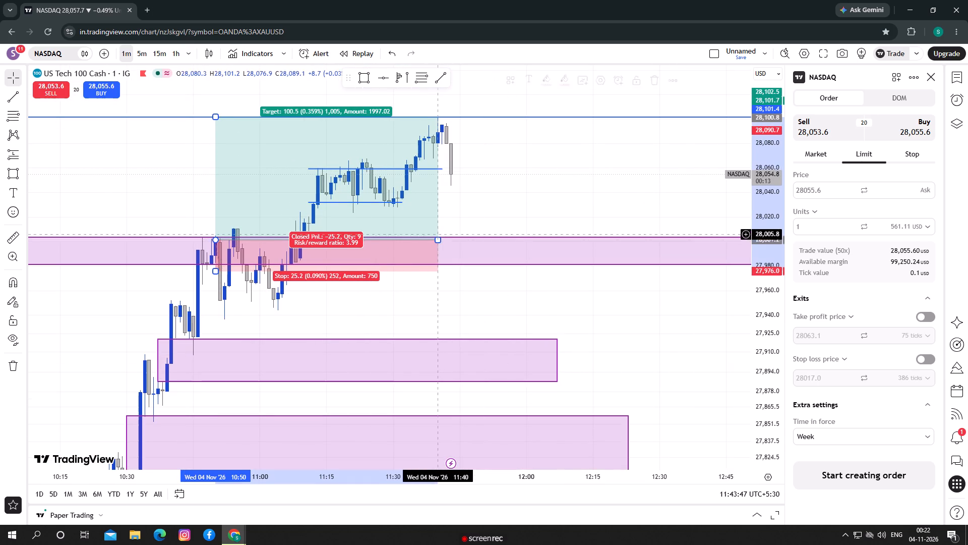
click(548, 189)
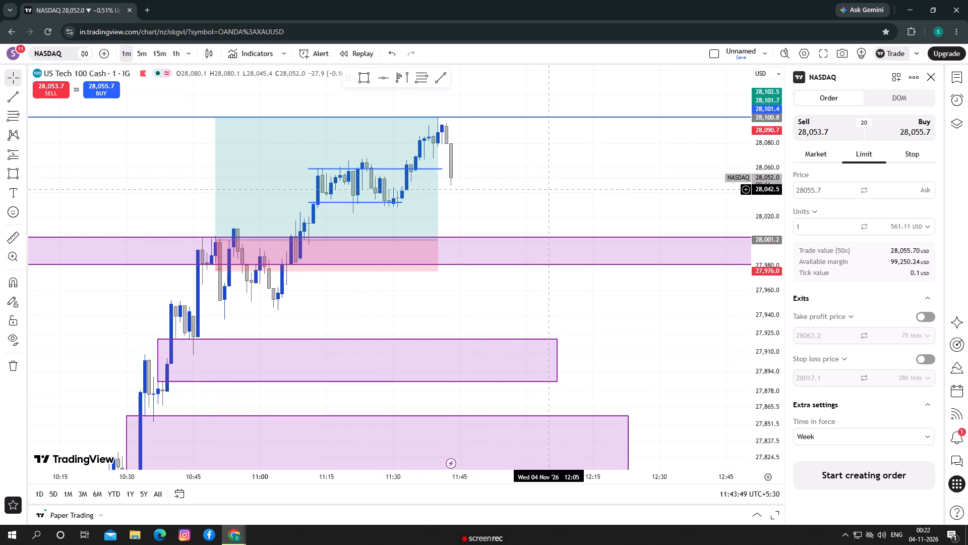
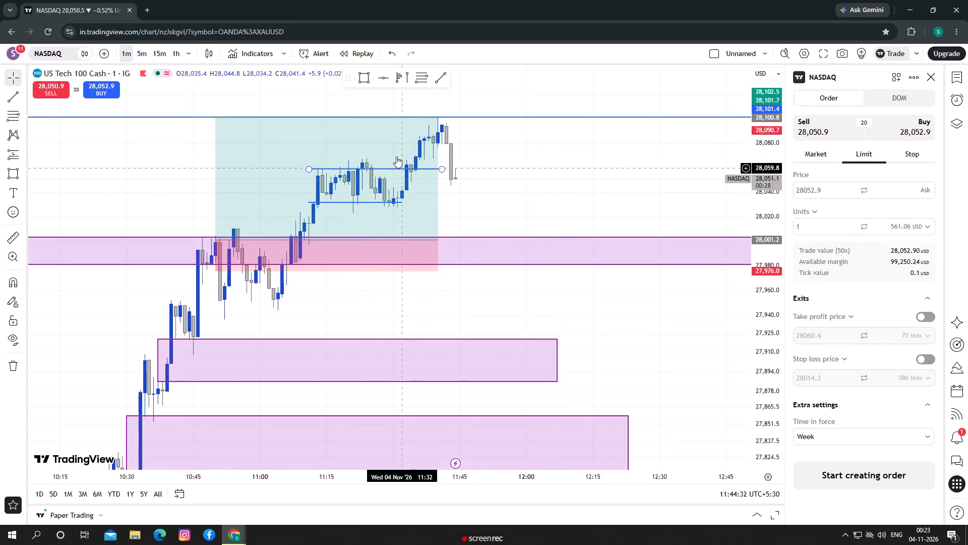
Draw a short position on NASDAQ from 11:43 to 11:54 with entry 28,049.5, stop 28,080.8 and target 28,003.0.
click(22, 156)
click(107, 193)
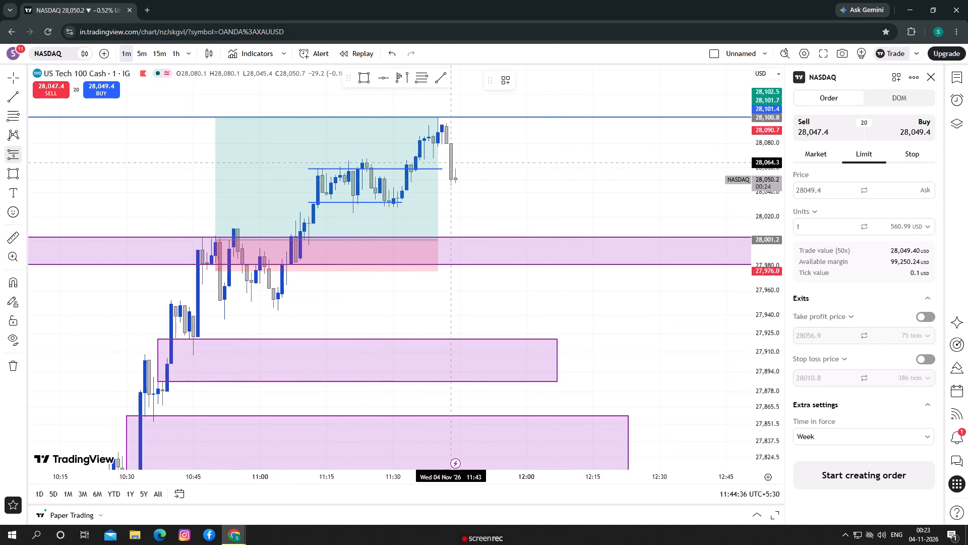
click(451, 181)
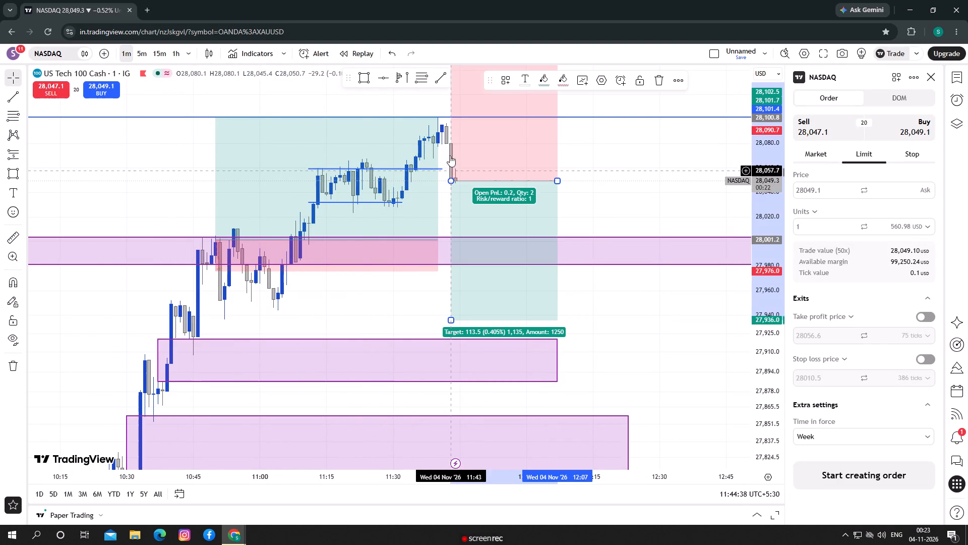
drag(439, 106, 443, 181)
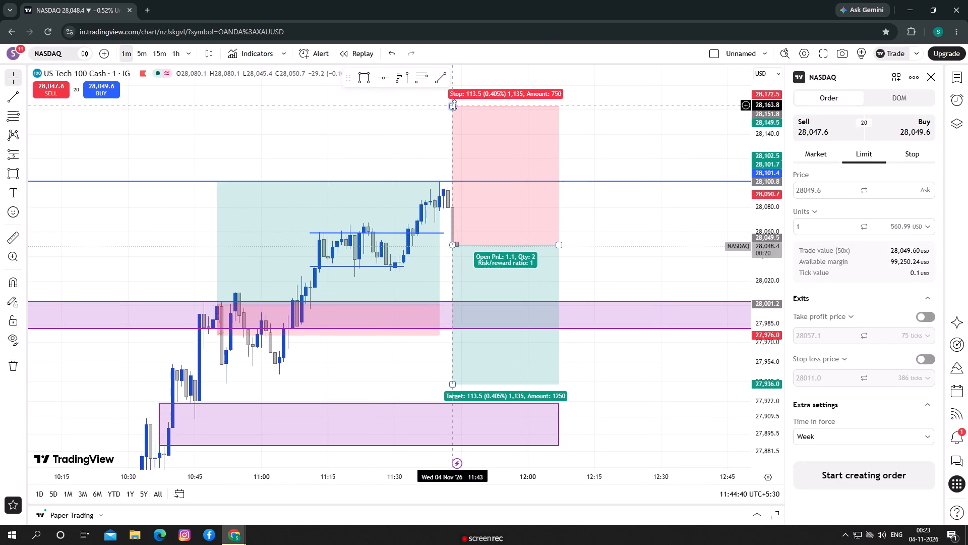
drag(454, 105, 478, 206)
drag(454, 386, 467, 315)
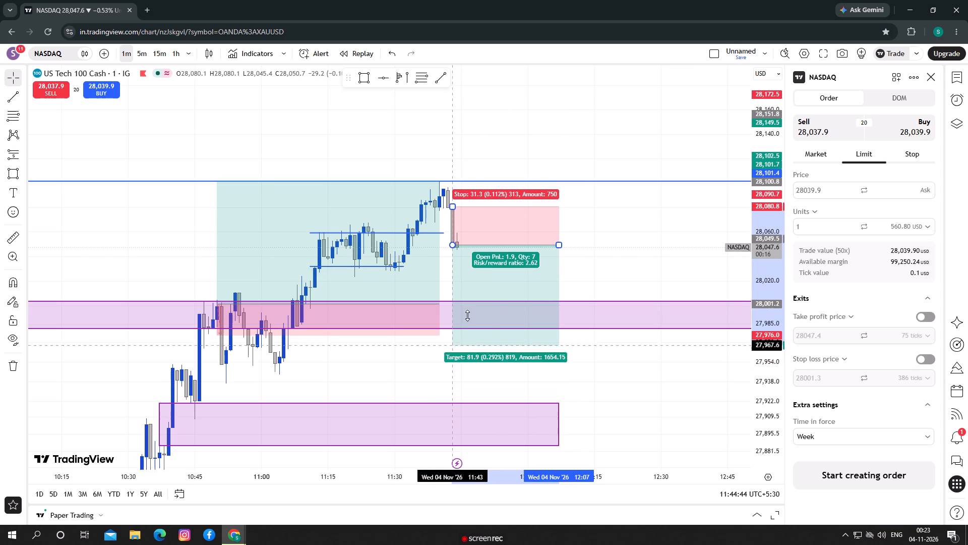
drag(467, 315, 475, 302)
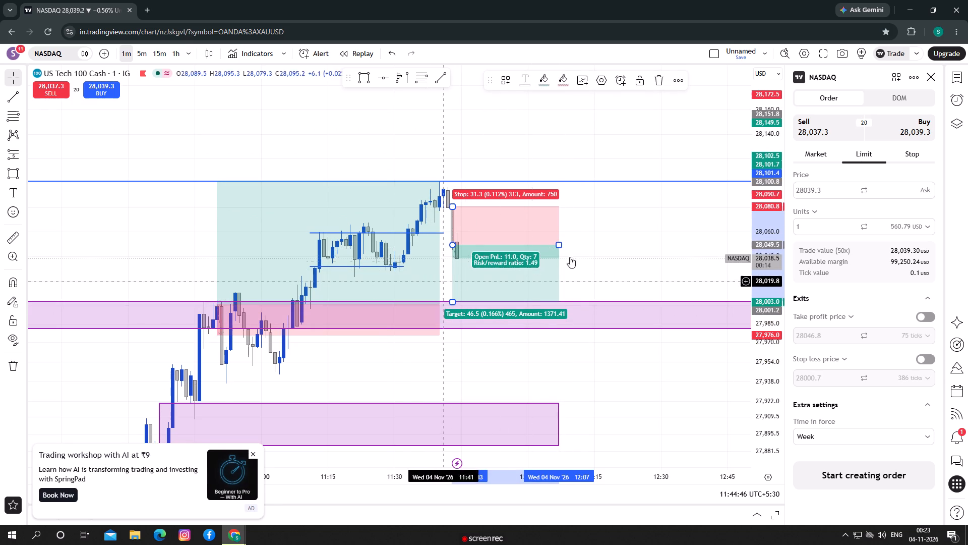
drag(558, 244, 502, 246)
click(553, 250)
drag(552, 254, 569, 227)
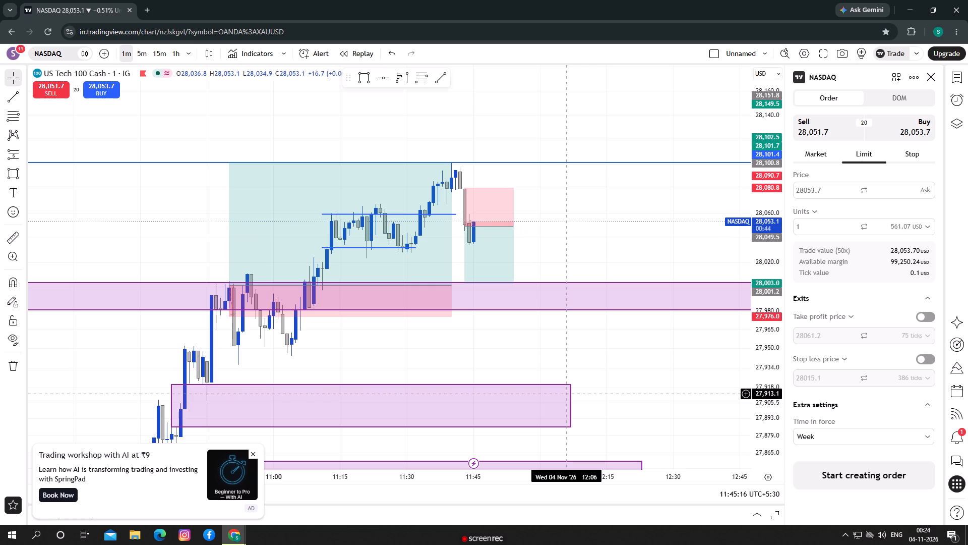
Add a horizontal line at about 28,035.1 along the lower edge of the recent 11:15–11:35 range.
click(384, 75)
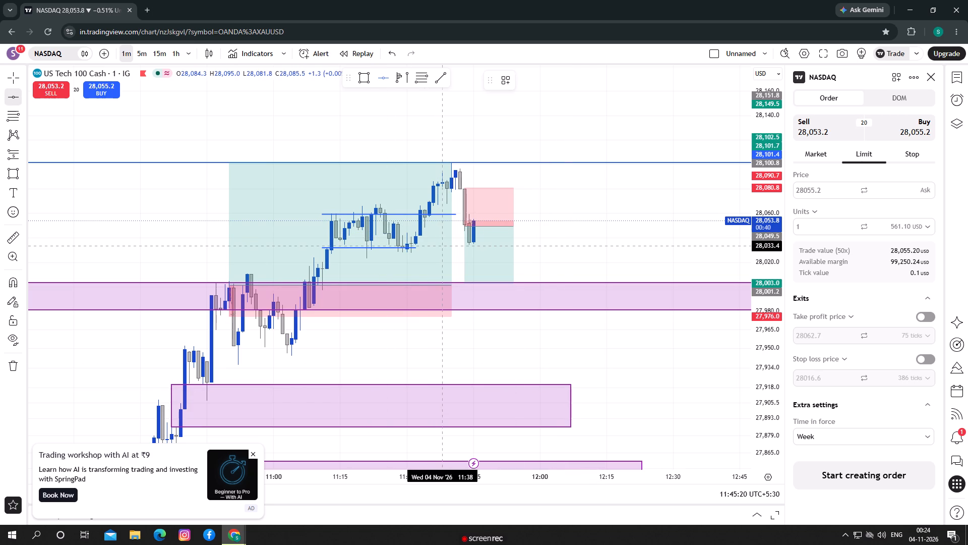
click(442, 244)
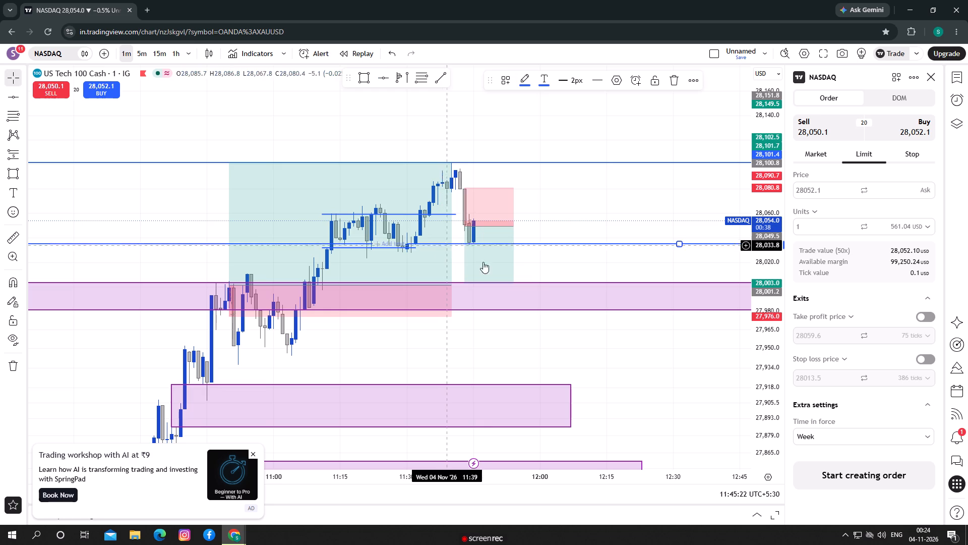
Extend the short position with entry 28,049.5 so that it ends at about 11:58.
drag(592, 267, 548, 262)
drag(478, 224, 481, 223)
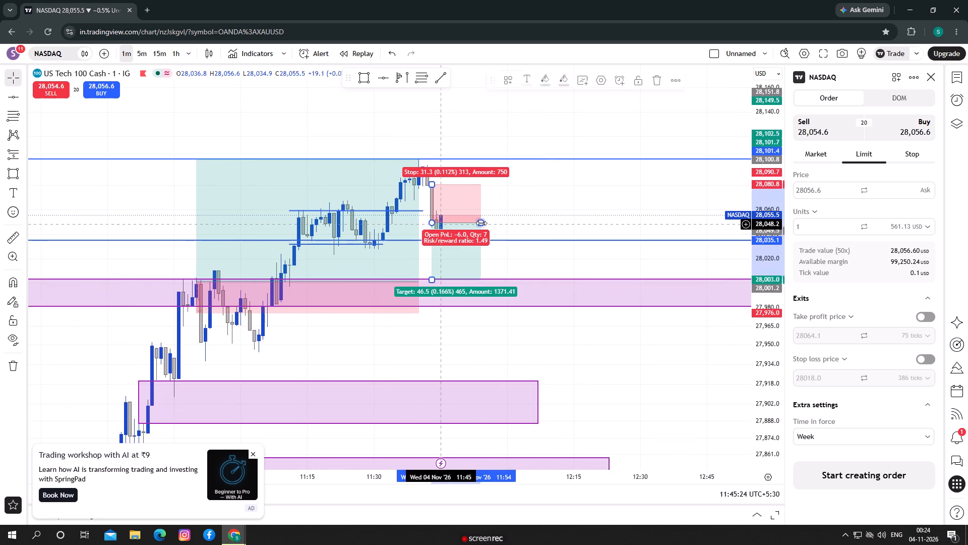
drag(481, 223, 499, 225)
click(585, 207)
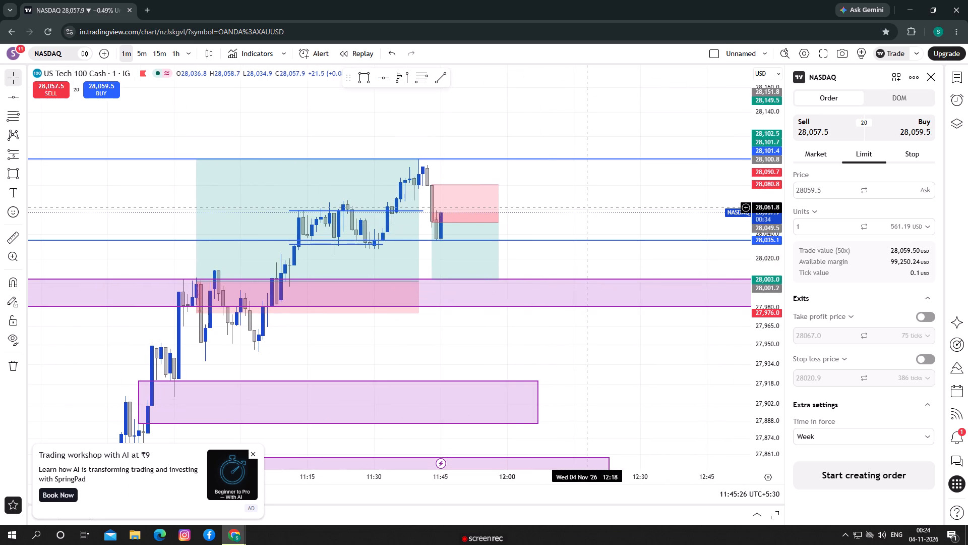
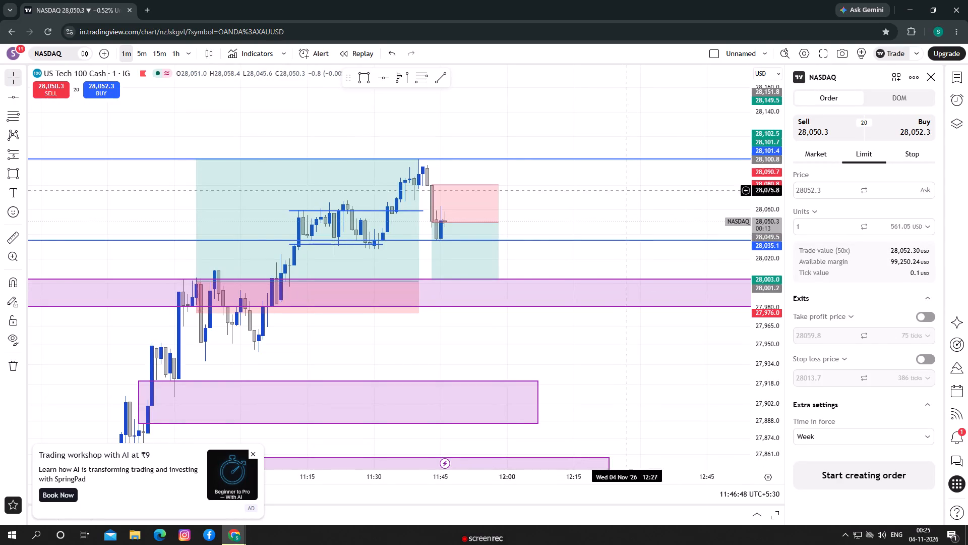
Select the short position with entry 28,049.5 to check its stop, target and risk/reward ratio.
drag(595, 362, 570, 350)
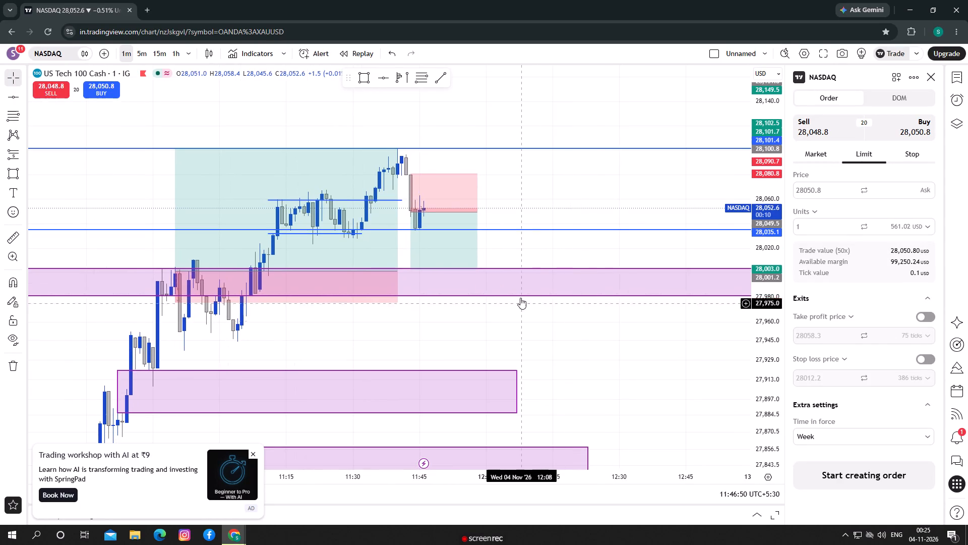
click(411, 268)
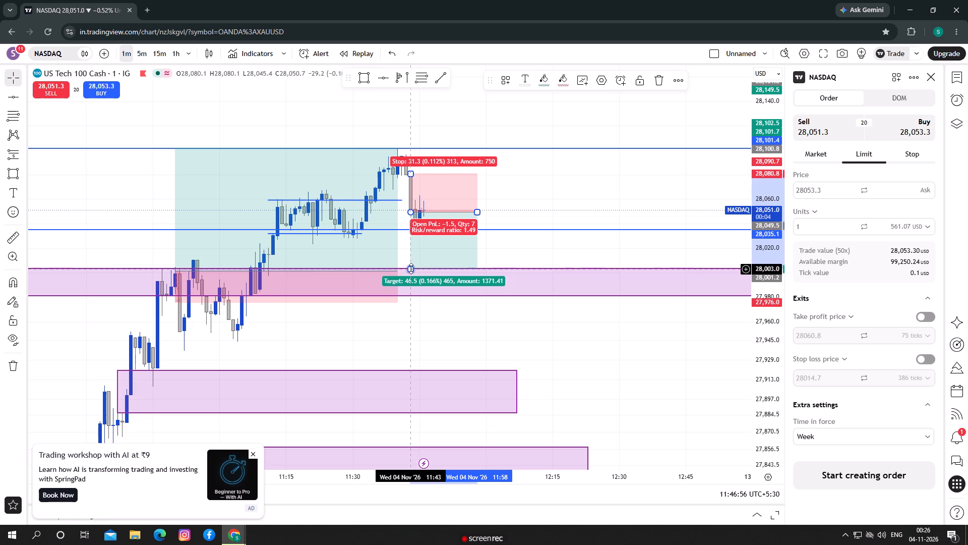
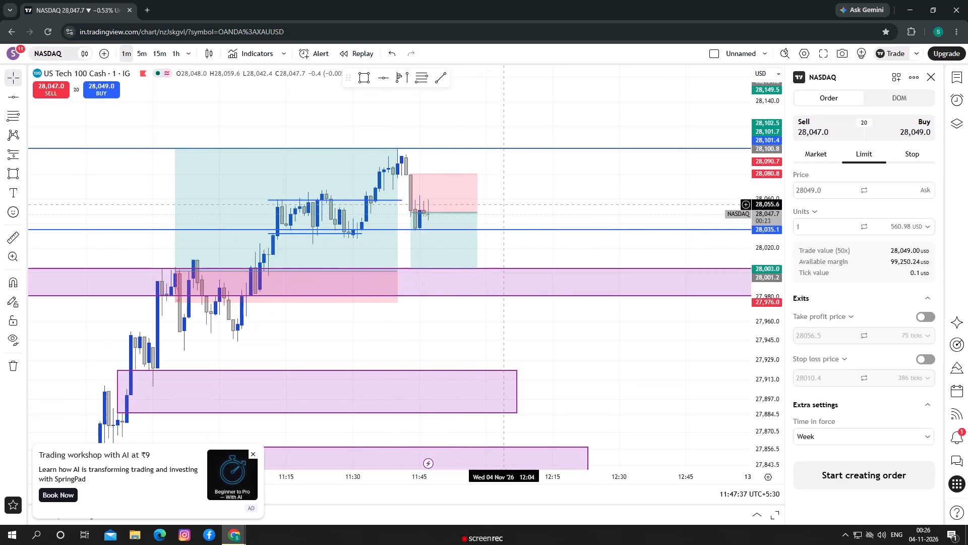
Draw a small rectangle zone from about 28,060 down to 28,053, starting at 11:44 over the short position's entry area.
click(612, 197)
click(365, 77)
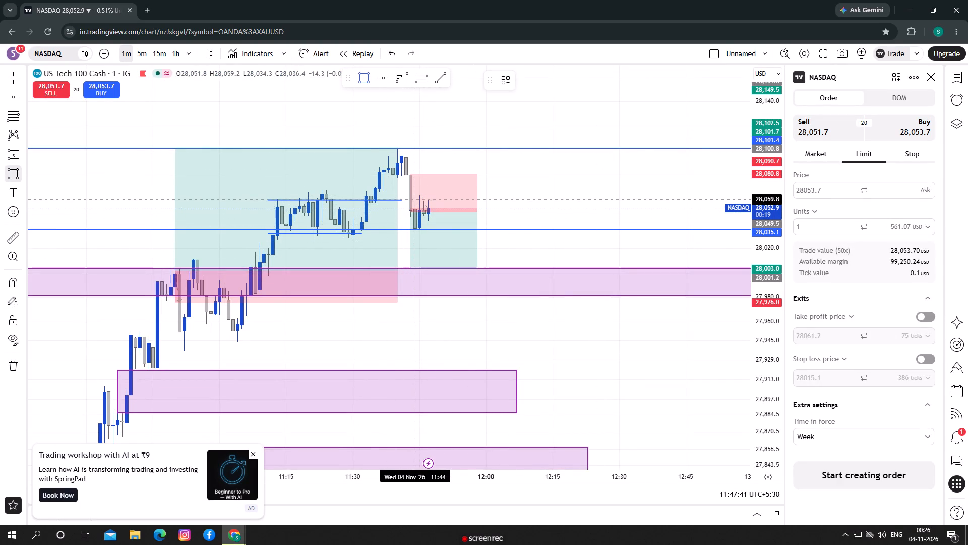
click(413, 200)
click(483, 208)
click(555, 219)
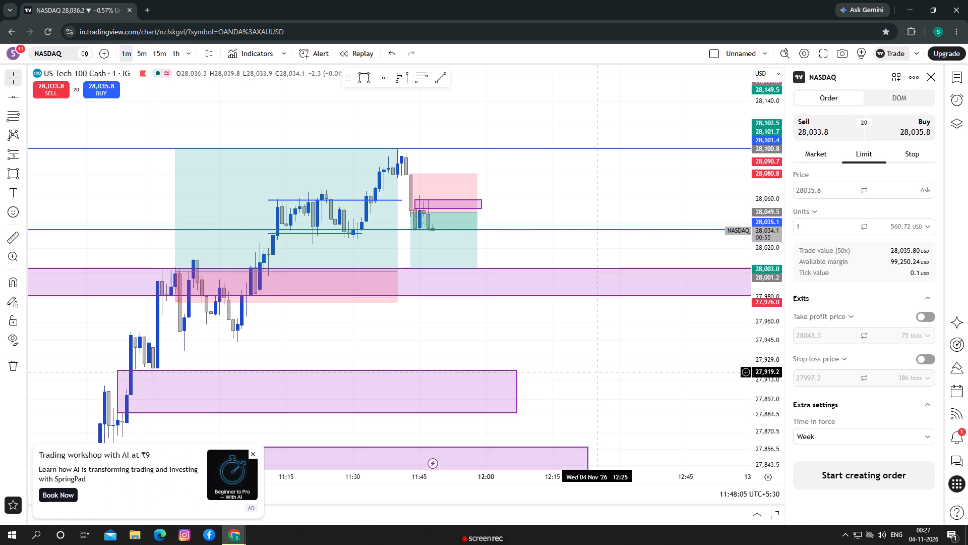
Delete the short lower range line near 28,032 that runs from 11:11 to 11:32.
click(404, 229)
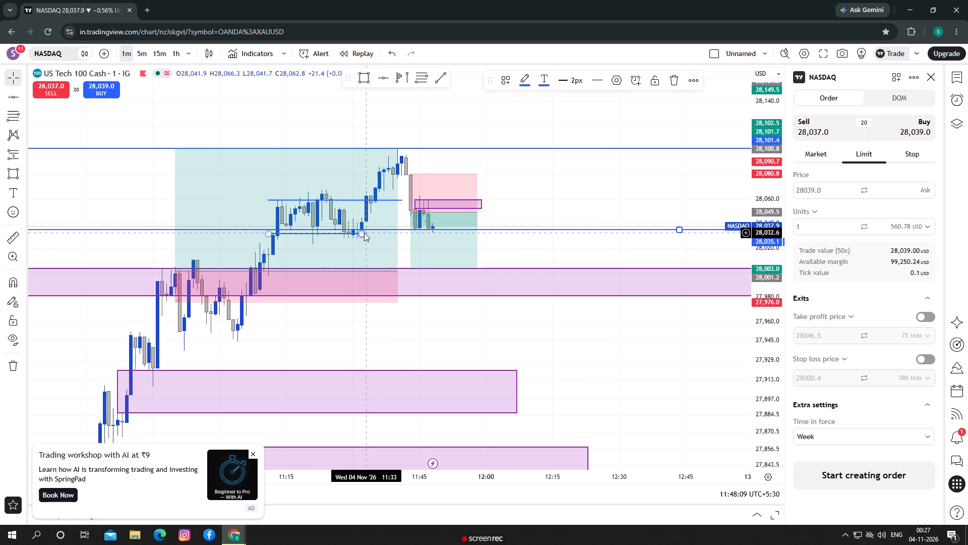
click(361, 232)
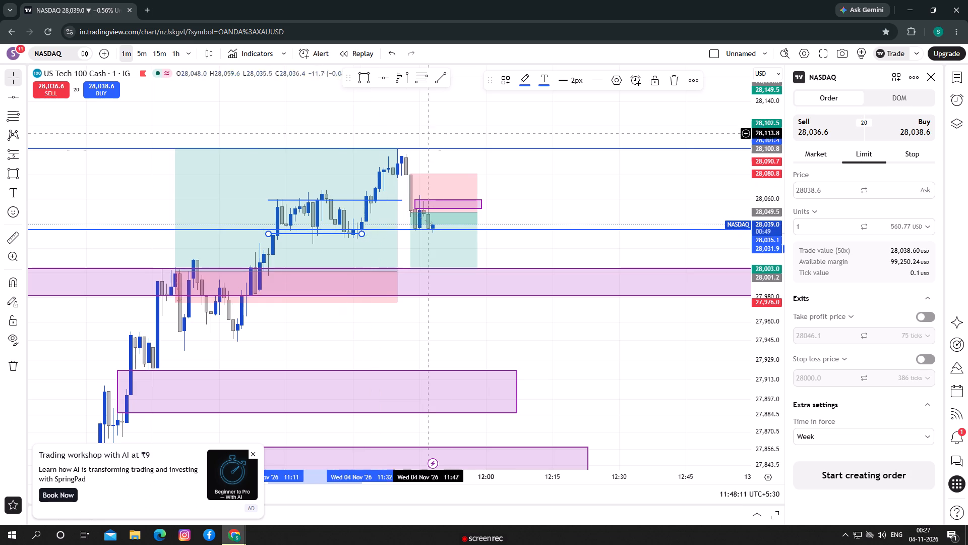
click(671, 85)
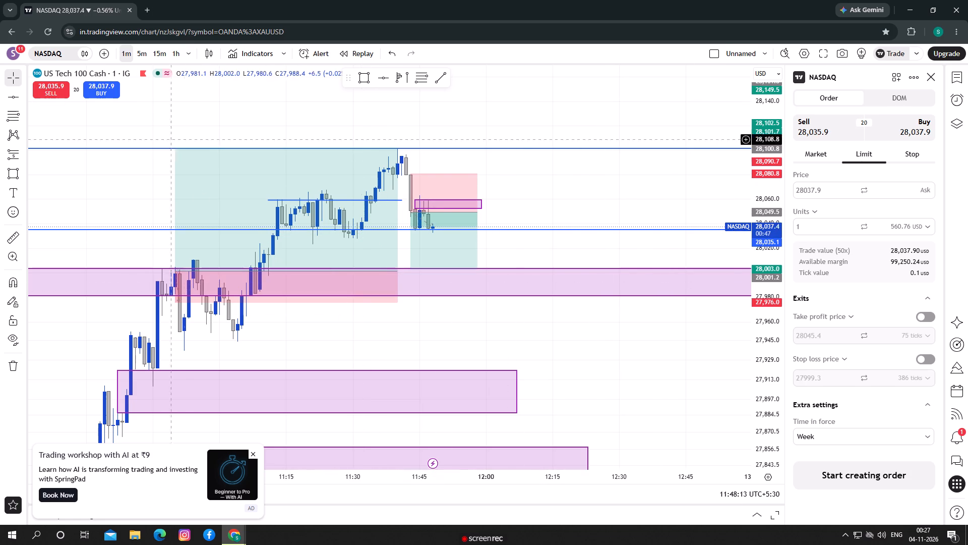
Draw a thin rectangle zone from about 28,034.6 down to 28,029.7, spanning 11:07 to 12:40.
click(362, 74)
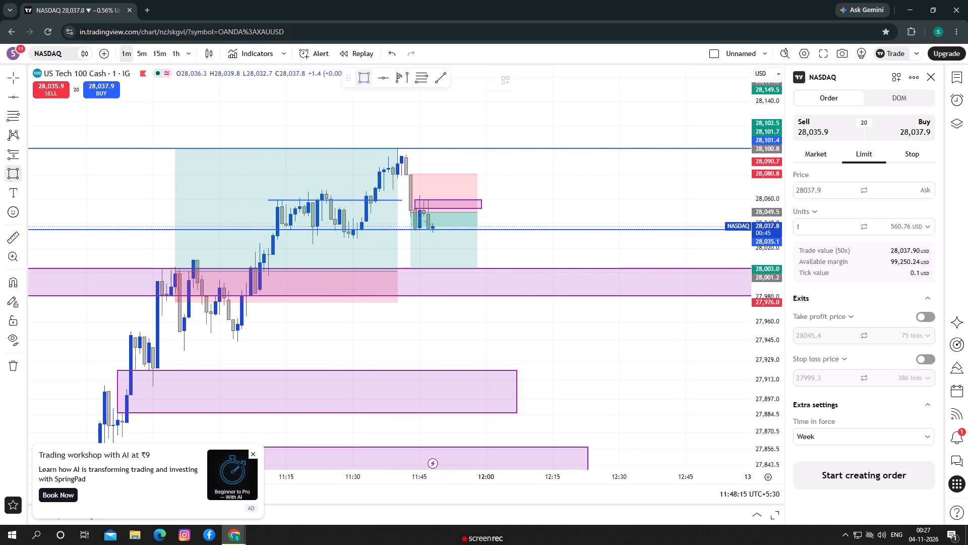
click(251, 230)
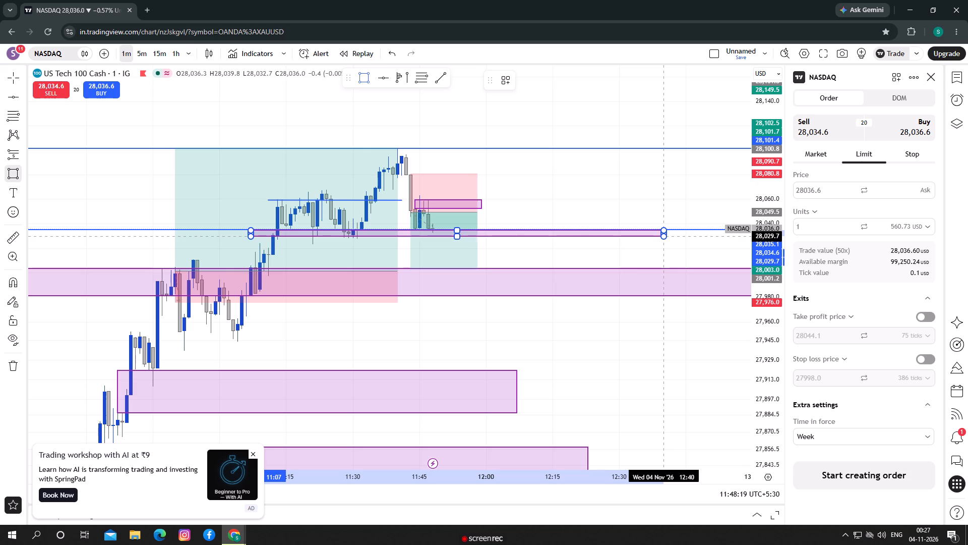
click(661, 236)
click(661, 250)
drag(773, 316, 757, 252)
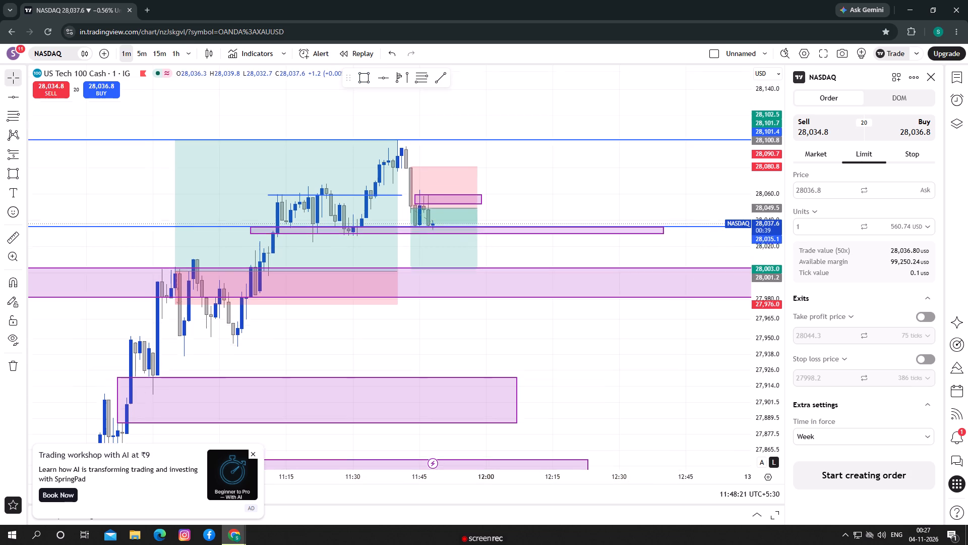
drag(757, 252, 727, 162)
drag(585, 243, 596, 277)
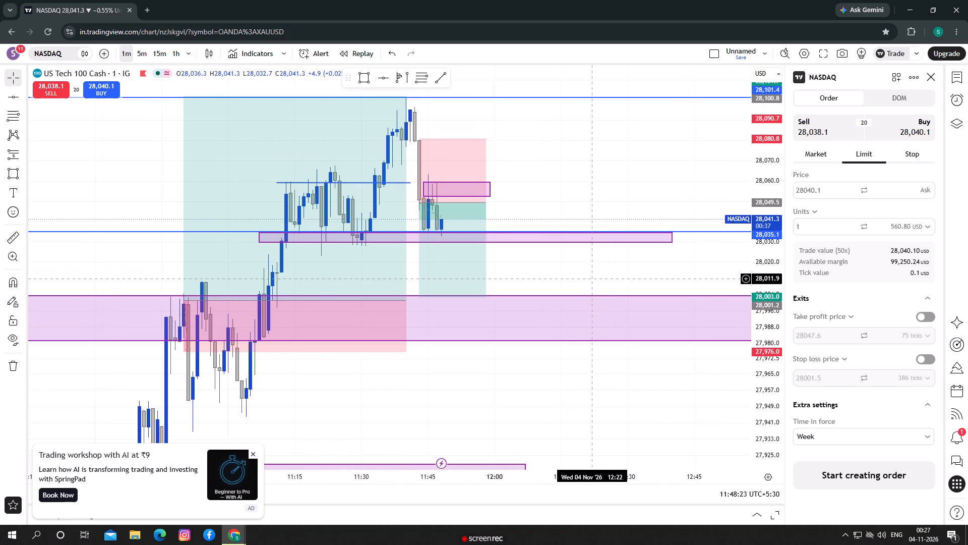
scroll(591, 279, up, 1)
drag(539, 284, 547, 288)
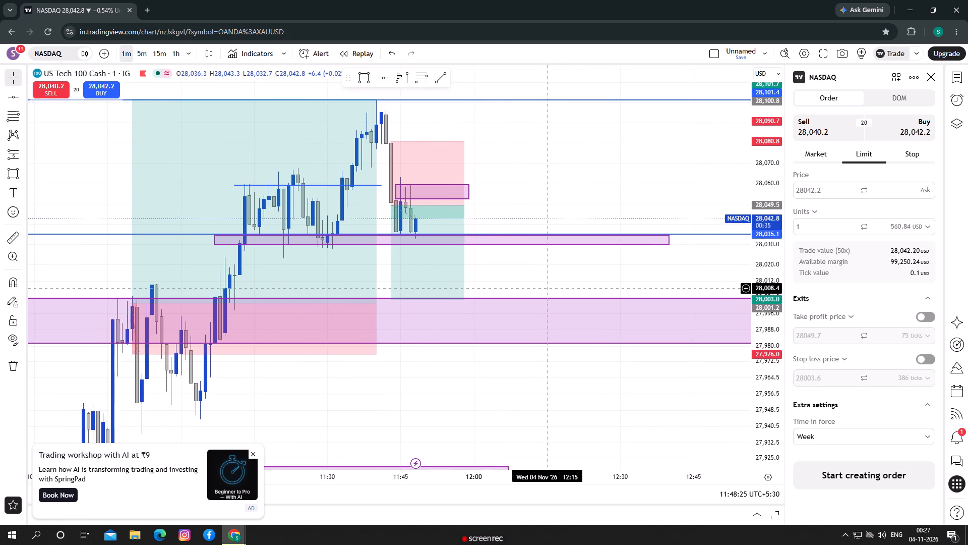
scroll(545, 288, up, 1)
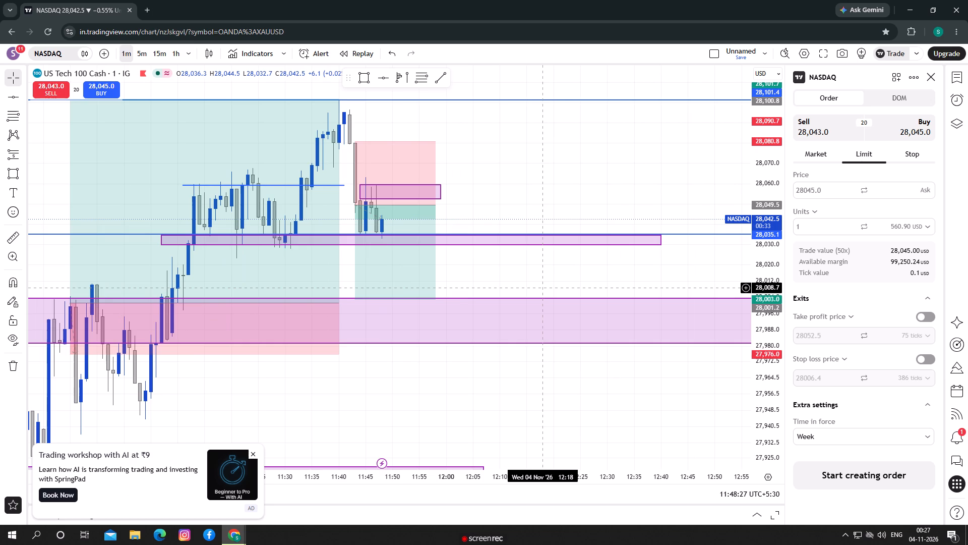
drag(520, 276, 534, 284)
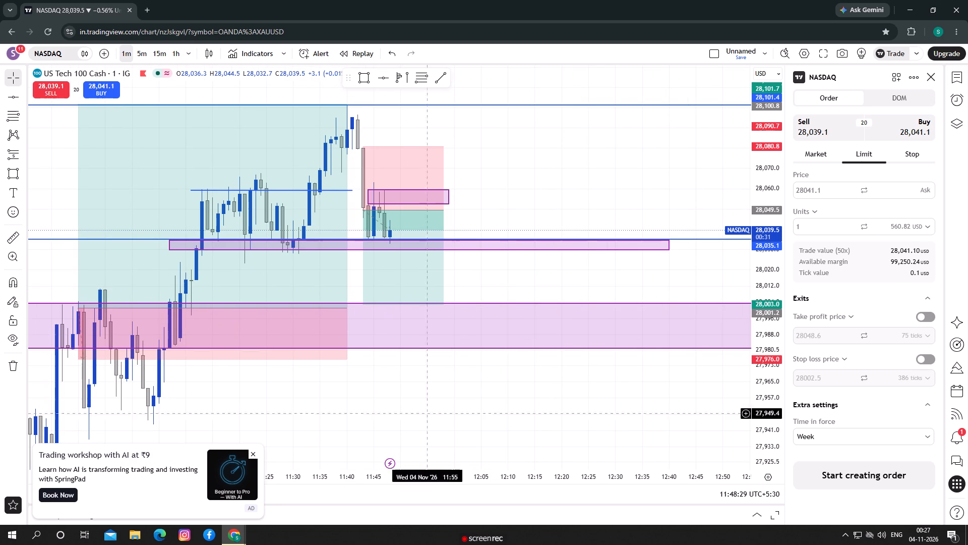
Dismiss the trading workshop advertisement covering the chart.
click(252, 455)
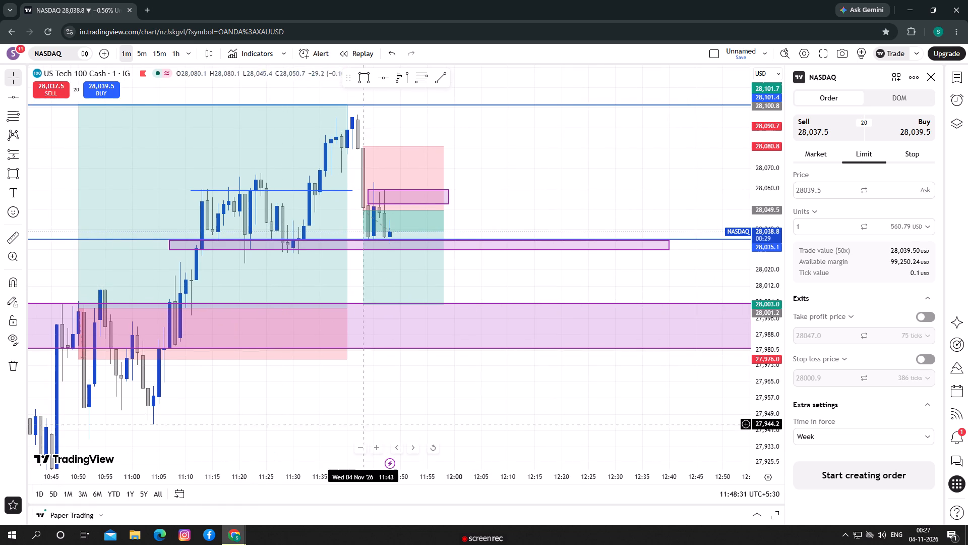
drag(384, 413, 408, 408)
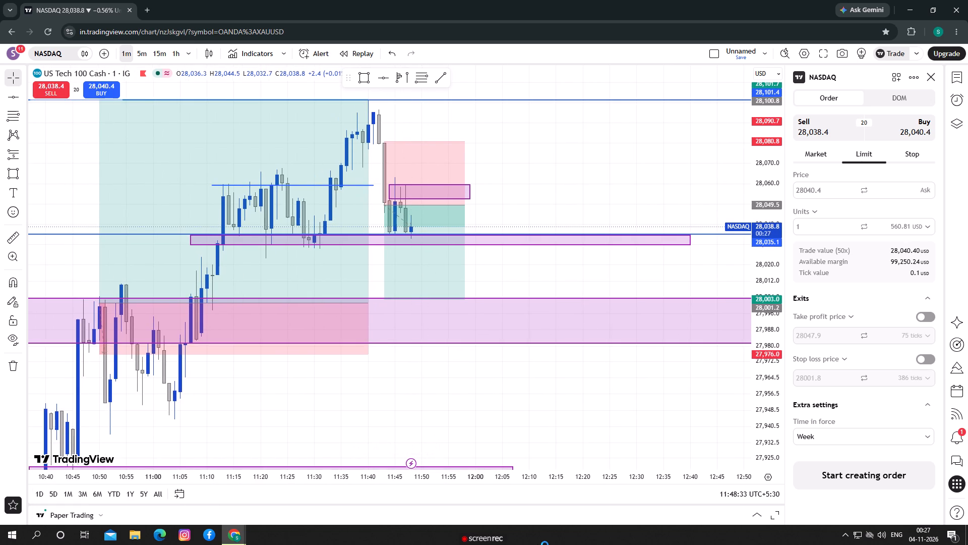
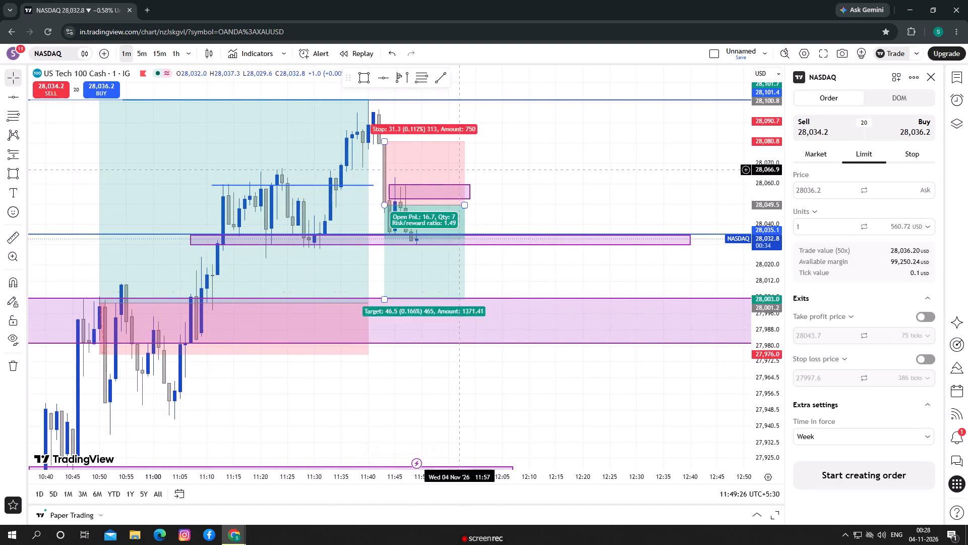
Draw a rectangle zone from about 28,026.8 down to 28,019.6, starting at 11:08, and extend its end to about 12:28.
drag(510, 171, 526, 195)
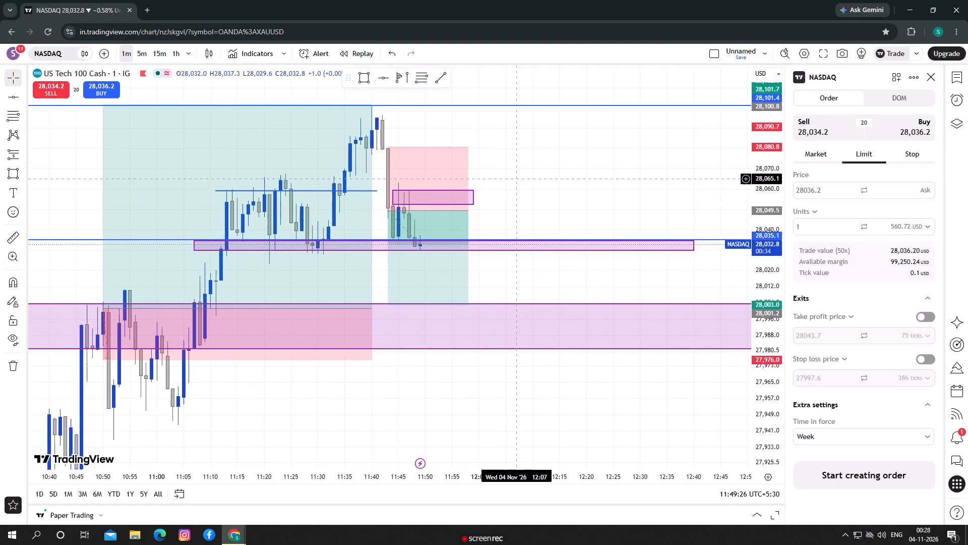
drag(526, 195, 527, 198)
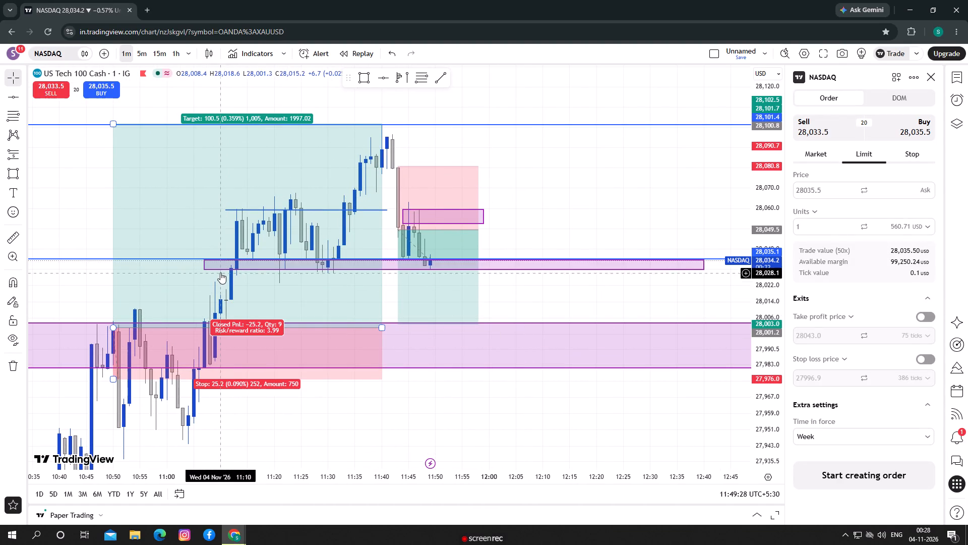
click(364, 78)
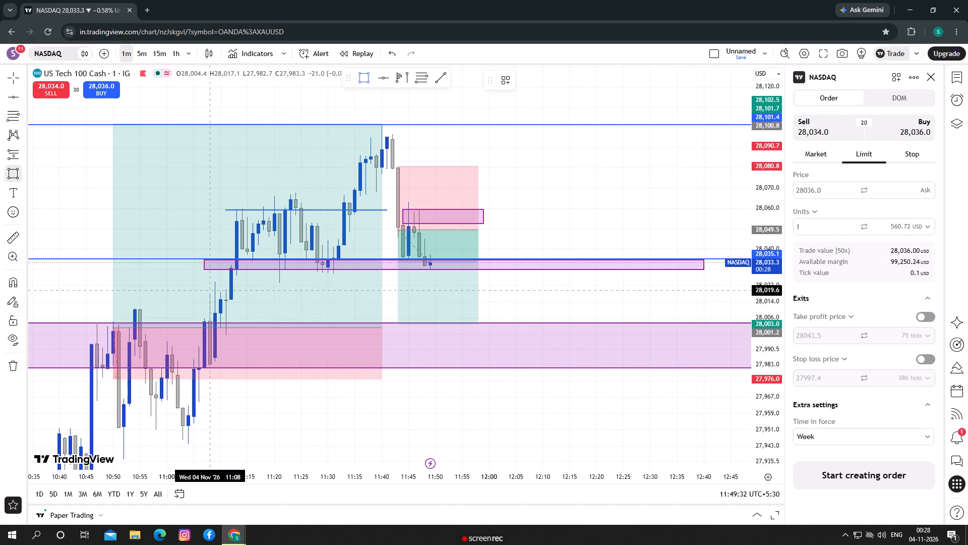
click(211, 290)
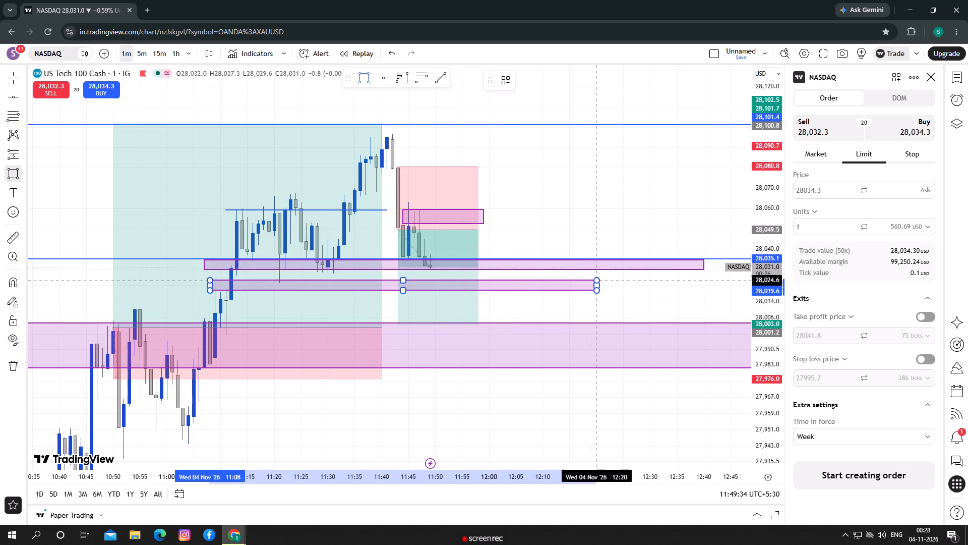
click(617, 276)
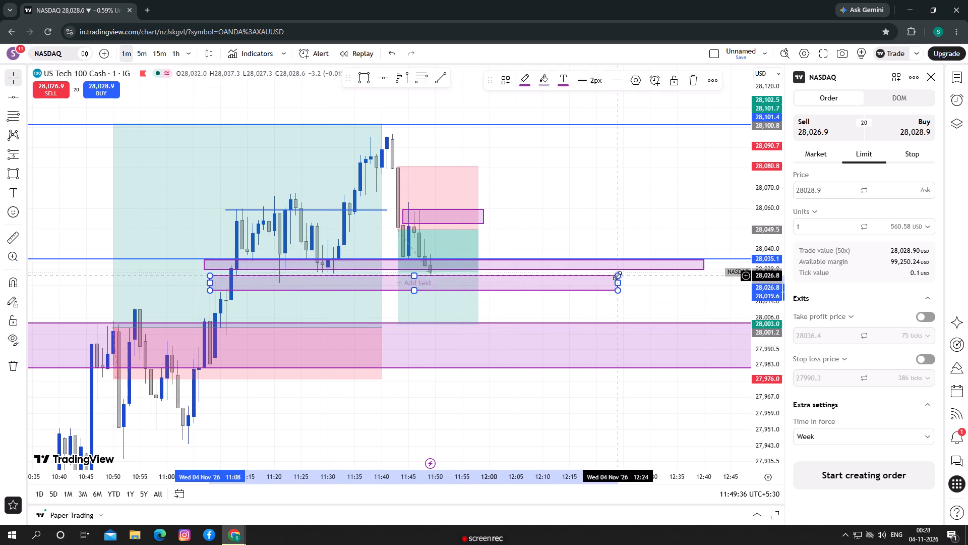
drag(568, 225, 547, 223)
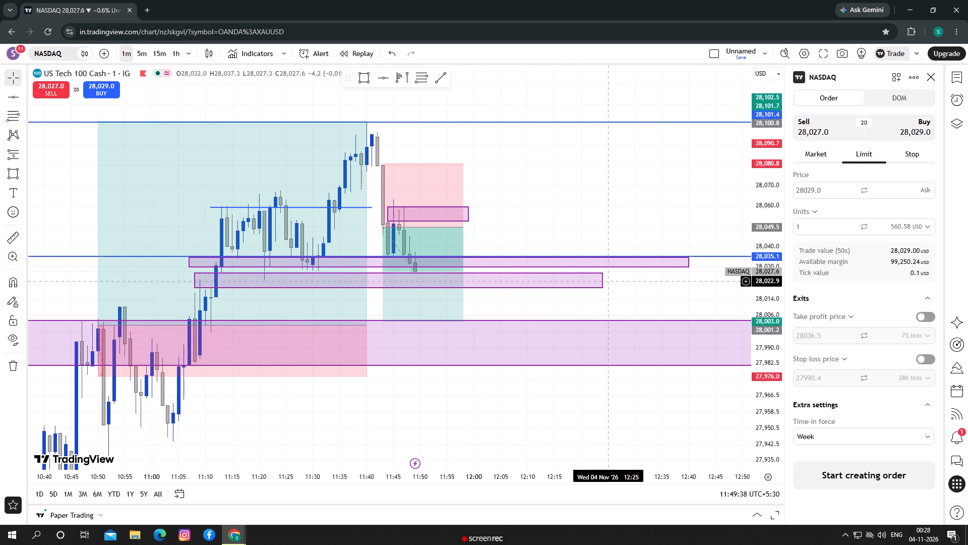
drag(600, 279, 623, 278)
click(578, 217)
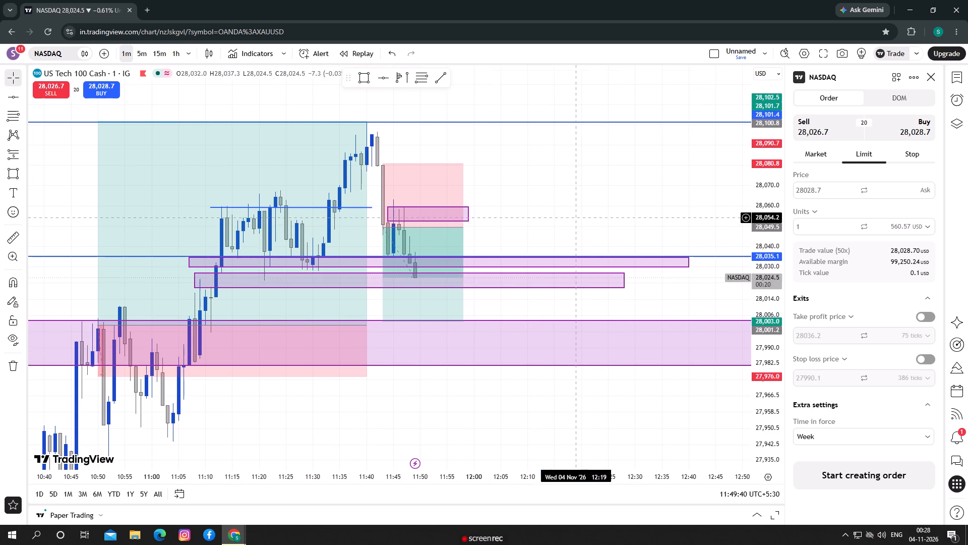
Delete the short position with its entry at 28,049.5 from the chart.
drag(546, 307, 554, 297)
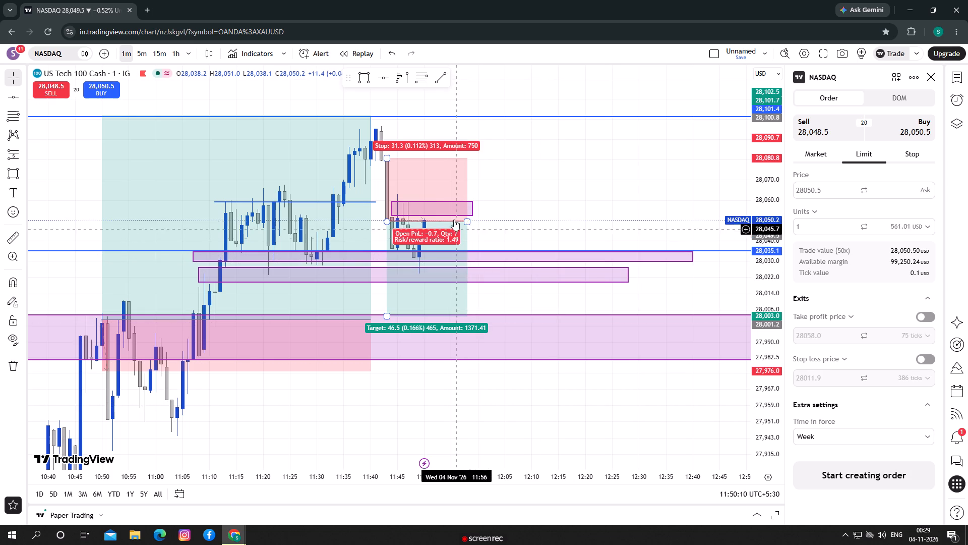
click(467, 224)
click(659, 82)
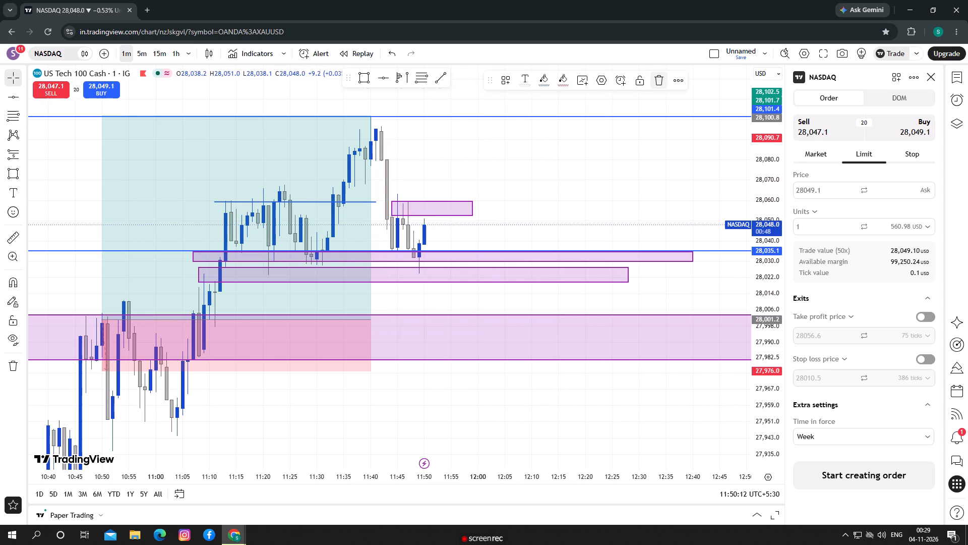
Delete the small rectangle zone between about 28,059 and 28,052 that runs from 11:44 to 11:59.
click(476, 214)
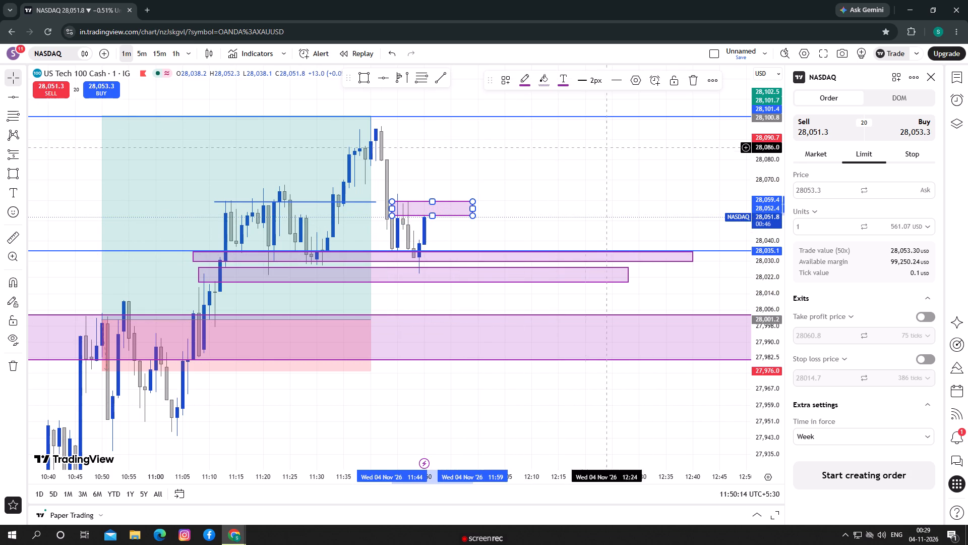
click(688, 81)
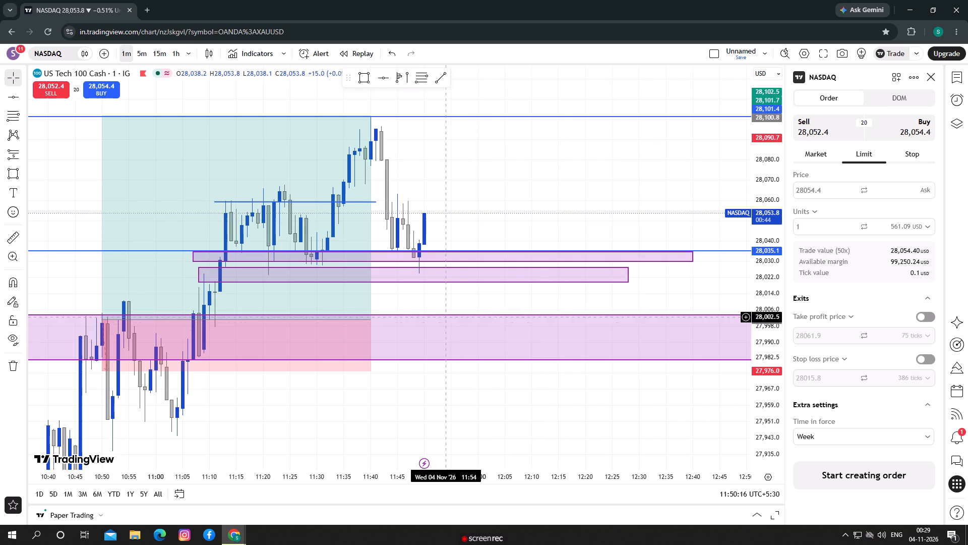
Examine the latest one-minute NASDAQ candles against the marked zones and range lines at different scales.
drag(444, 309, 465, 323)
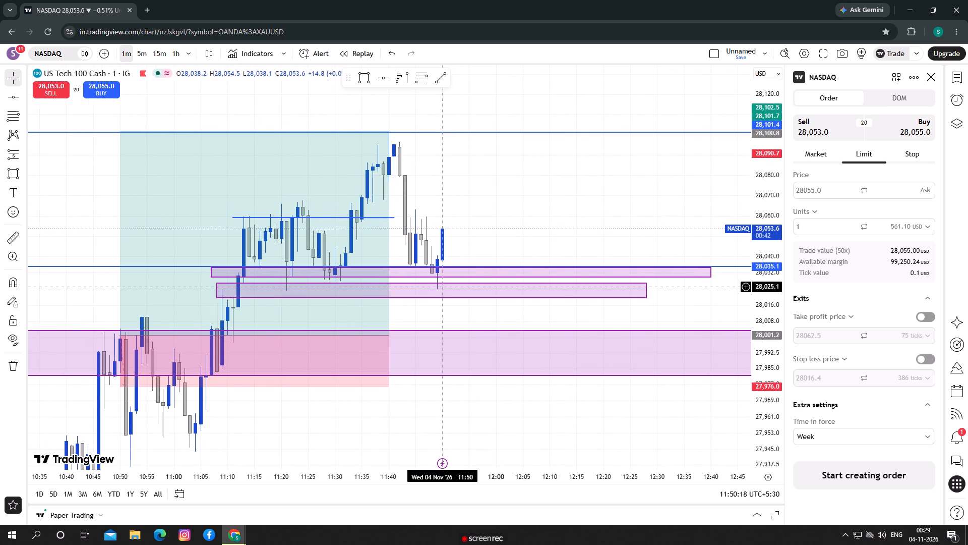
drag(759, 224, 761, 249)
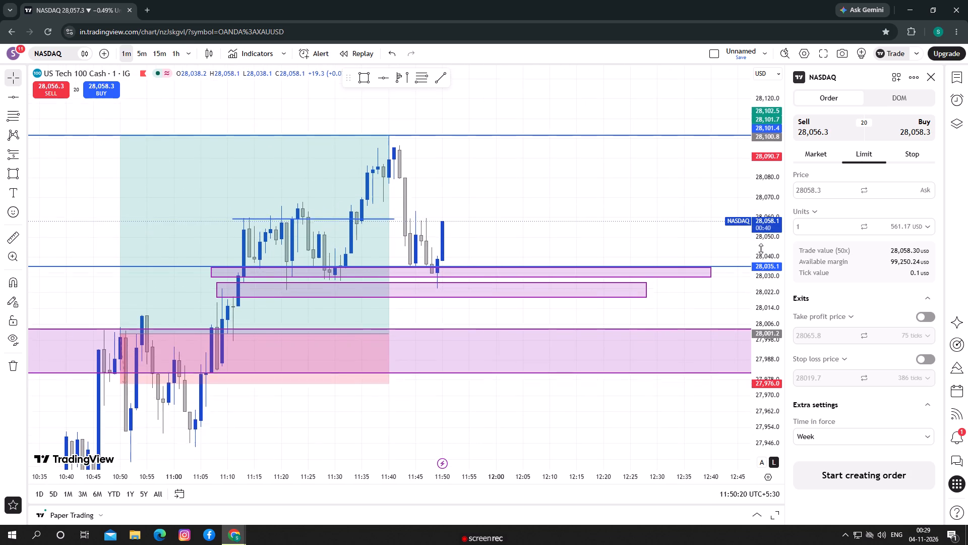
drag(761, 249, 761, 291)
scroll(433, 266, up, 1)
scroll(433, 266, down, 1)
scroll(433, 266, up, 1)
scroll(433, 266, down, 1)
drag(481, 307, 494, 309)
scroll(495, 309, down, 2)
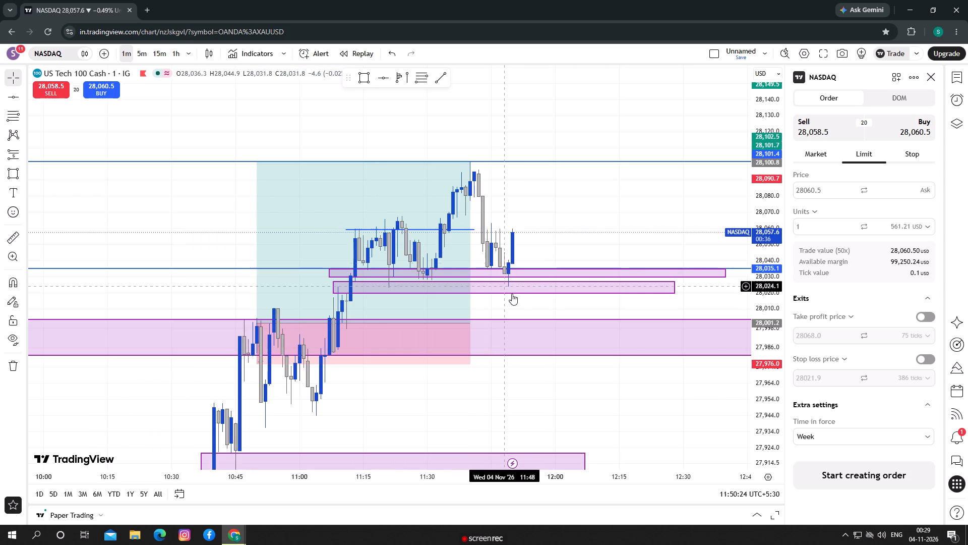
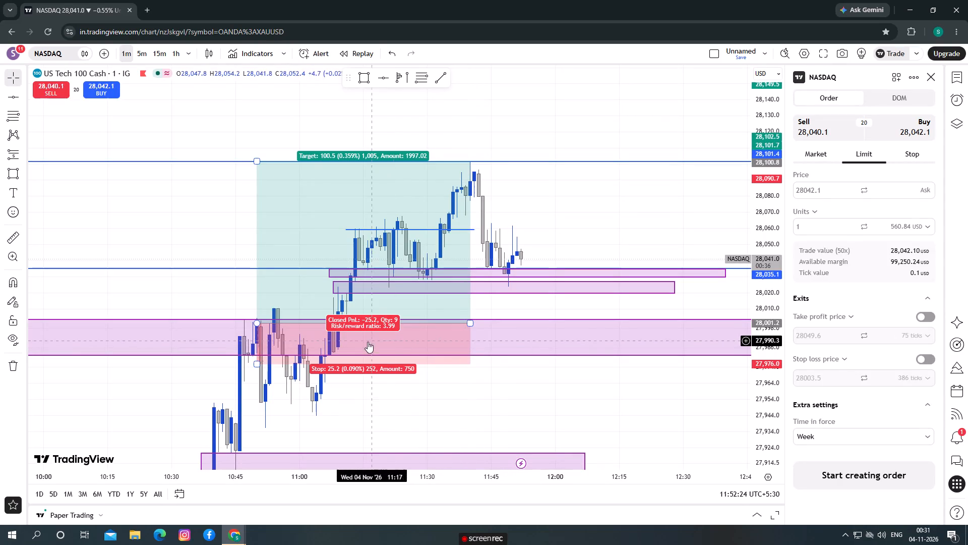
Switch the chart from NASDAQ to the OANDA XAUUSD gold symbol.
click(66, 52)
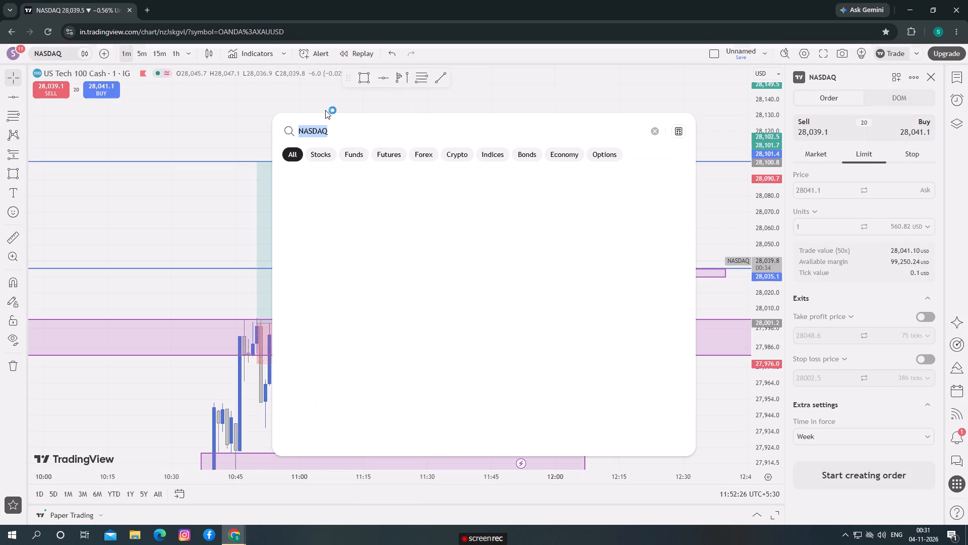
click(650, 131)
click(468, 221)
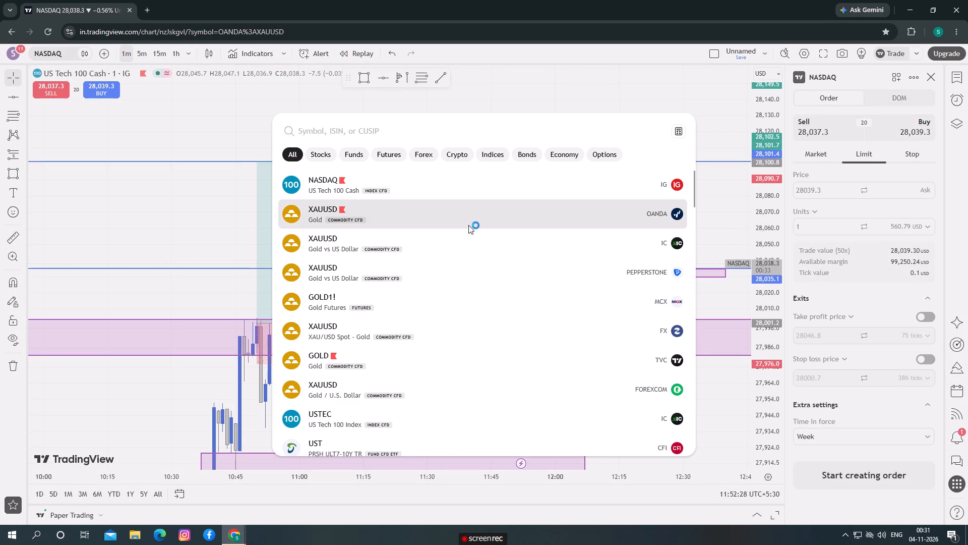
Examine the latest one-minute XAUUSD candles against the two upper range lines and the marked zone near 4,001.
drag(566, 267, 565, 333)
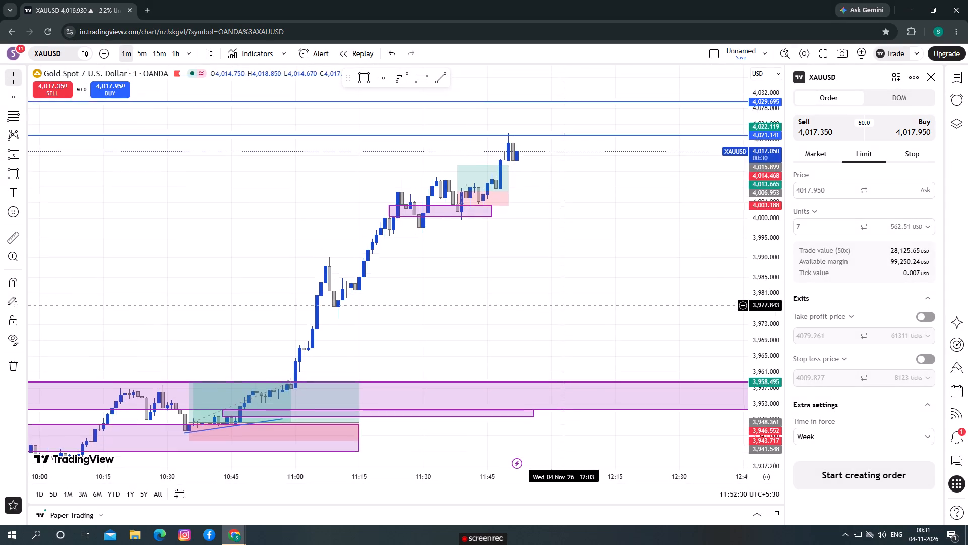
drag(565, 333, 576, 369)
drag(769, 335, 754, 270)
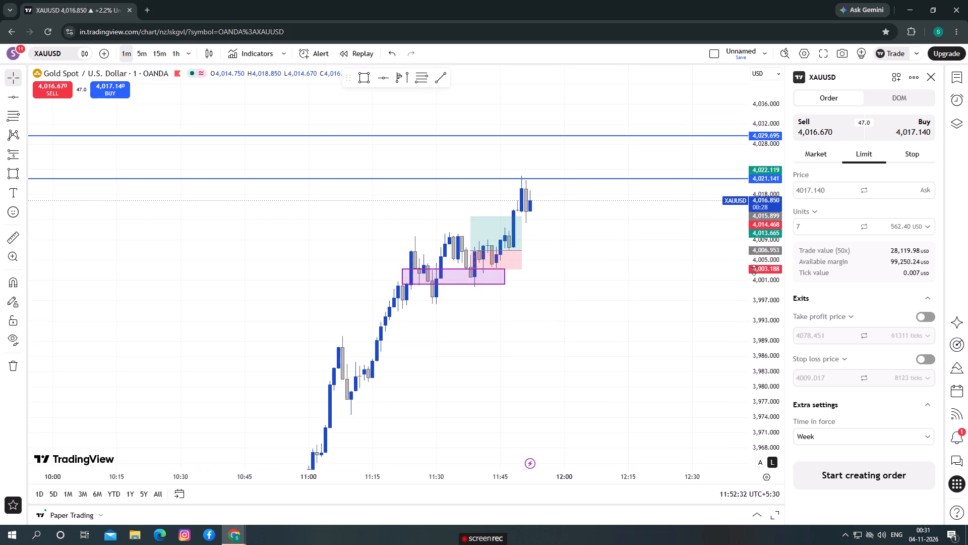
drag(754, 270, 752, 266)
scroll(609, 252, up, 3)
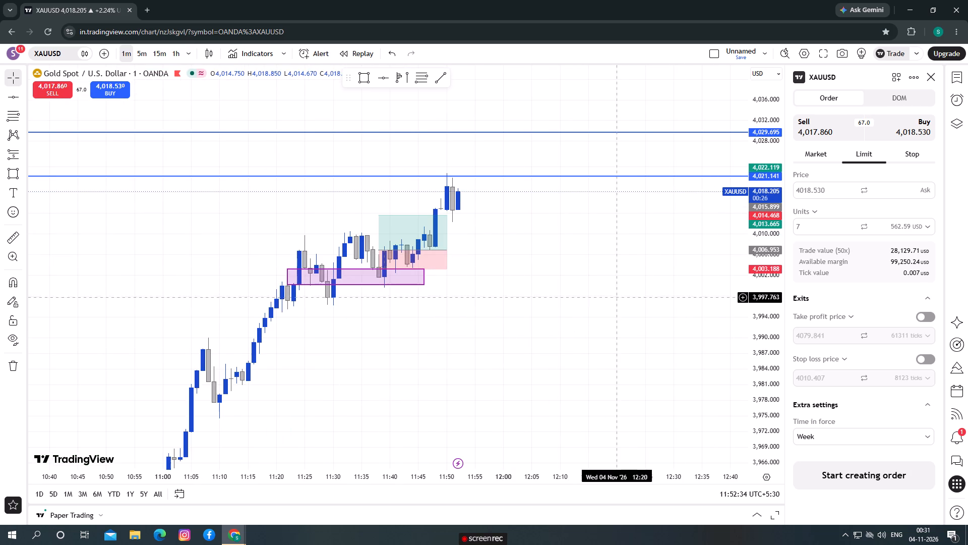
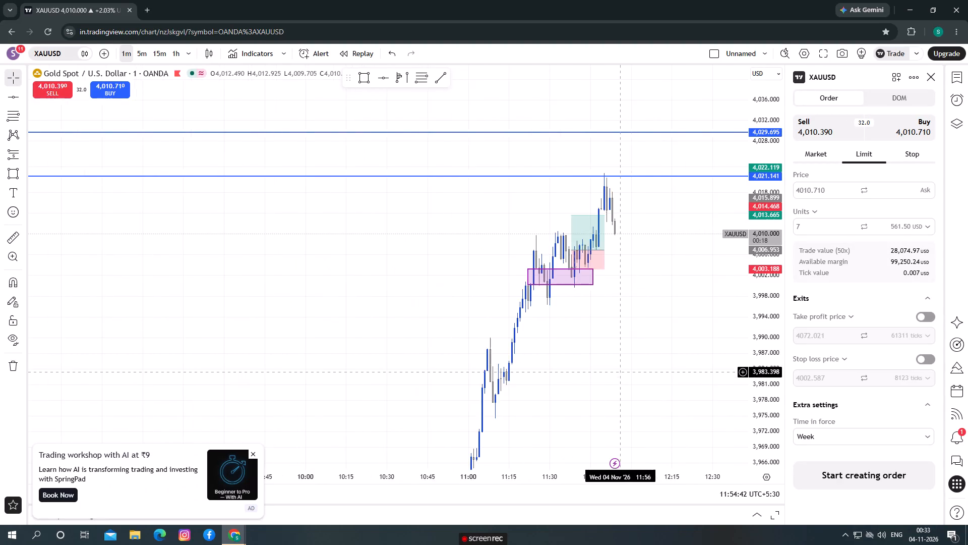
Add a horizontal line on the XAUUSD chart at about 3,988.058, near the swing high made before 11:15.
drag(621, 372, 559, 171)
drag(770, 150, 776, 242)
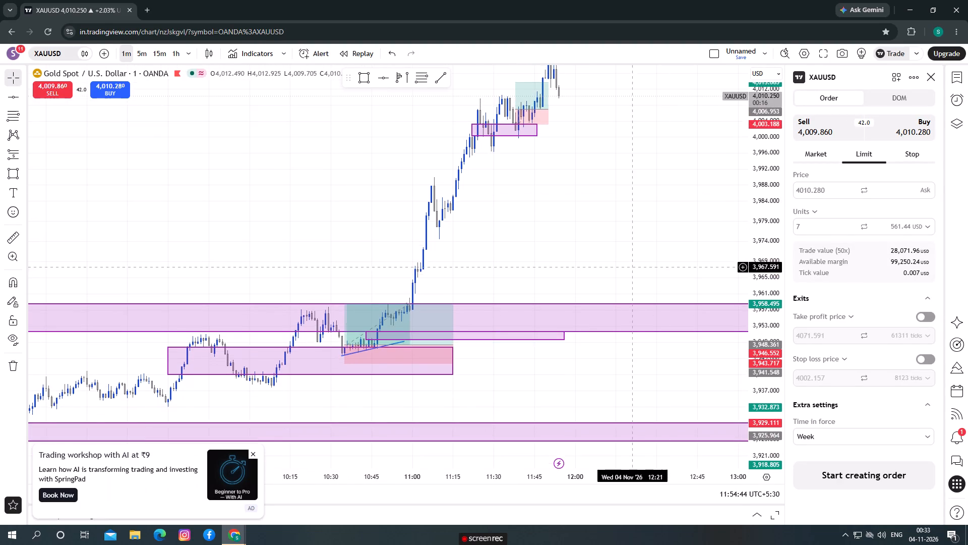
scroll(619, 256, up, 2)
drag(603, 236, 612, 315)
drag(529, 264, 531, 287)
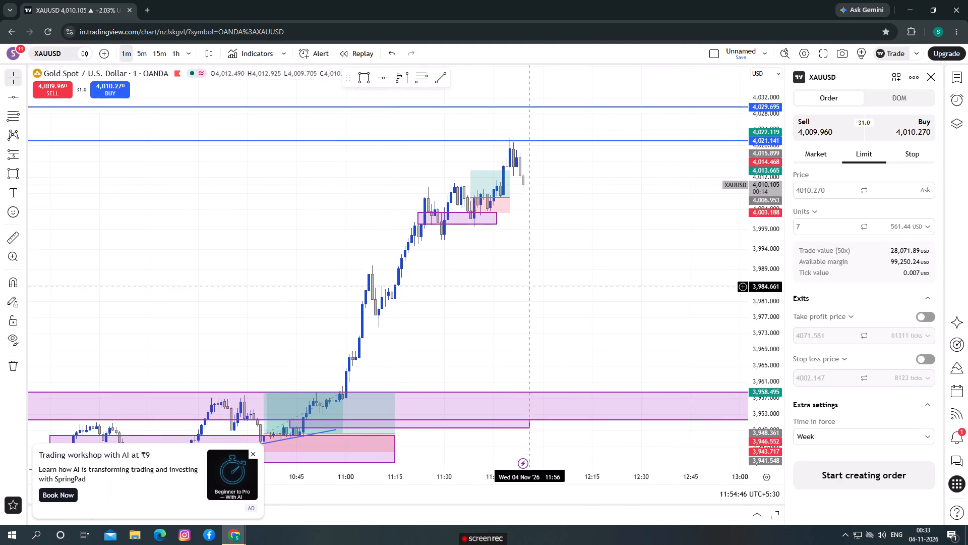
click(10, 98)
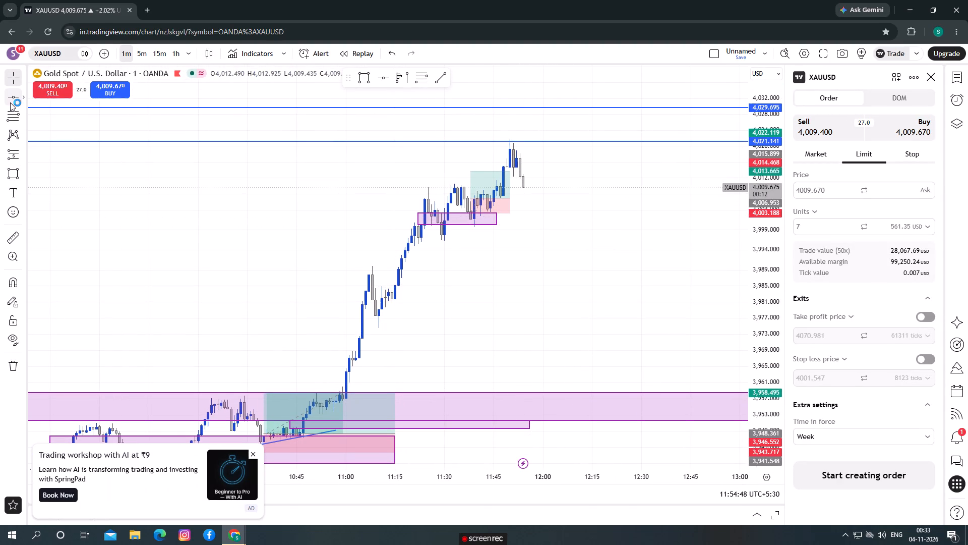
click(402, 274)
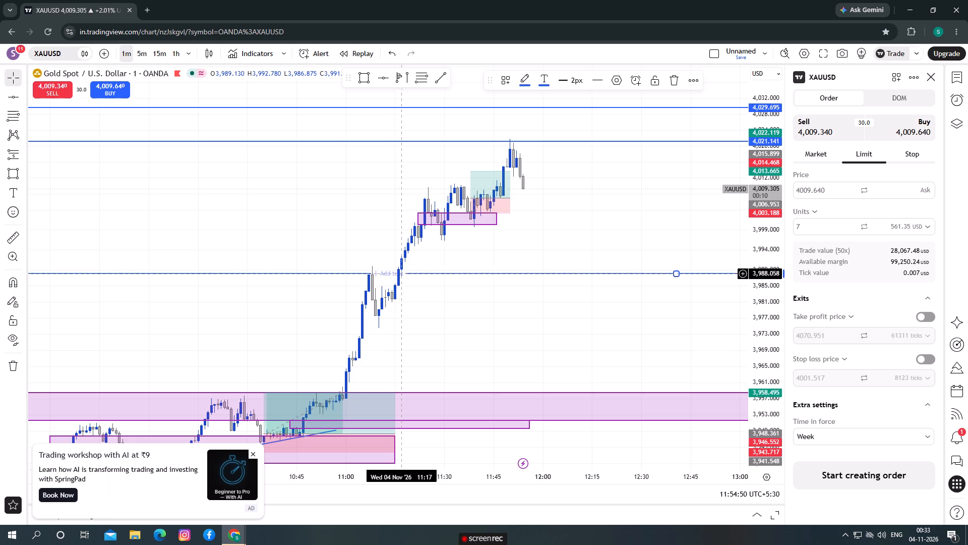
Extend the right edge of the purple zone near 4,001 forward in time to about 12:52.
drag(587, 229, 522, 235)
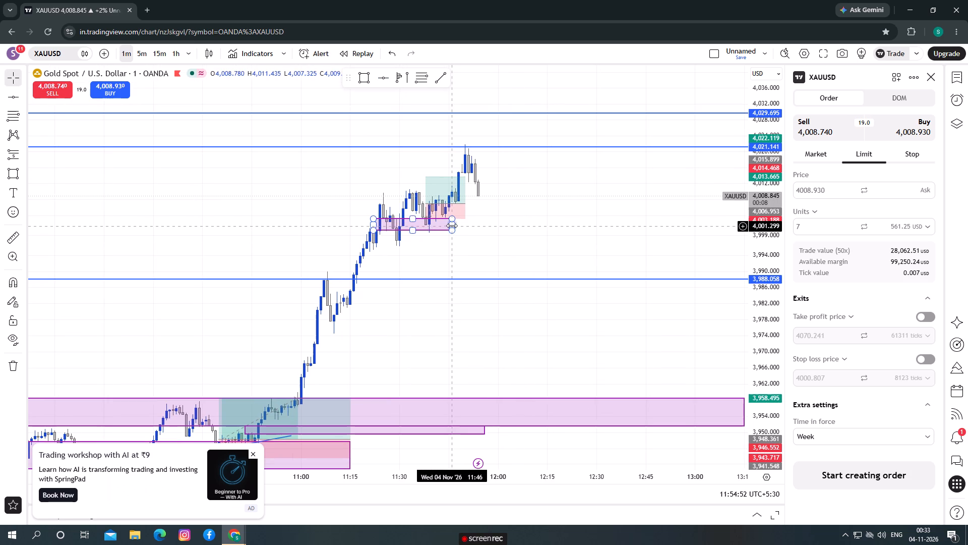
drag(452, 226, 669, 224)
click(547, 256)
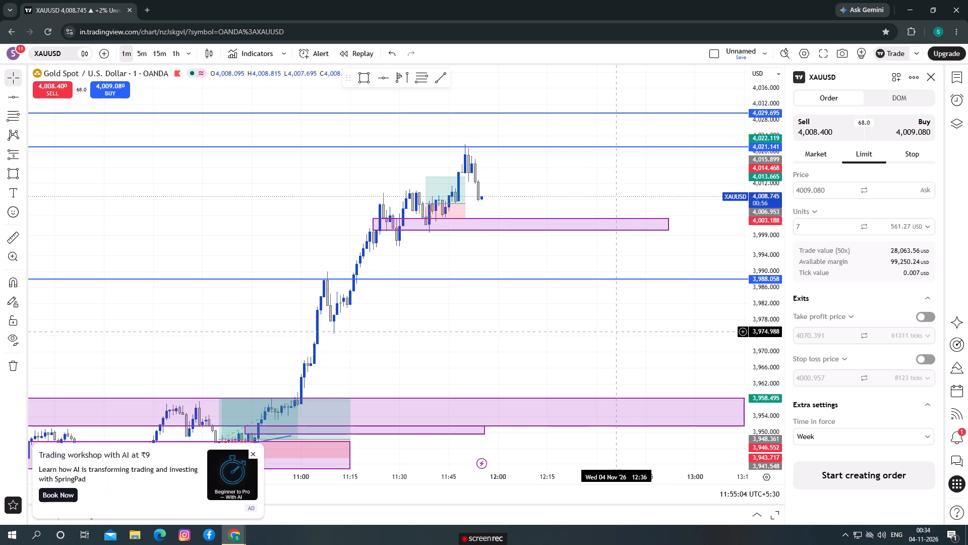
Examine the one-minute gold price action against the extended zone near 4,001, the new line and the lower zones.
scroll(618, 332, down, 4)
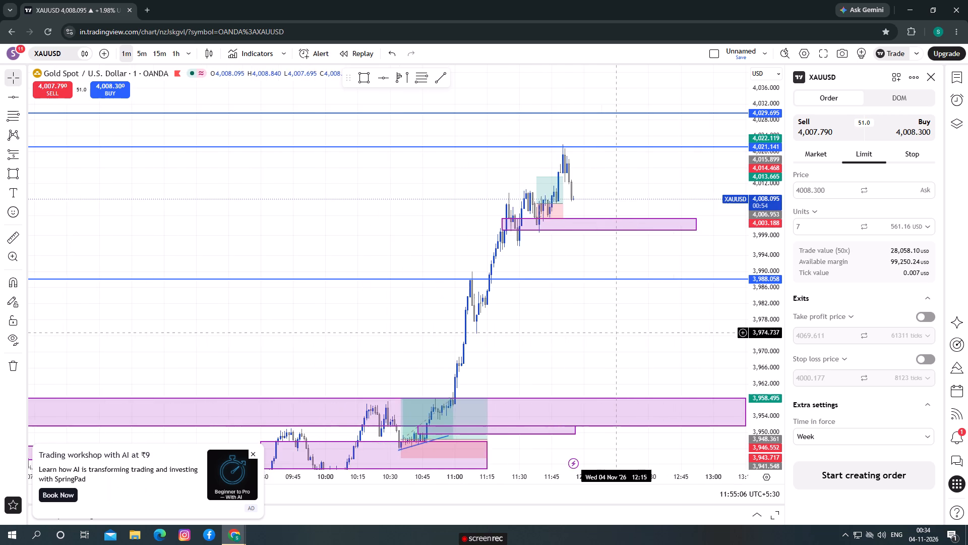
scroll(617, 333, up, 1)
scroll(614, 334, down, 2)
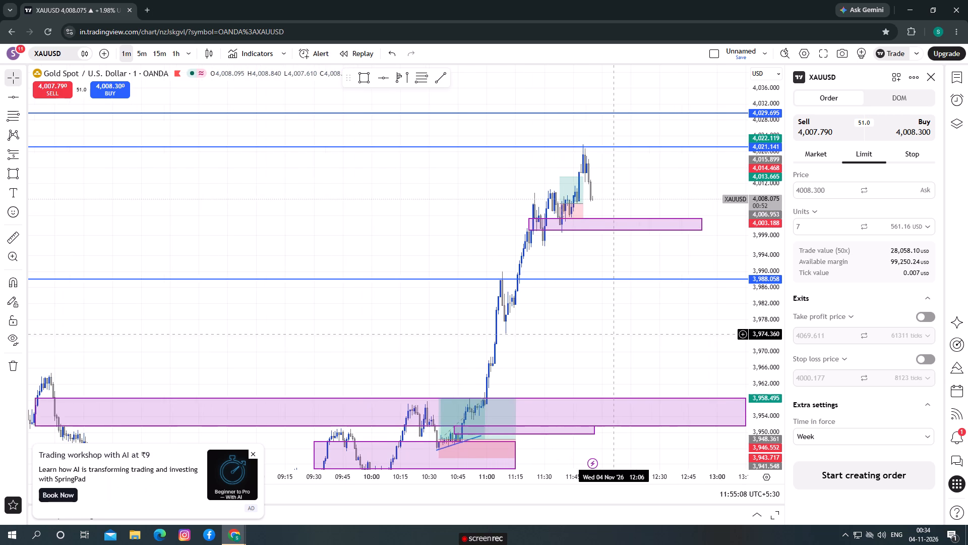
scroll(614, 334, down, 2)
scroll(604, 326, up, 2)
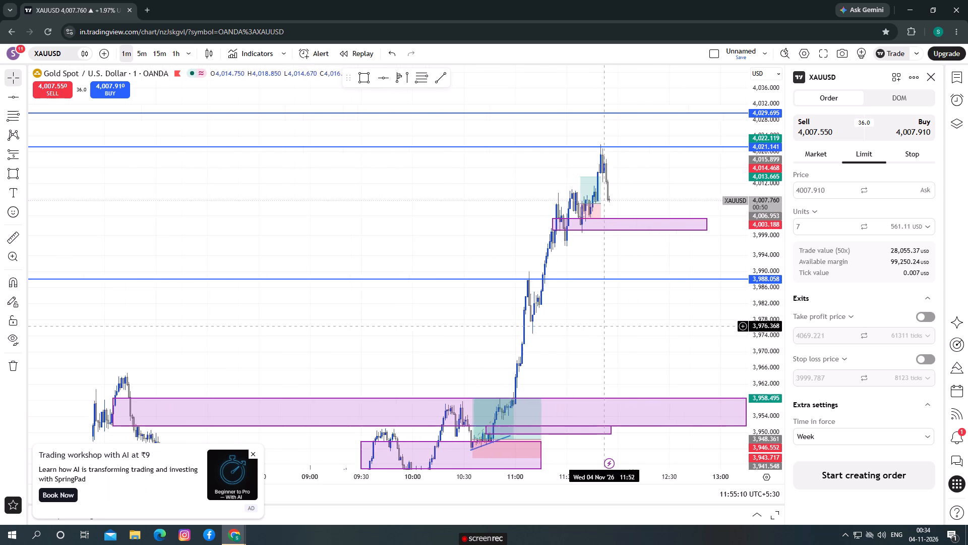
scroll(605, 326, up, 1)
scroll(605, 326, down, 1)
scroll(605, 326, up, 4)
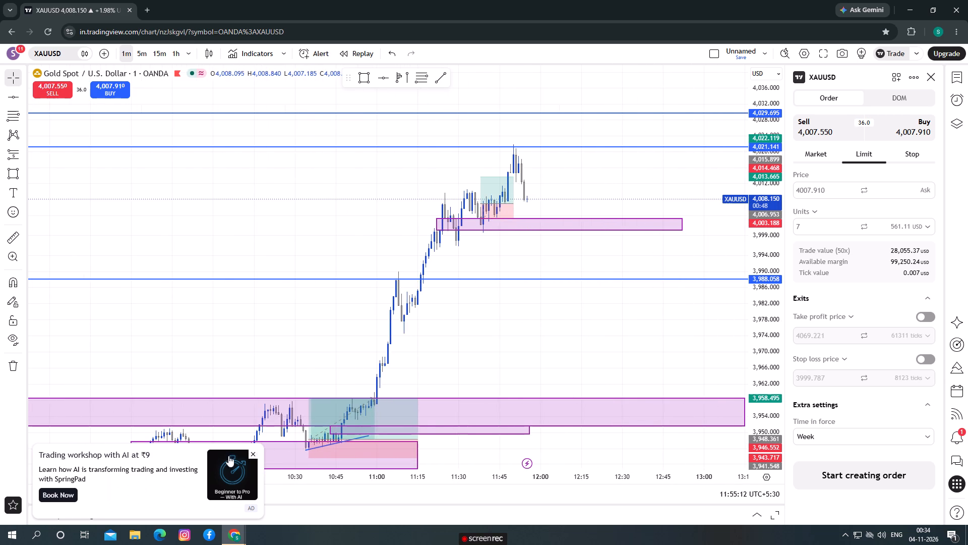
Dismiss the trading workshop advertisement covering the chart.
click(251, 458)
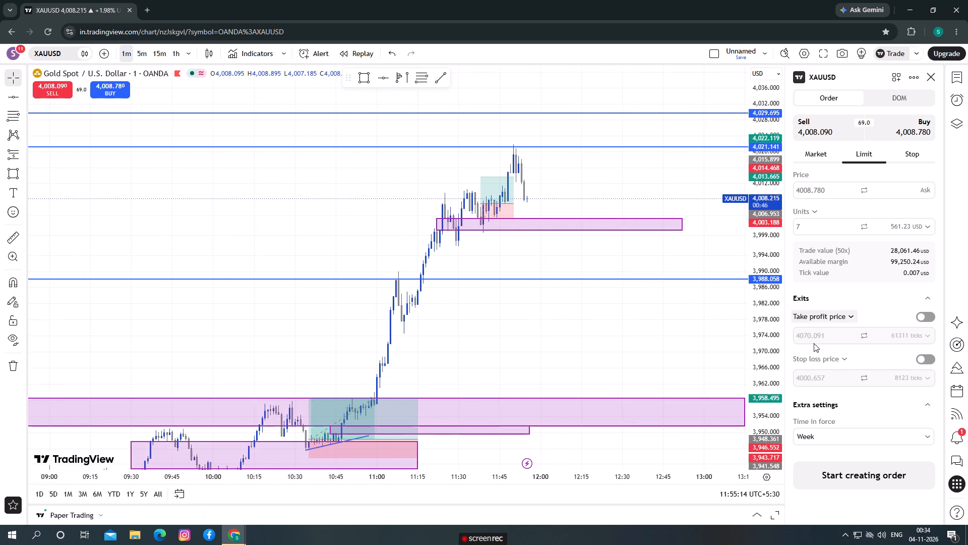
Draw a rectangle zone over the latest drop, from about 4,011.9 down to about 4,009 and from 11:50 to about 12:30.
drag(771, 361, 766, 275)
scroll(506, 280, up, 3)
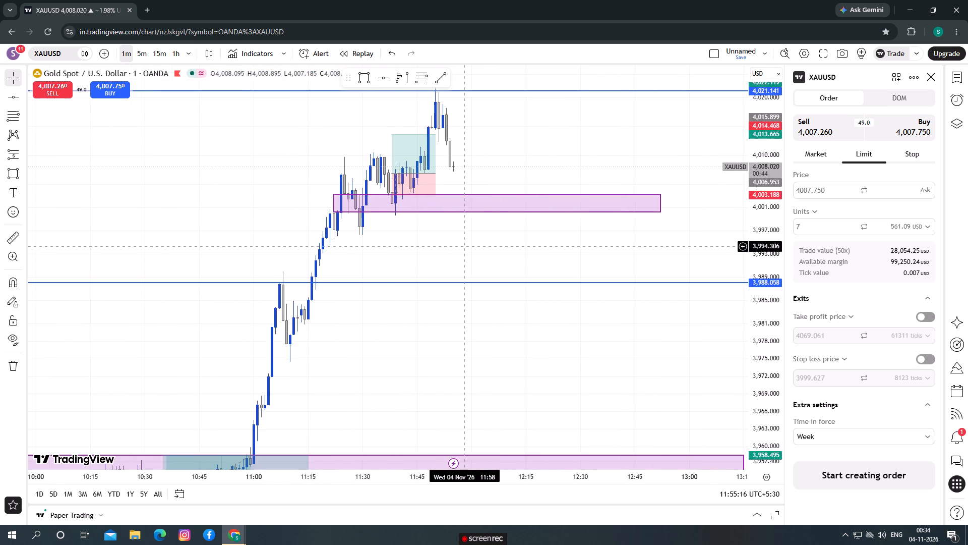
drag(464, 246, 483, 274)
scroll(485, 274, up, 2)
drag(499, 282, 526, 294)
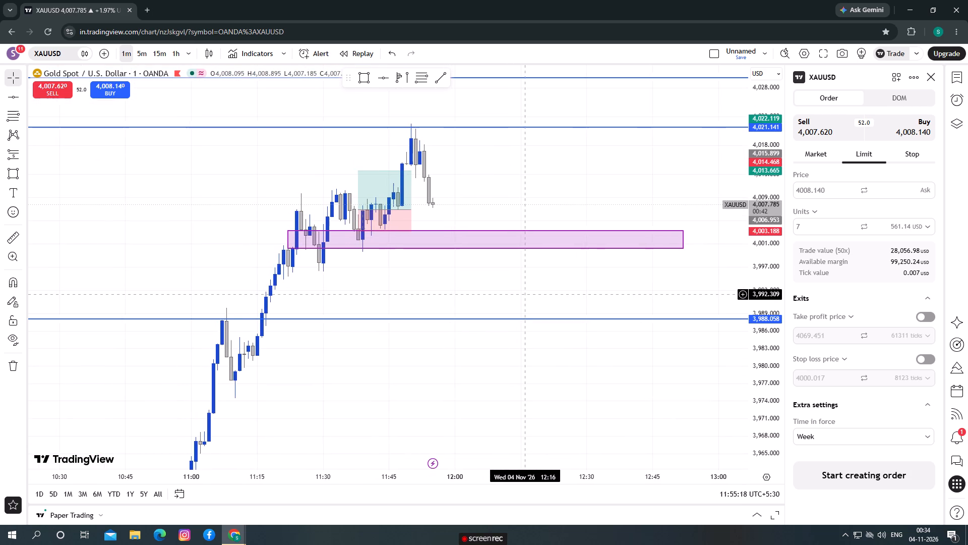
drag(526, 294, 527, 294)
drag(773, 309, 752, 286)
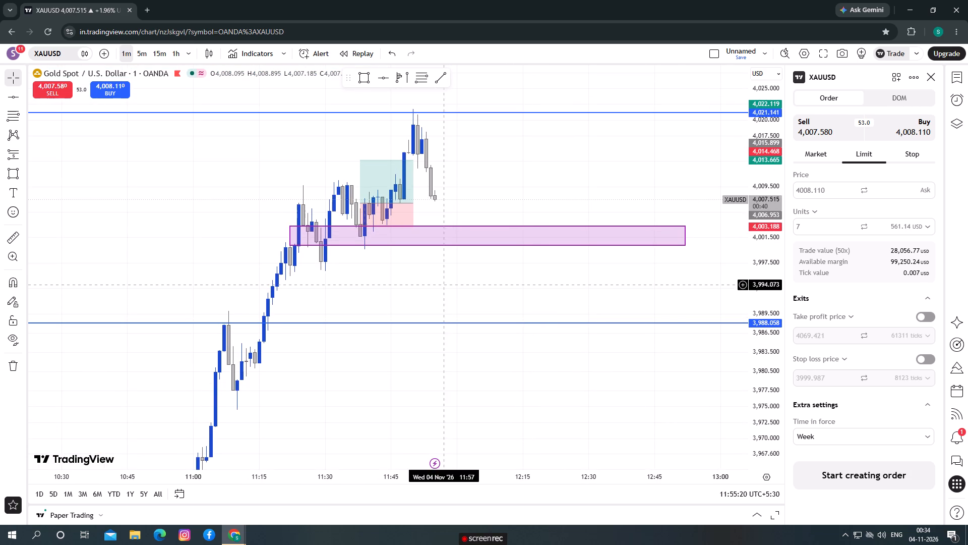
drag(438, 285, 443, 284)
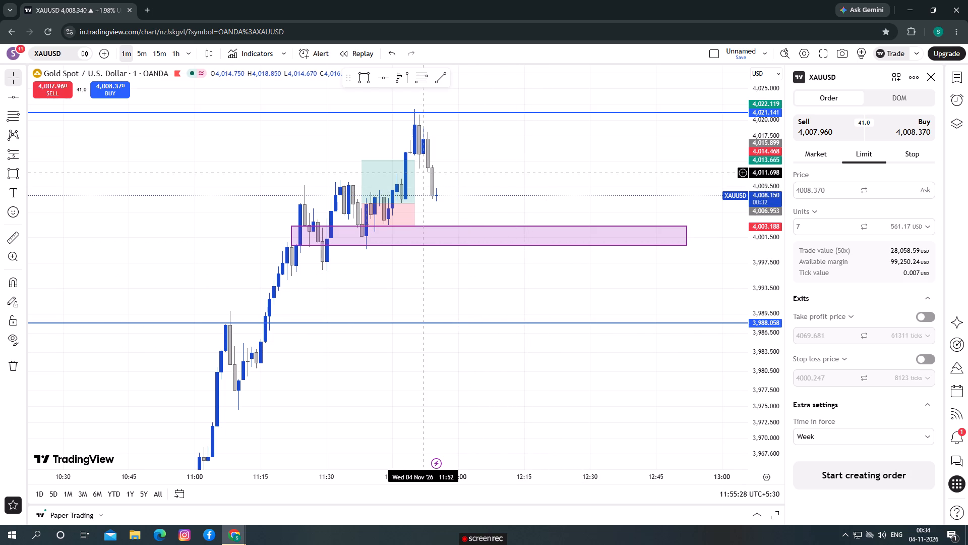
click(364, 81)
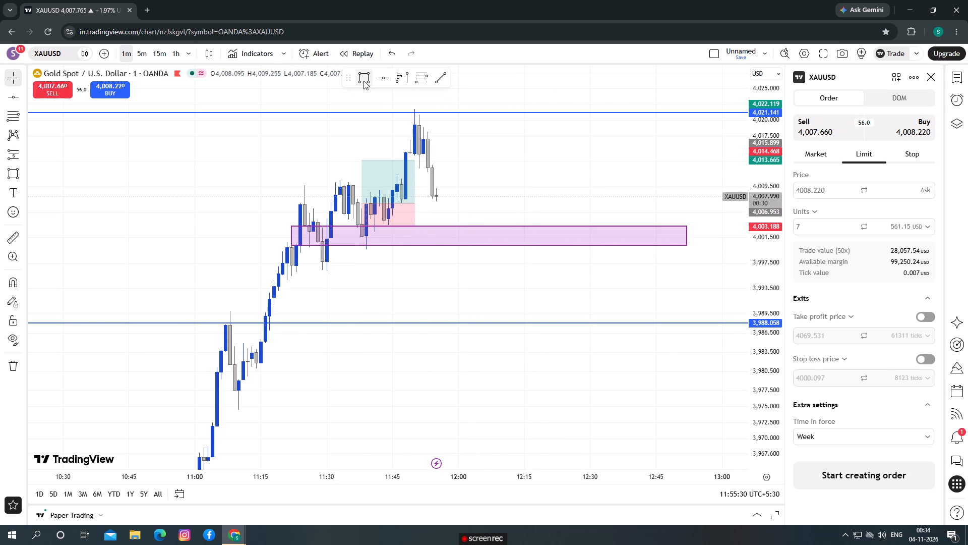
click(413, 171)
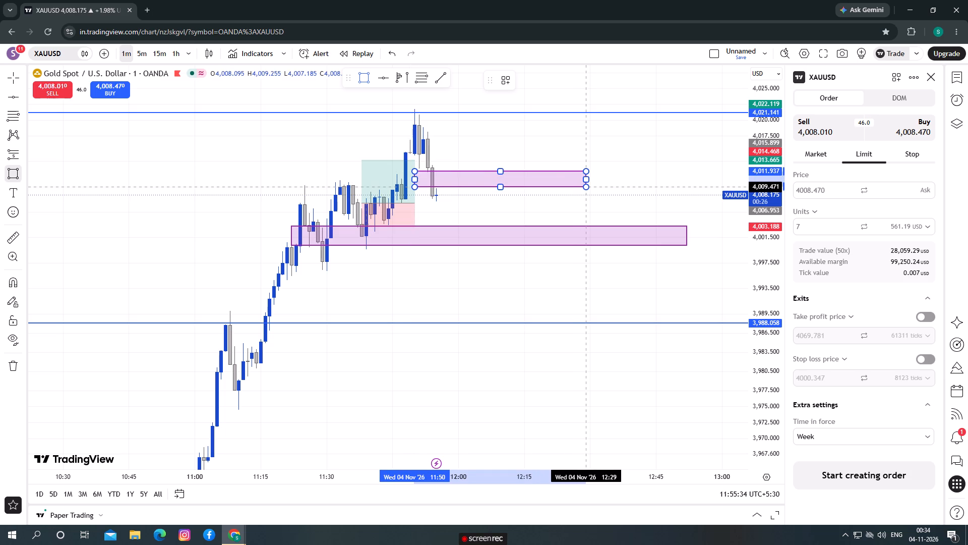
click(589, 188)
click(525, 202)
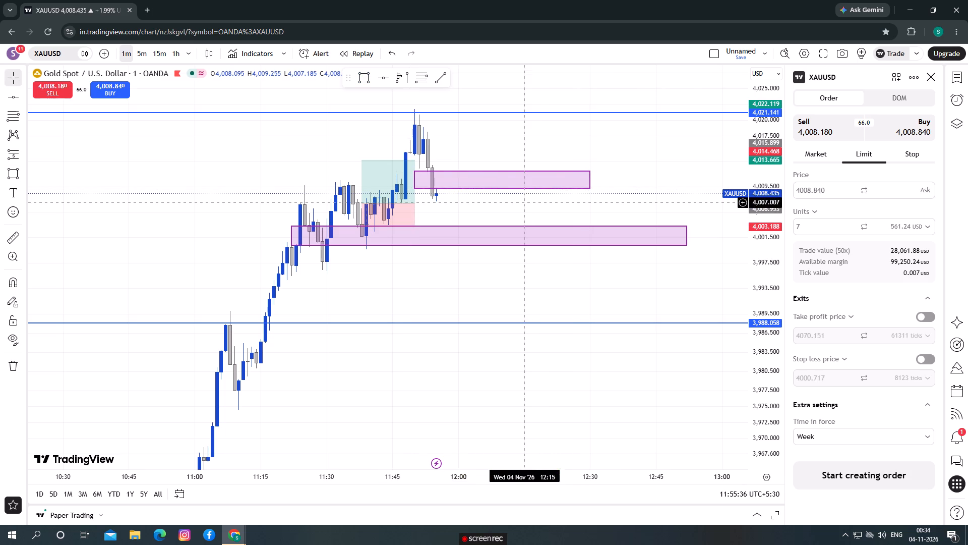
drag(516, 286, 530, 287)
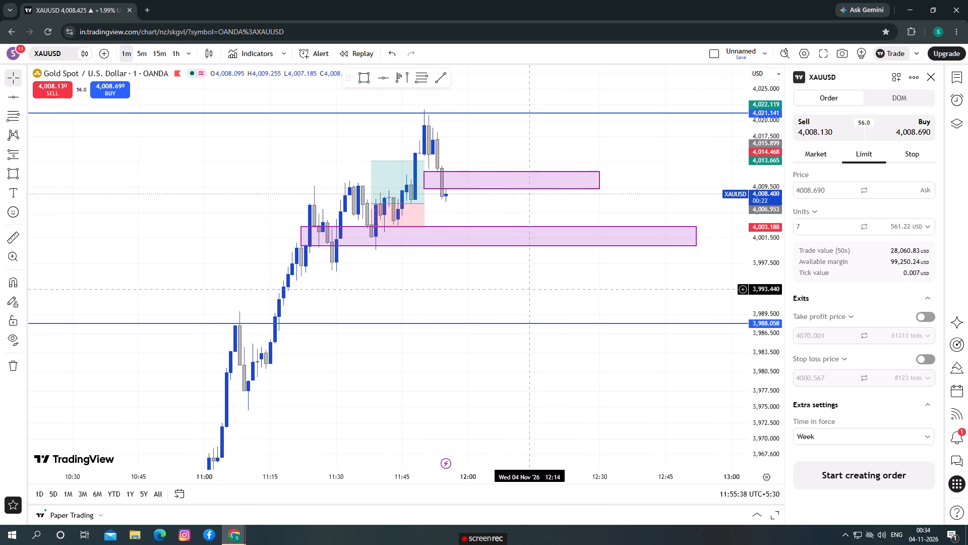
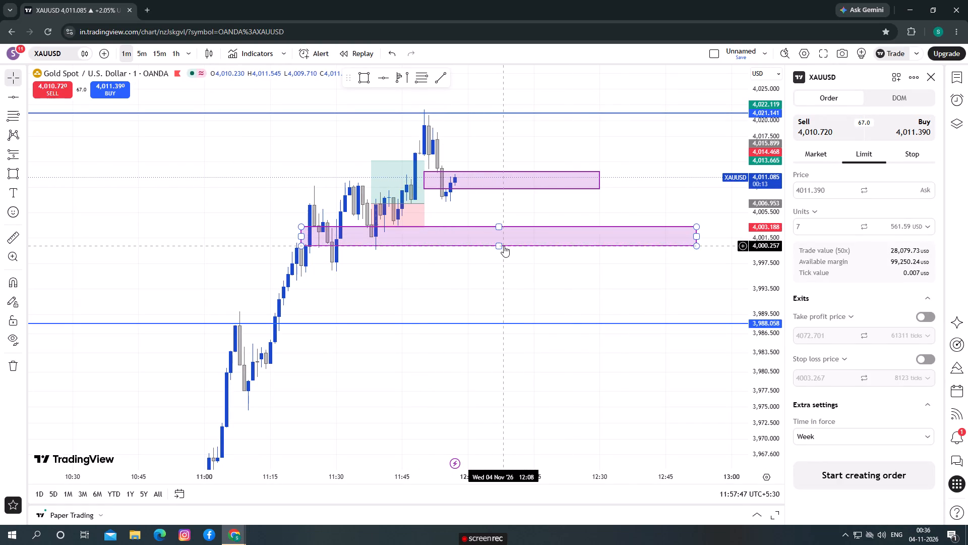
Delete the lower purple rectangle zone spanning roughly 4,000 to 4,003 on the XAUUSD chart.
click(473, 228)
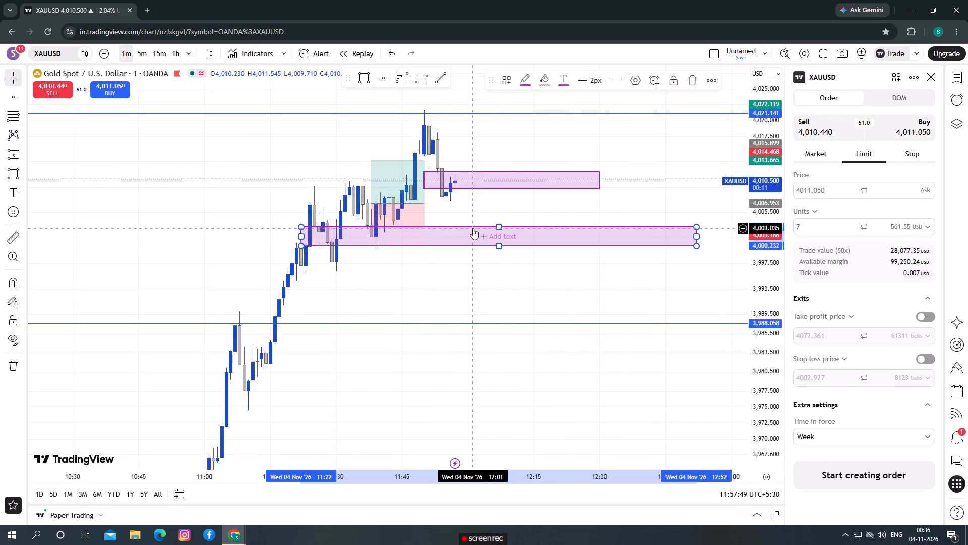
click(689, 80)
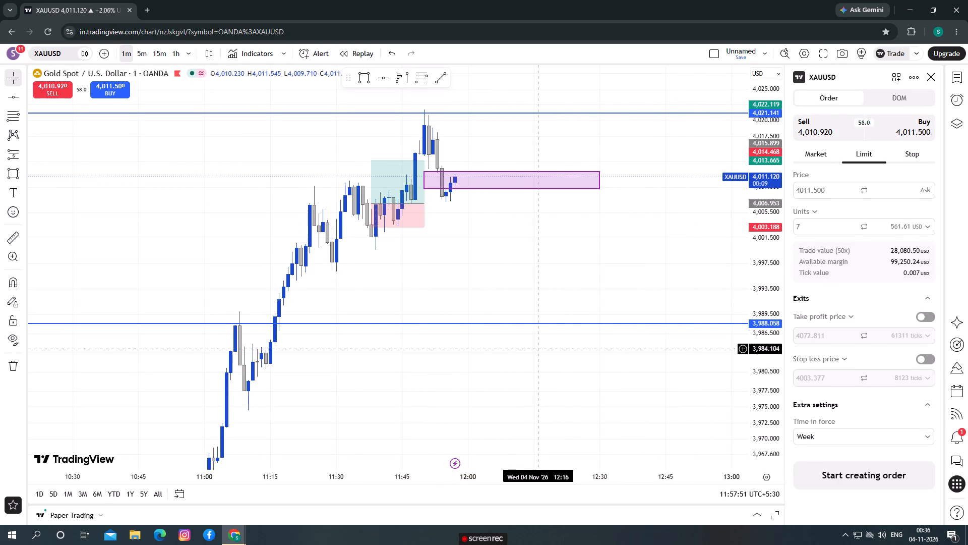
click(478, 301)
Close the XAUUSD order ticket beside the chart.
drag(438, 269, 439, 265)
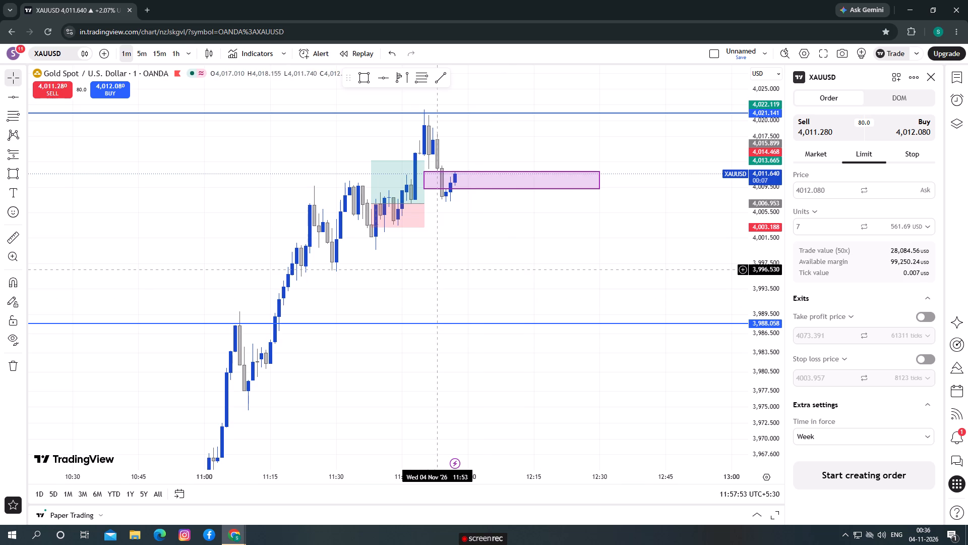
drag(439, 265, 444, 242)
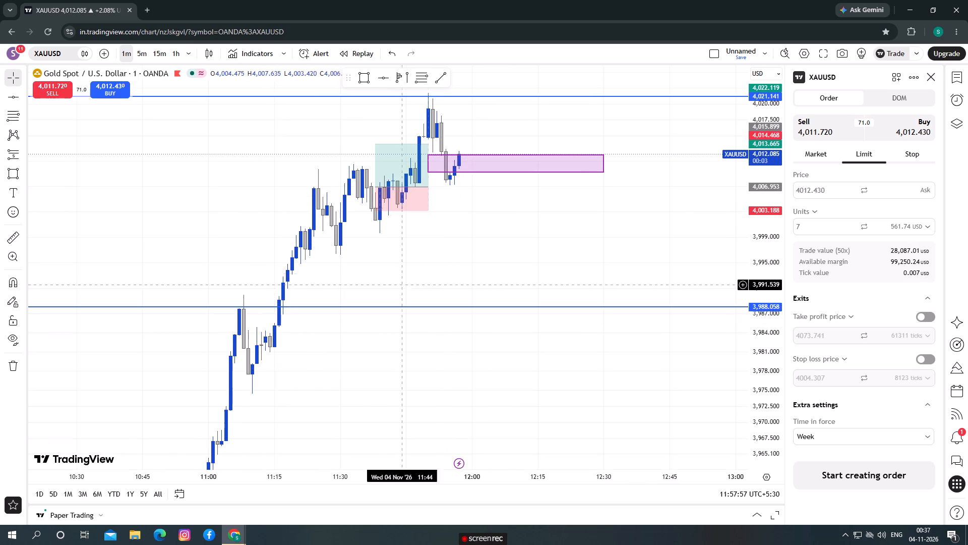
drag(474, 259, 463, 252)
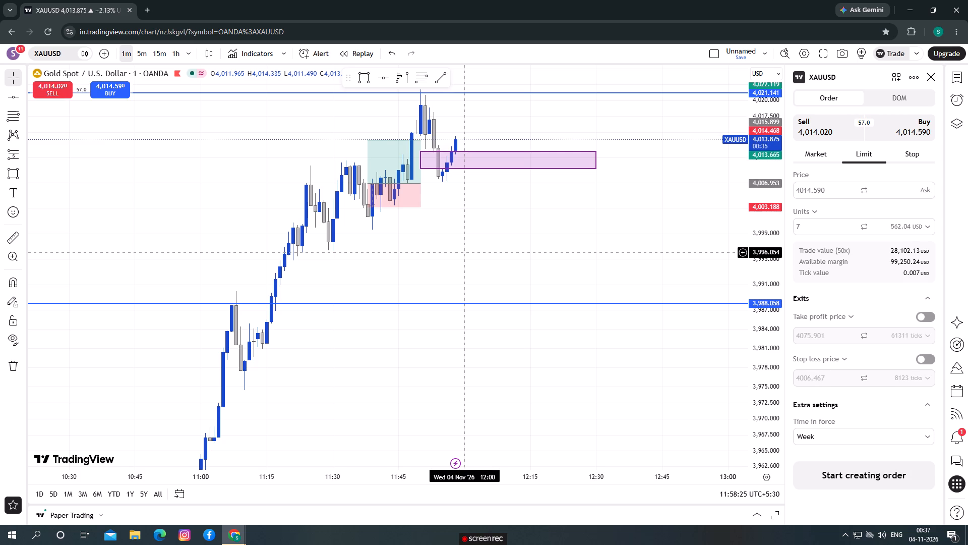
drag(523, 245, 541, 338)
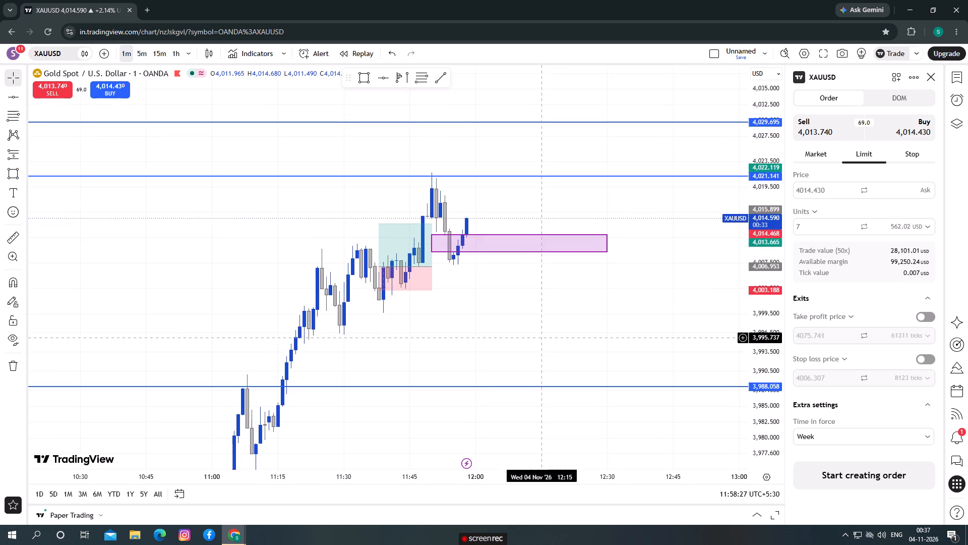
drag(541, 338, 538, 338)
click(940, 75)
click(930, 74)
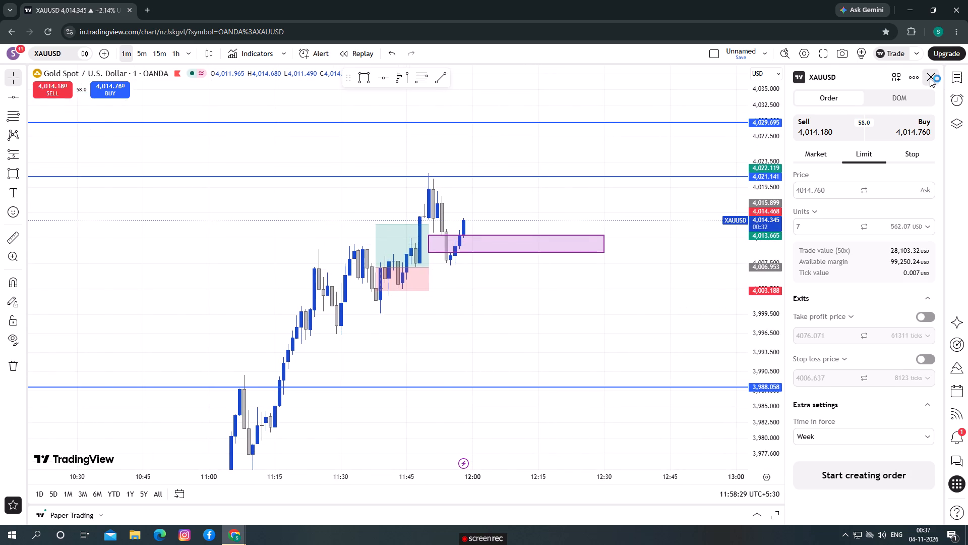
Delete the remaining purple rectangle zone, between about 4,009 and 4,012, from the XAUUSD chart.
drag(715, 308, 661, 248)
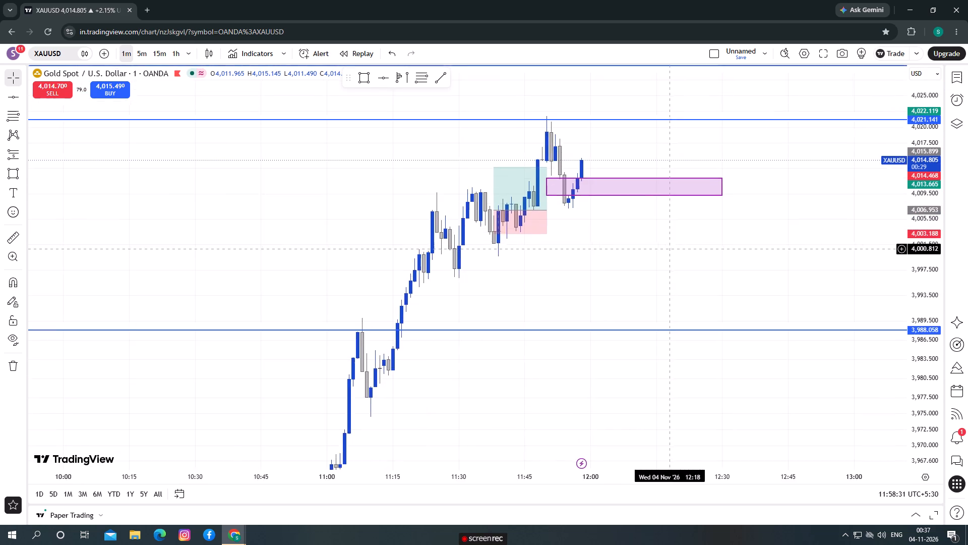
drag(661, 248, 584, 293)
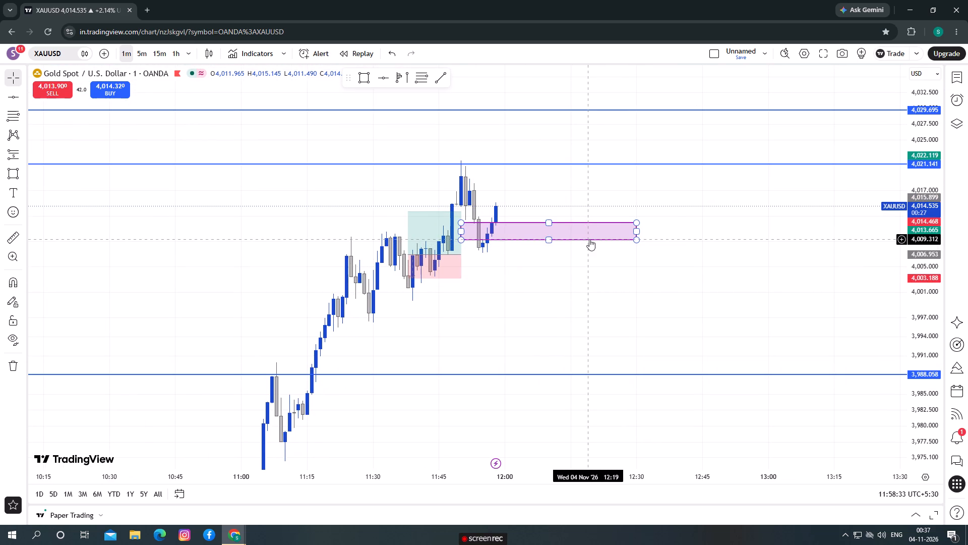
click(589, 239)
click(692, 85)
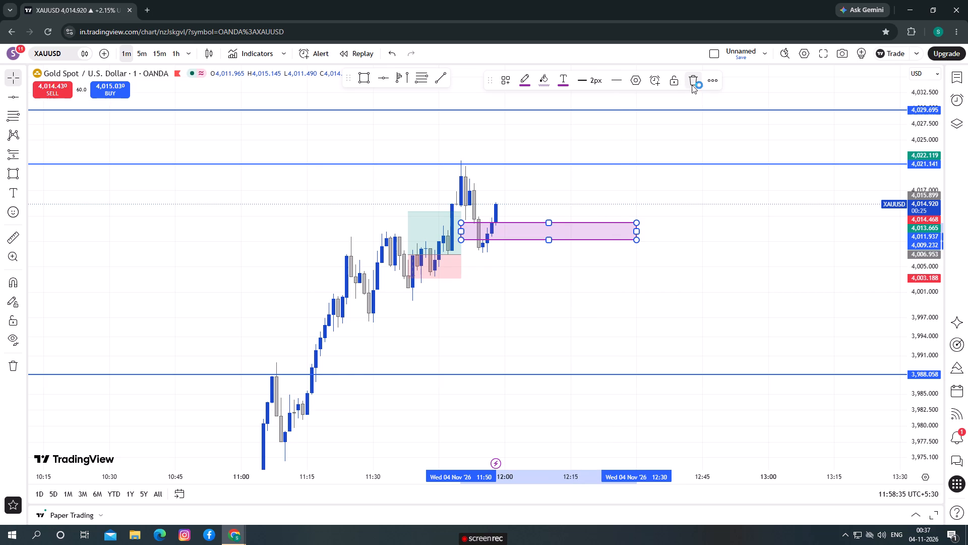
Switch the chart symbol to NASDAQ, US Tech 100 Cash from IG.
drag(570, 275, 635, 284)
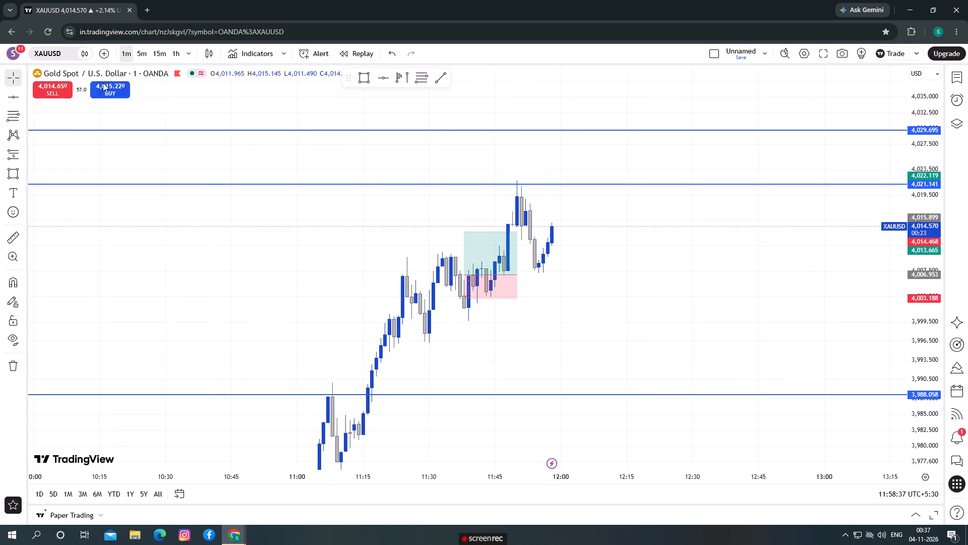
drag(555, 335, 513, 302)
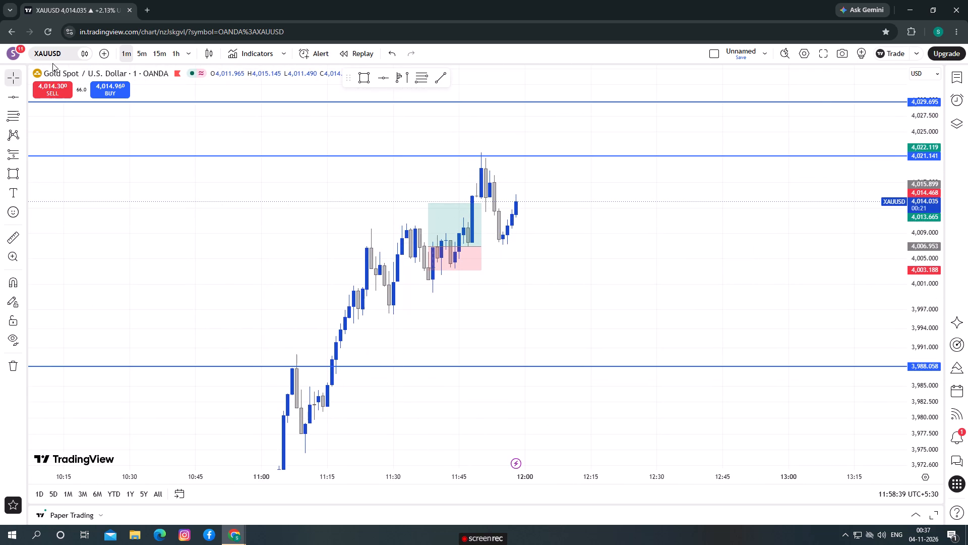
click(52, 54)
click(652, 133)
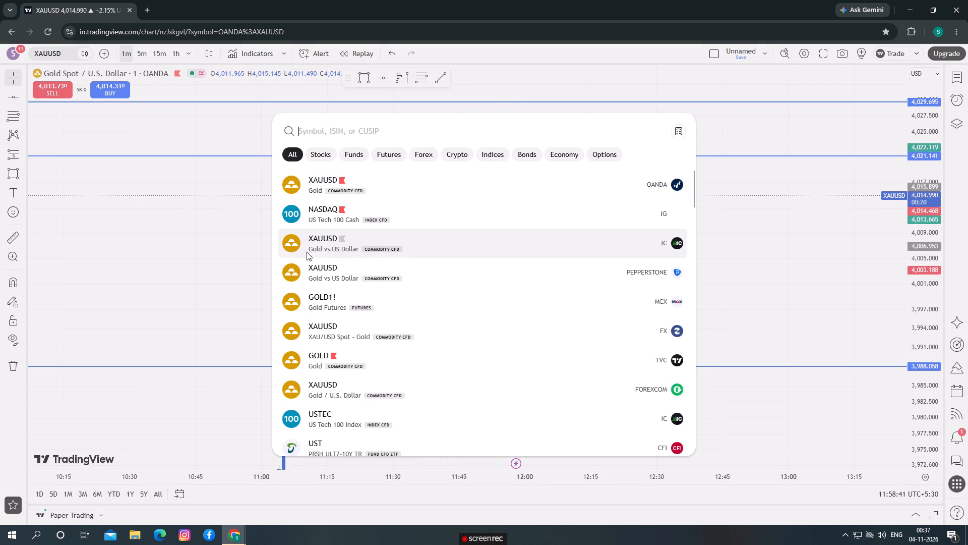
click(360, 204)
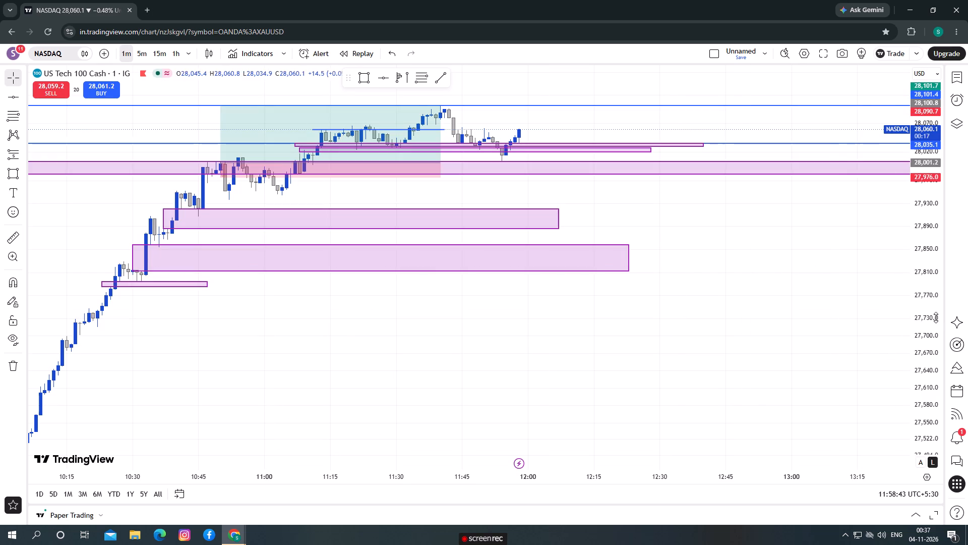
Measure the NASDAQ price rise from the recent swing low up to the latest candle.
drag(936, 317, 902, 0)
drag(685, 104, 751, 339)
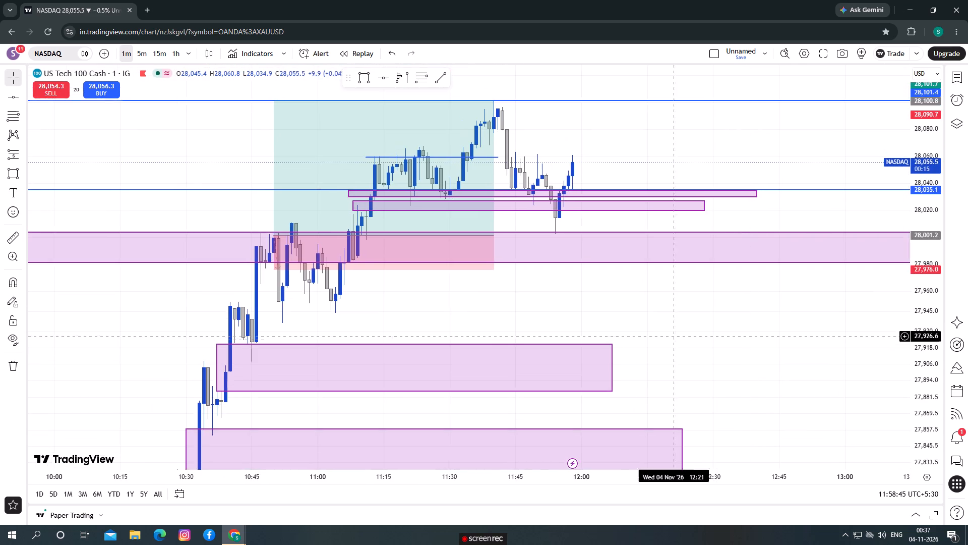
drag(536, 298, 543, 348)
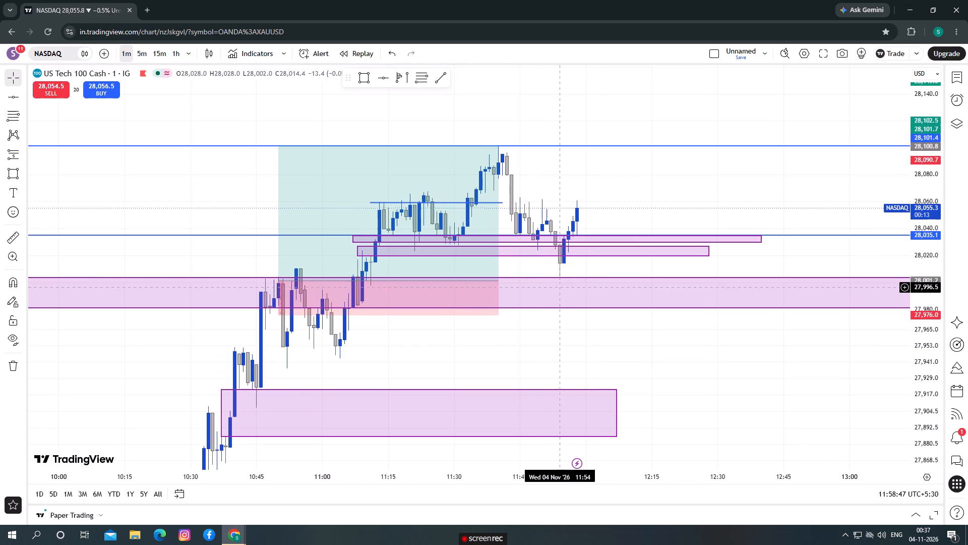
click(16, 239)
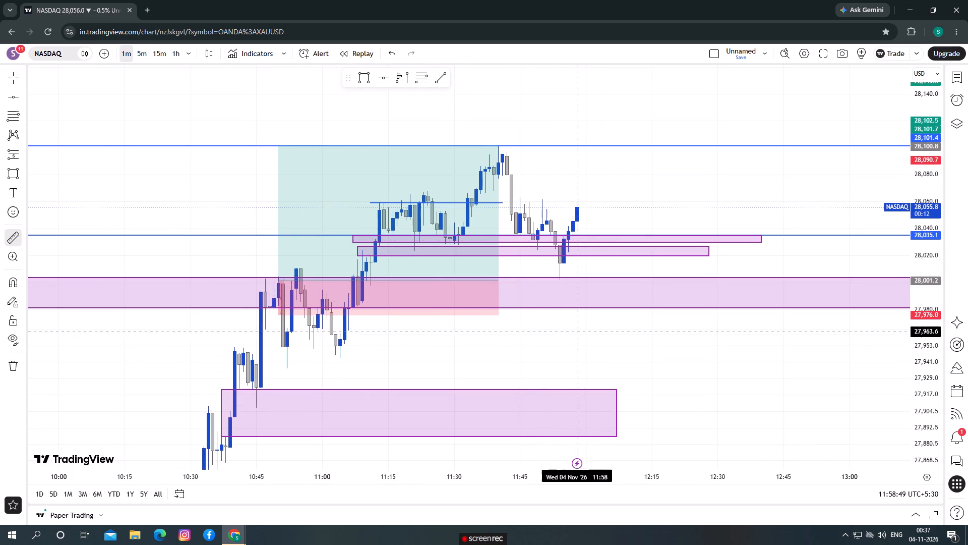
click(568, 278)
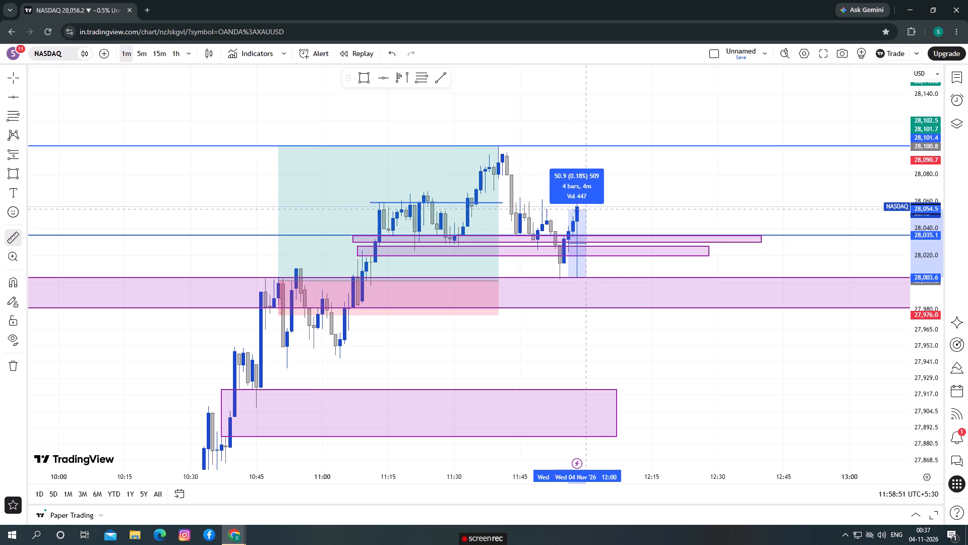
click(595, 205)
click(616, 212)
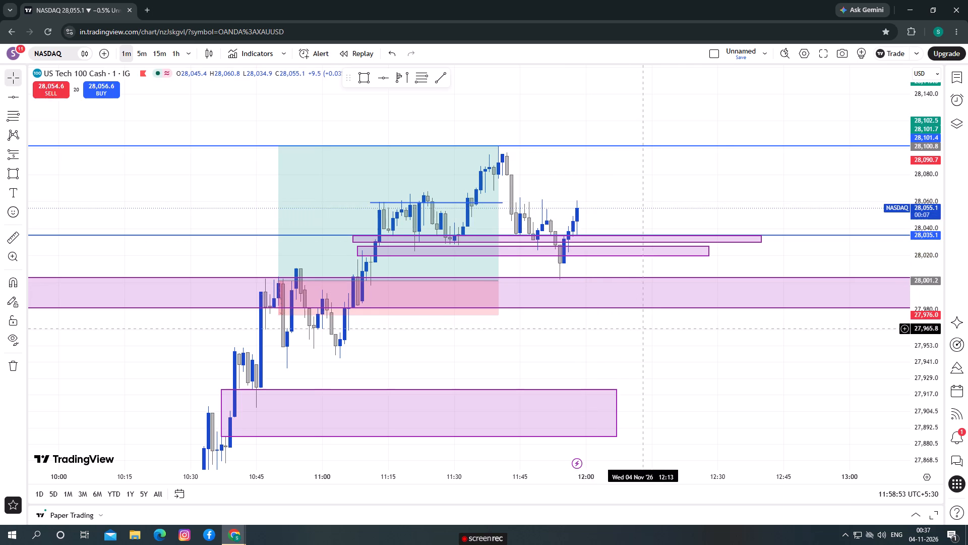
Measure the NASDAQ price drop from the upper horizontal line at 28,101.4 down to the recent swing low.
drag(642, 329, 665, 344)
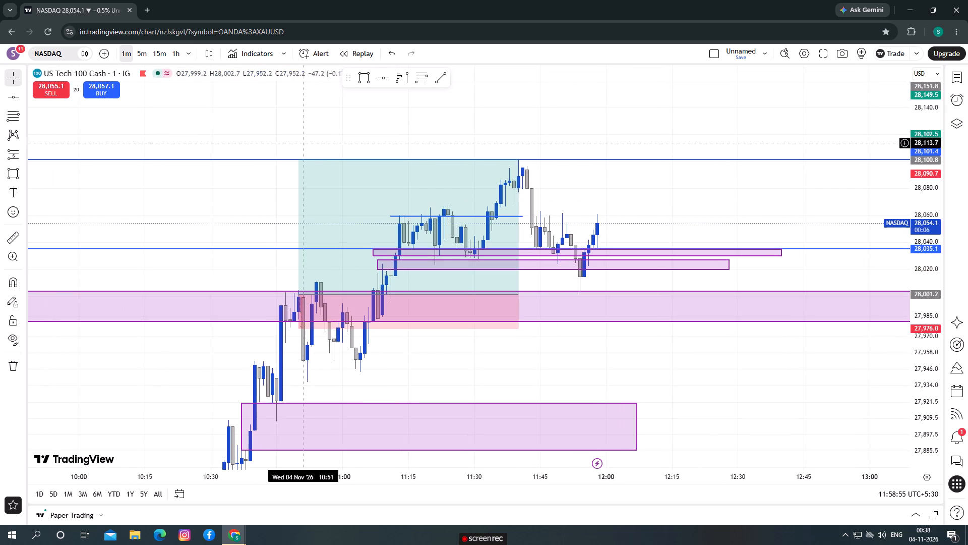
click(17, 240)
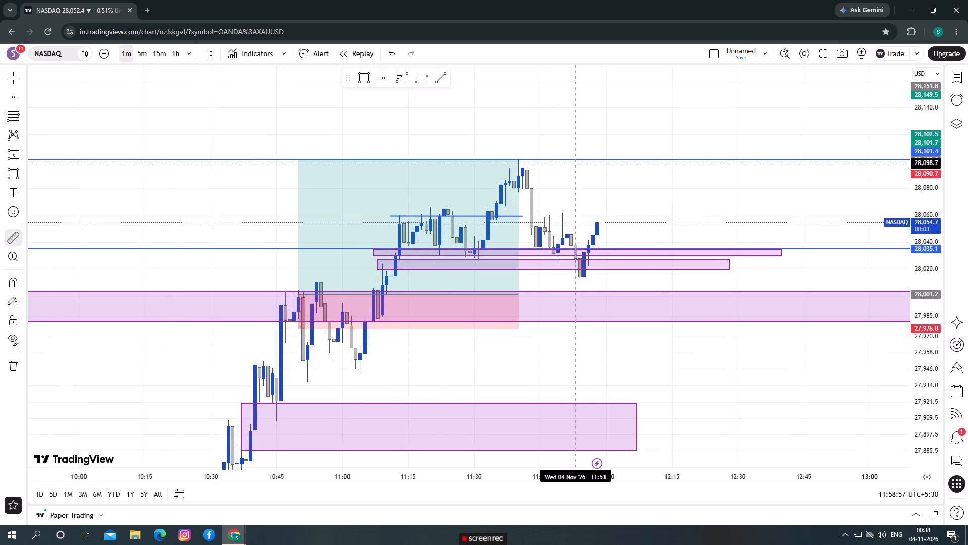
click(582, 160)
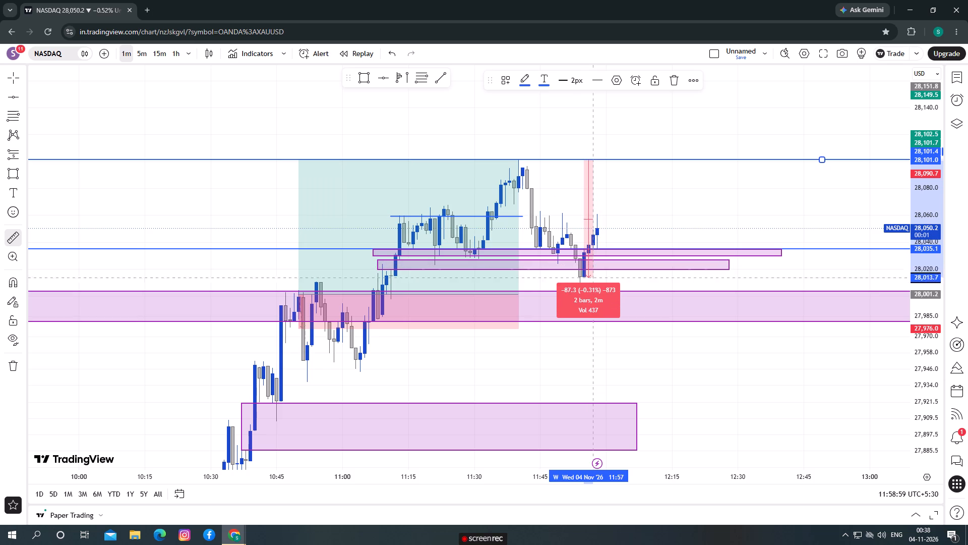
click(589, 293)
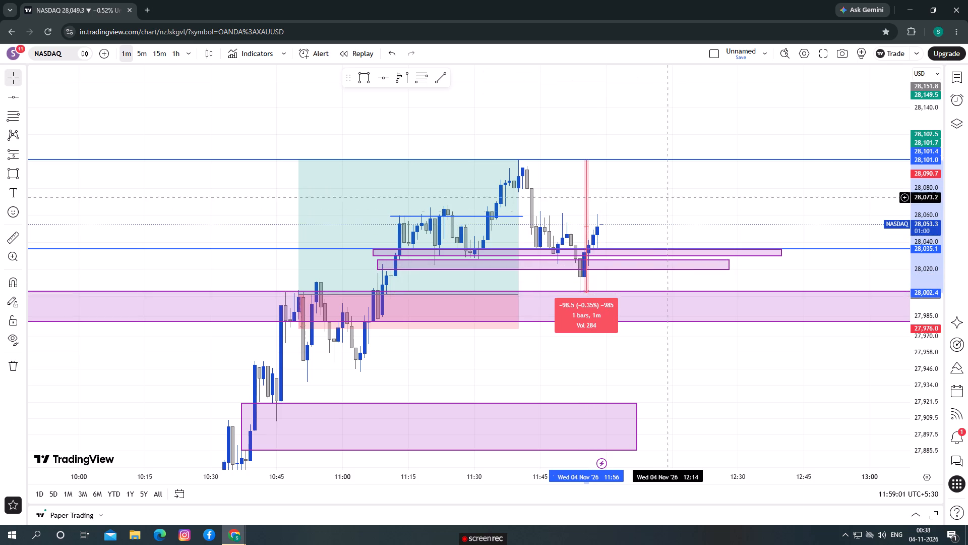
click(669, 189)
Close both open Chrome windows, leaving the chart site without saving changes.
drag(723, 383, 761, 388)
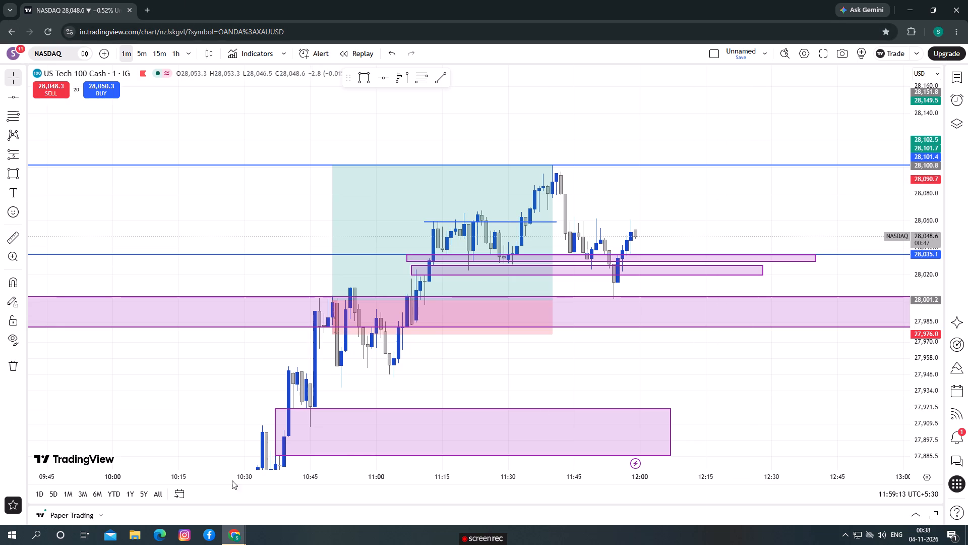
click(967, 0)
drag(530, 99, 536, 108)
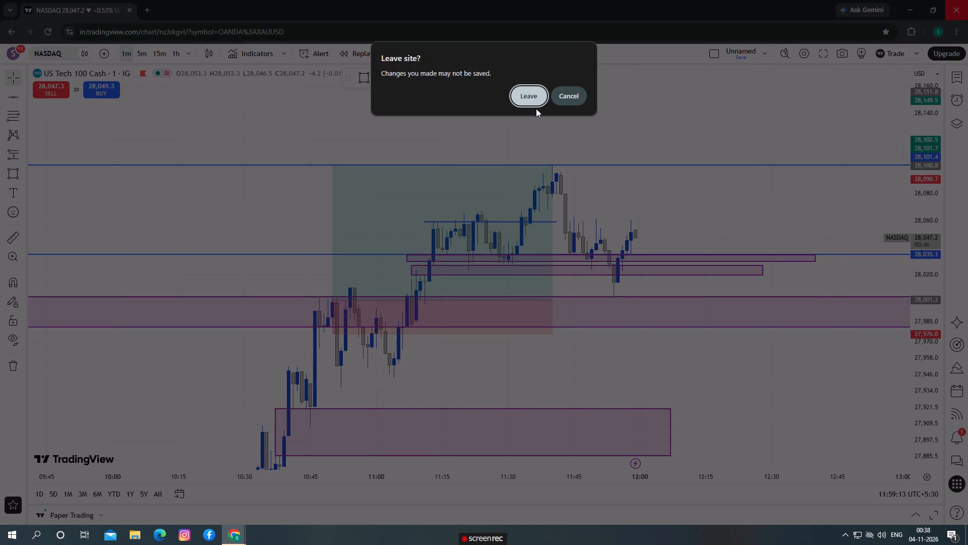
click(530, 102)
click(532, 98)
click(610, 352)
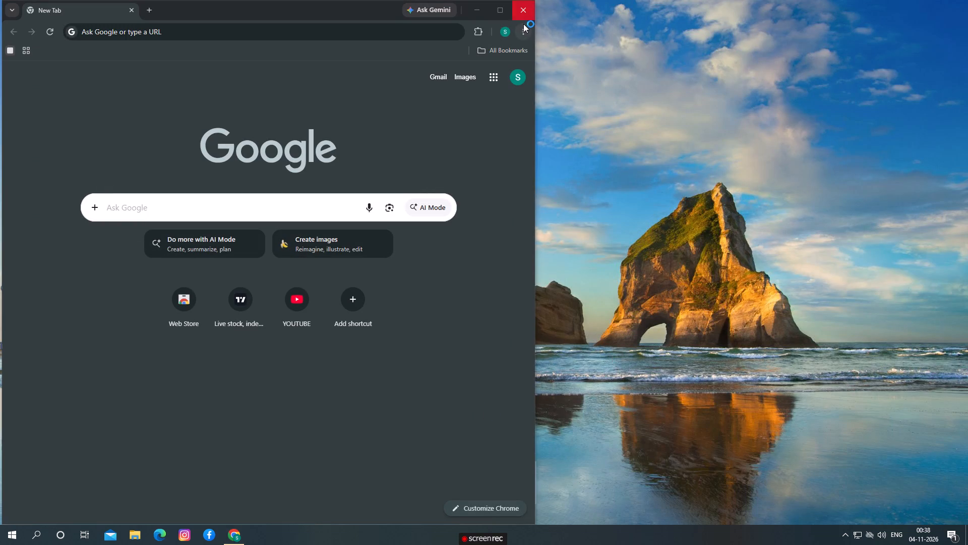
click(523, 20)
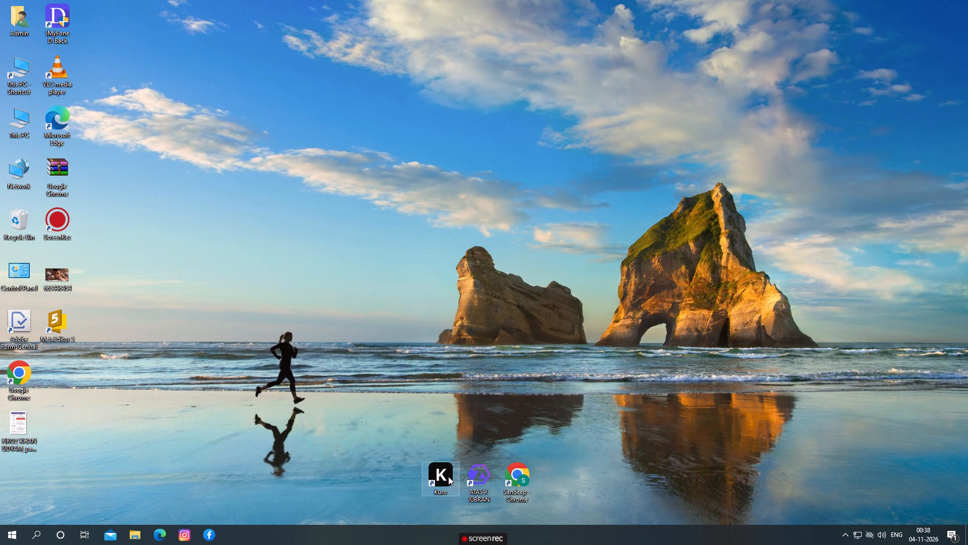
Launch Kuro from its desktop shortcut.
double_click(447, 476)
double_click(444, 476)
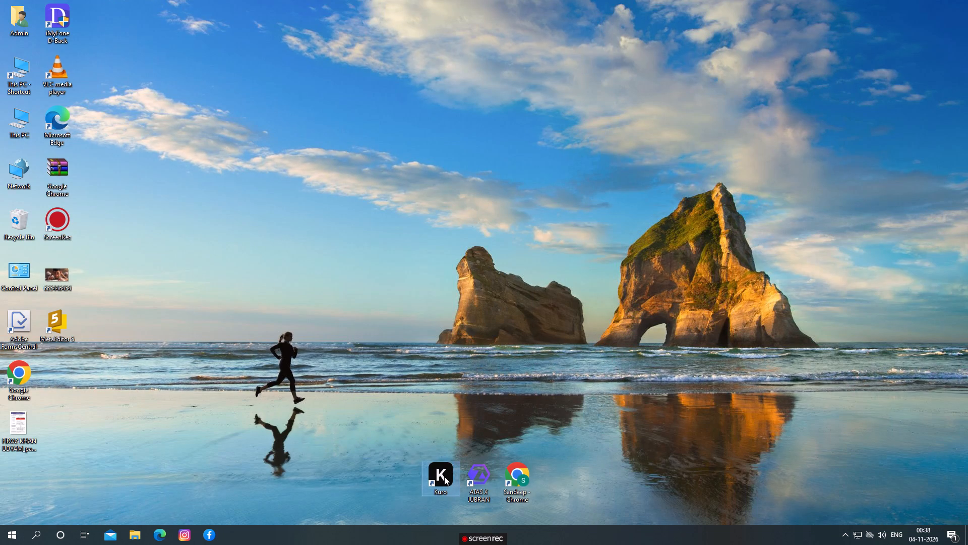
click(433, 475)
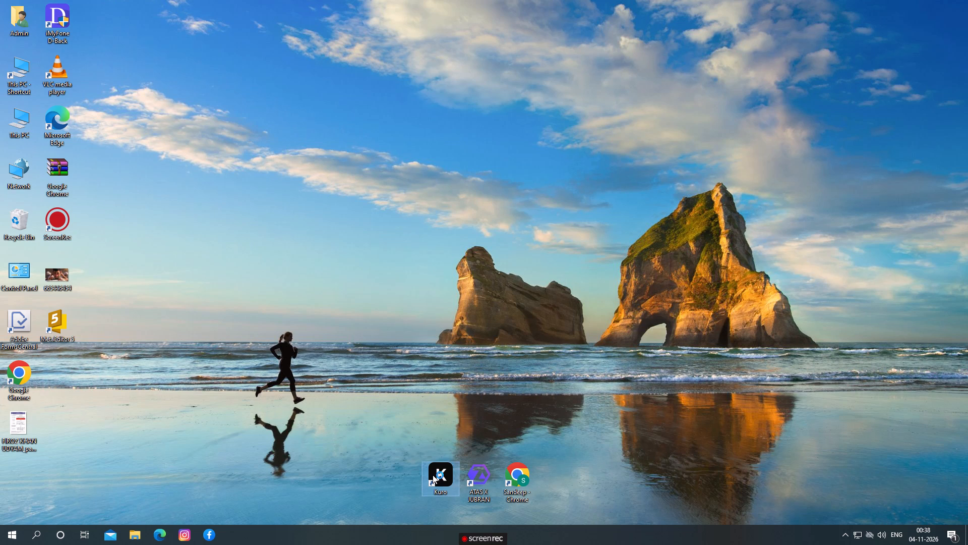